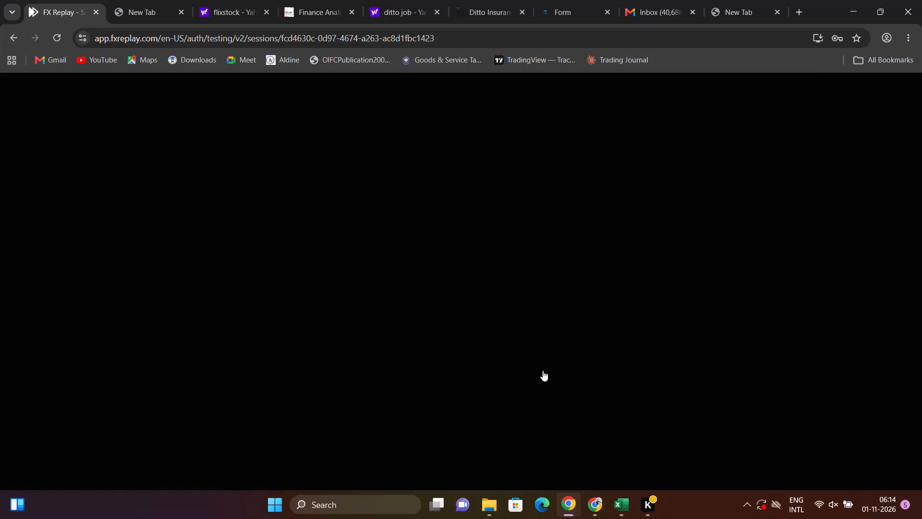
# Label the horizontal ray at the previous day's low, 4,130.0, with the text PDL.
pyautogui.click(587, 310)
pyautogui.moveTo(587, 309); pyautogui.dragTo(585, 236)
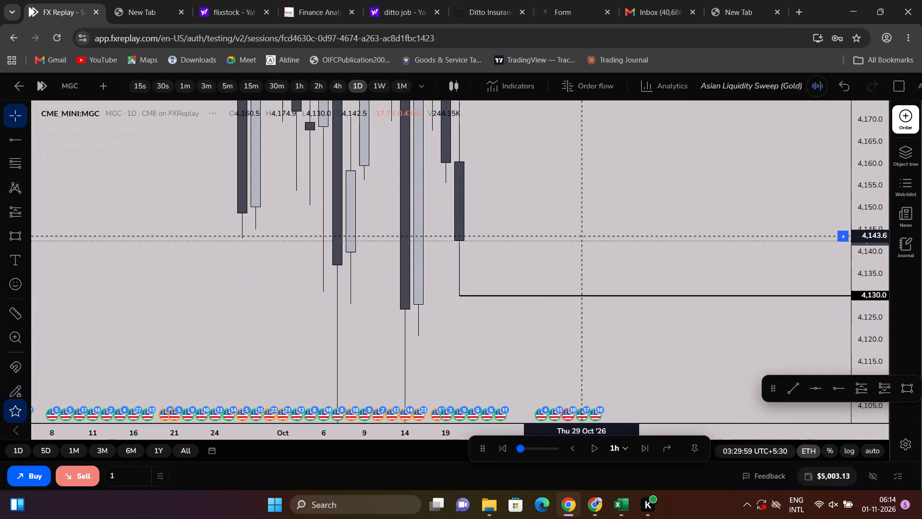
pyautogui.doubleClick(532, 296)
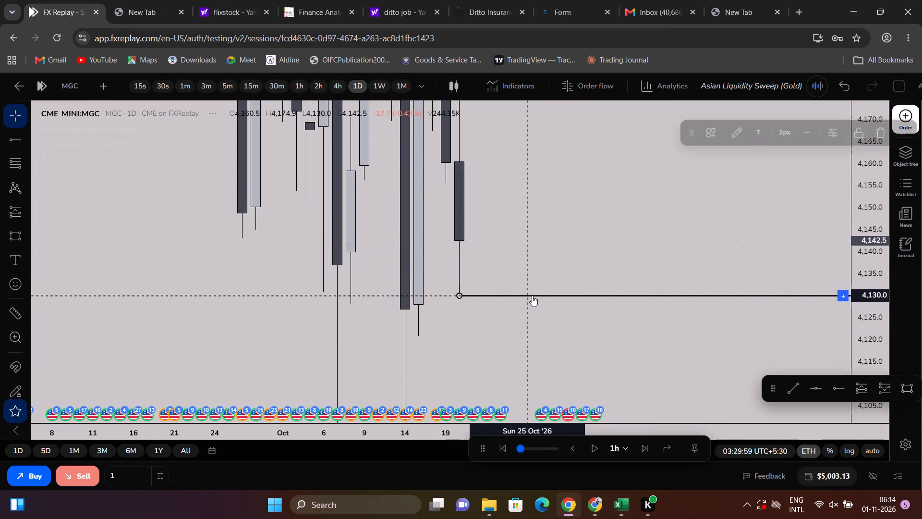
pyautogui.click(448, 229)
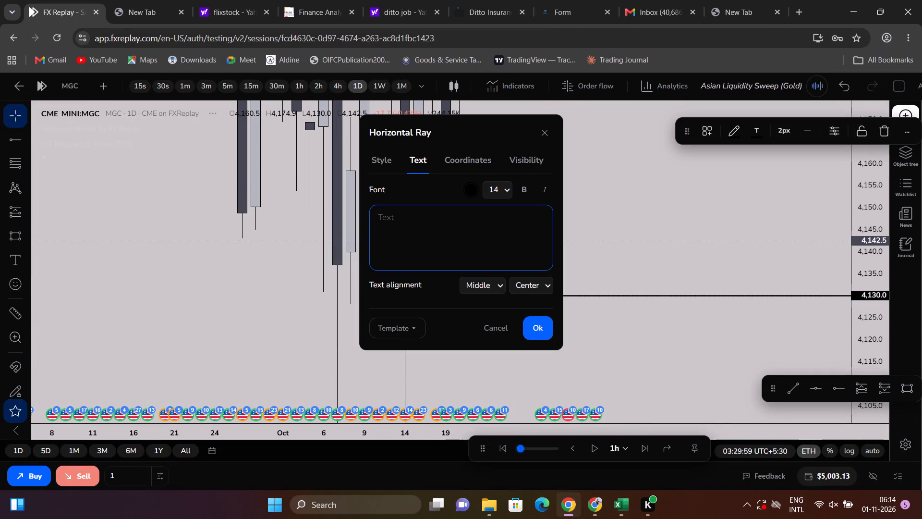
pyautogui.write('PDL')
pyautogui.click(528, 327)
# Examine the price action between the PDH and PDL levels on the 4-hour and 15-minute timeframes.
pyautogui.moveTo(539, 245); pyautogui.dragTo(530, 300)
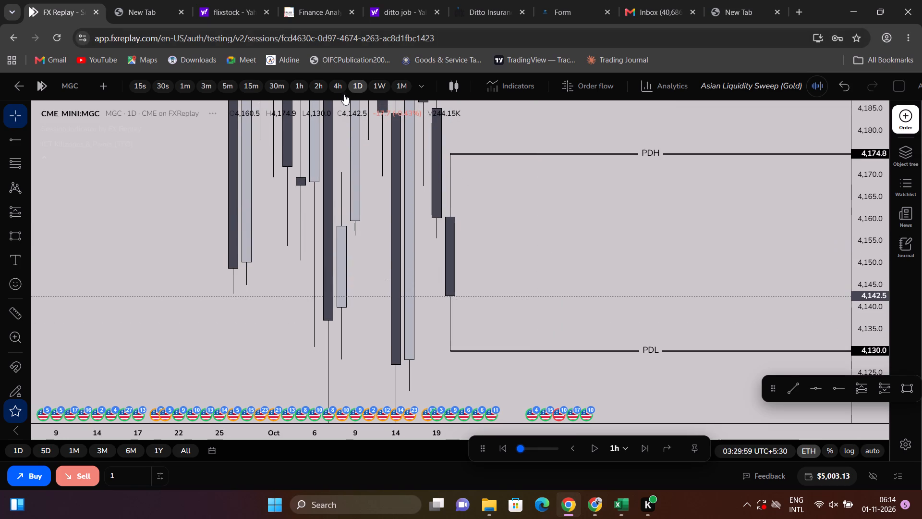
pyautogui.click(334, 82)
pyautogui.moveTo(537, 297); pyautogui.dragTo(533, 281)
pyautogui.scroll(-5, 518, 286)
pyautogui.scroll(2, 511, 283)
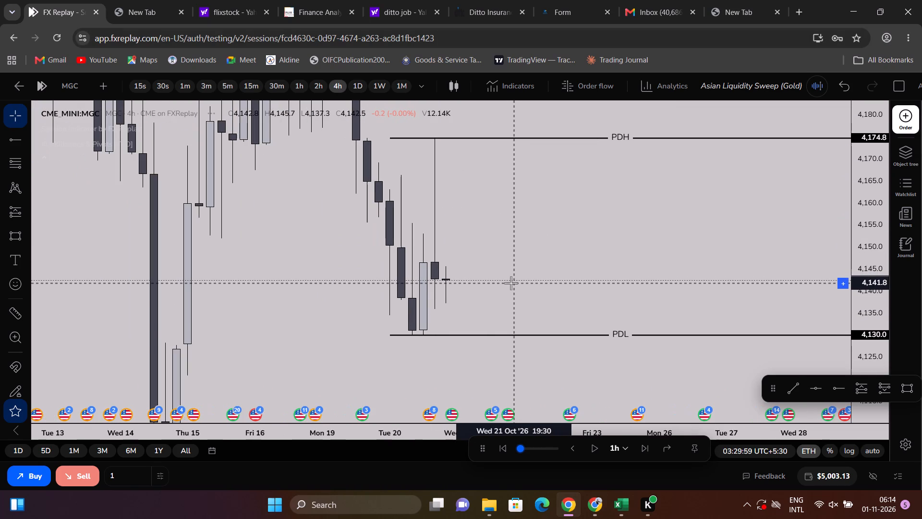
pyautogui.moveTo(511, 281); pyautogui.dragTo(521, 255)
pyautogui.click(247, 83)
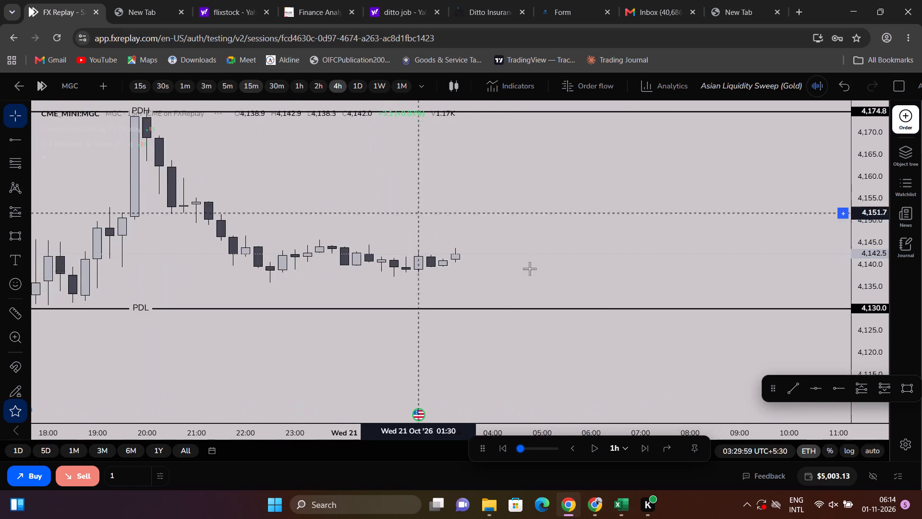
pyautogui.scroll(-14, 581, 280)
pyautogui.scroll(-4, 691, 282)
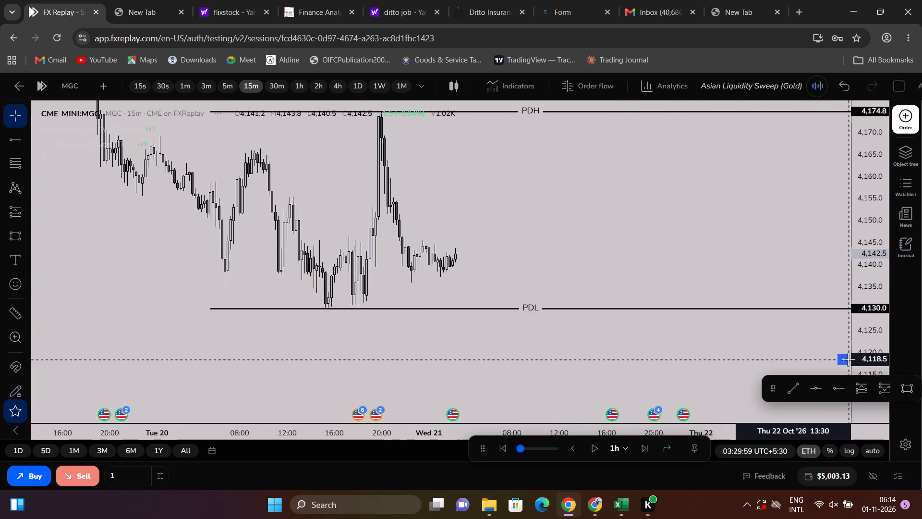
pyautogui.moveTo(857, 340); pyautogui.dragTo(863, 297)
pyautogui.scroll(3, 523, 208)
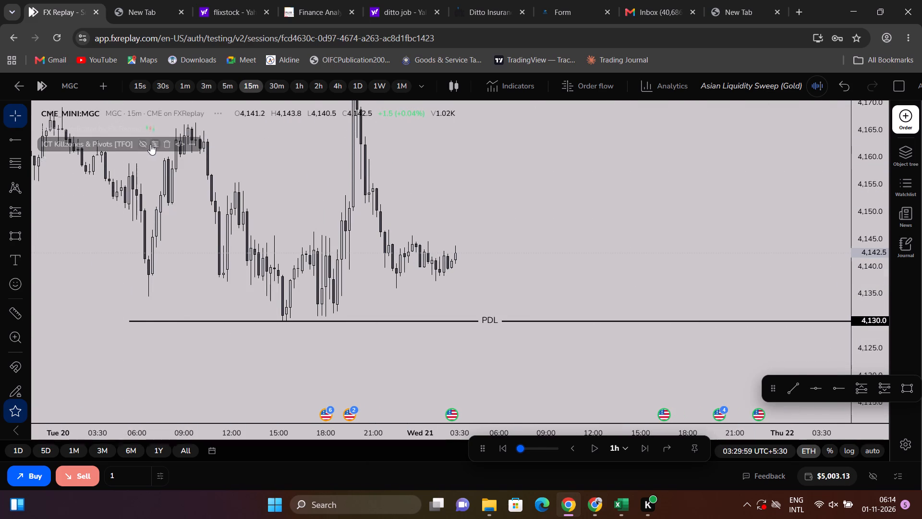
# Show the hidden ICT Killzones & Pivots [TFO] indicator on the 15-minute chart.
pyautogui.click(139, 144)
pyautogui.scroll(-3, 429, 273)
pyautogui.scroll(4, 434, 276)
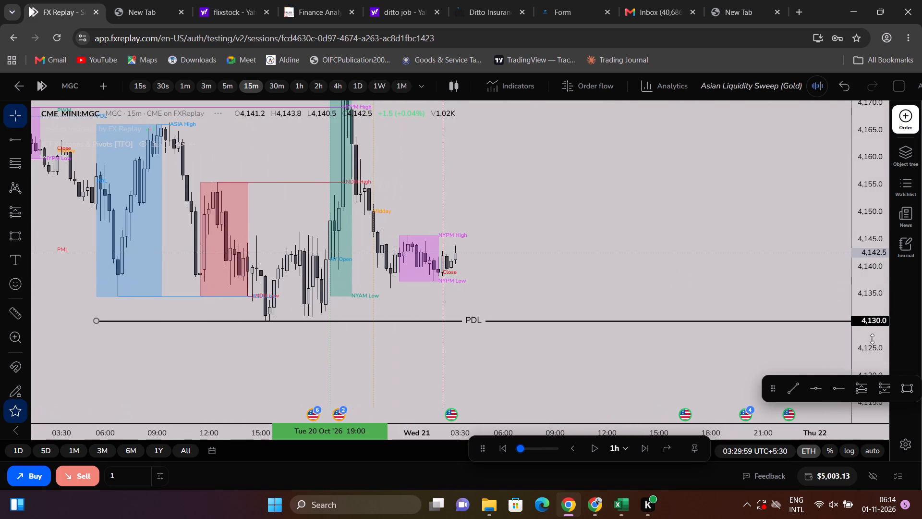
pyautogui.moveTo(877, 349); pyautogui.dragTo(823, 324)
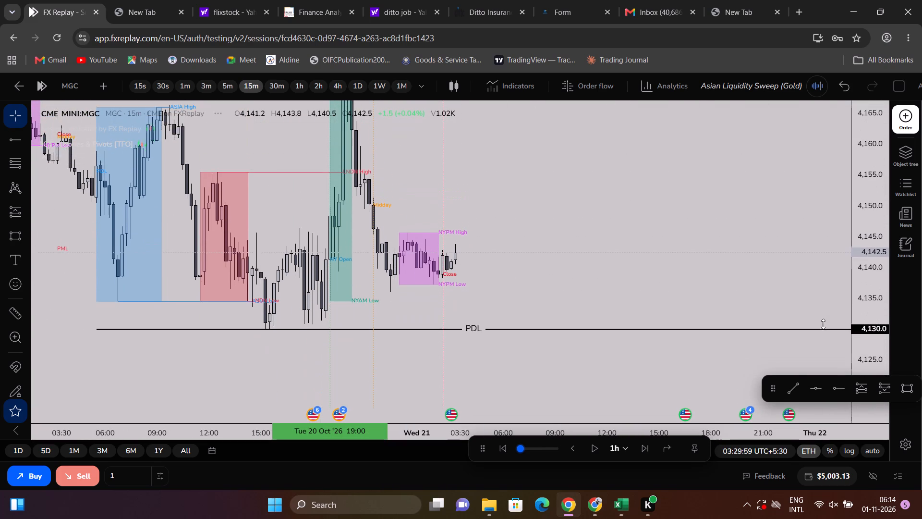
pyautogui.moveTo(823, 324); pyautogui.dragTo(793, 275)
pyautogui.scroll(-3, 634, 237)
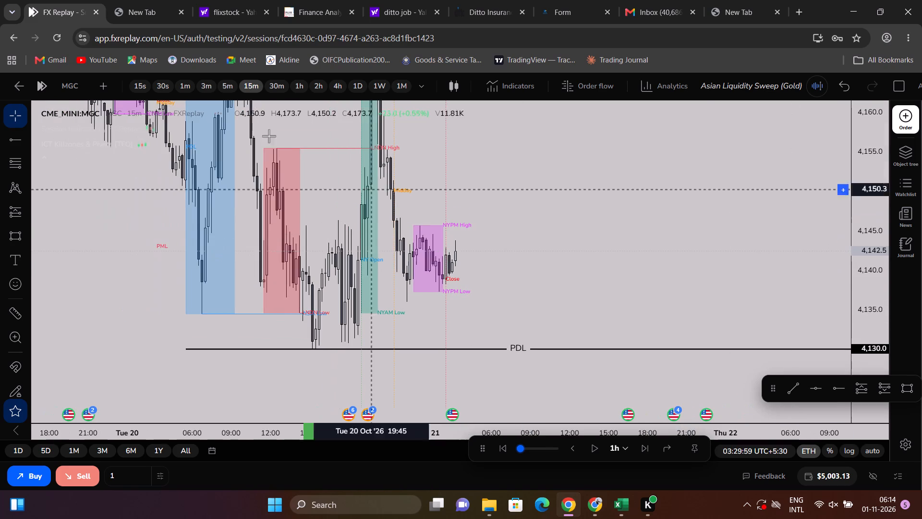
# On the 5-minute chart, draw a trendline under the rising lows from about 4,130.2 at 15:40 to about 4,139.2 at 02:20.
pyautogui.click(229, 84)
pyautogui.scroll(-4, 680, 296)
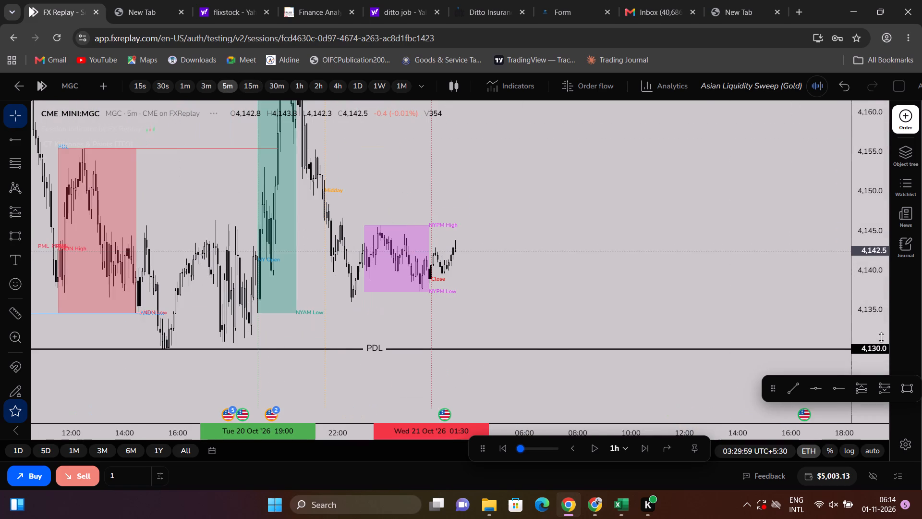
pyautogui.moveTo(881, 337); pyautogui.dragTo(886, 208)
pyautogui.scroll(2, 751, 266)
pyautogui.moveTo(713, 267); pyautogui.dragTo(803, 157)
pyautogui.scroll(3, 740, 224)
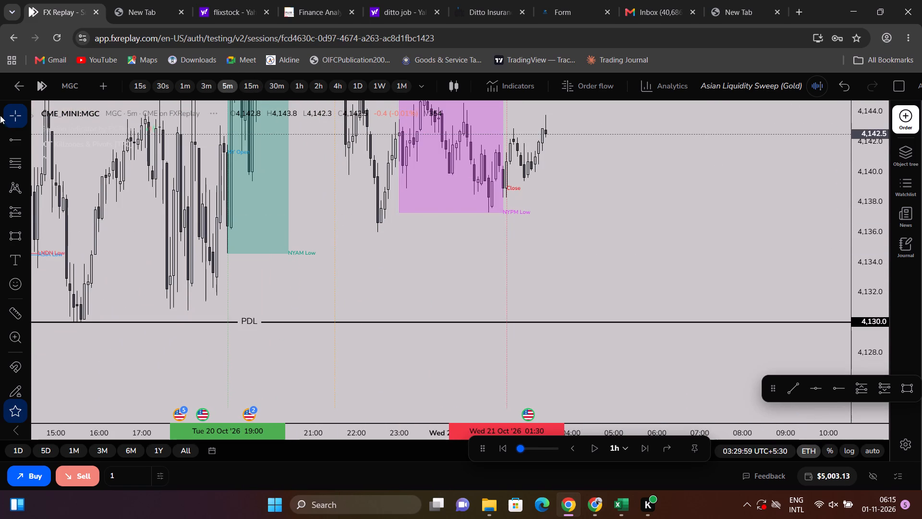
pyautogui.click(26, 135)
pyautogui.click(67, 153)
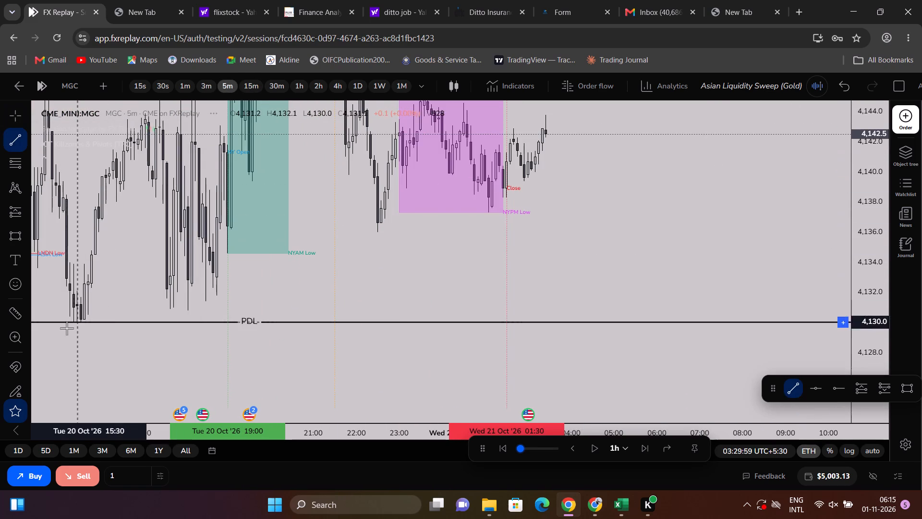
pyautogui.click(84, 320)
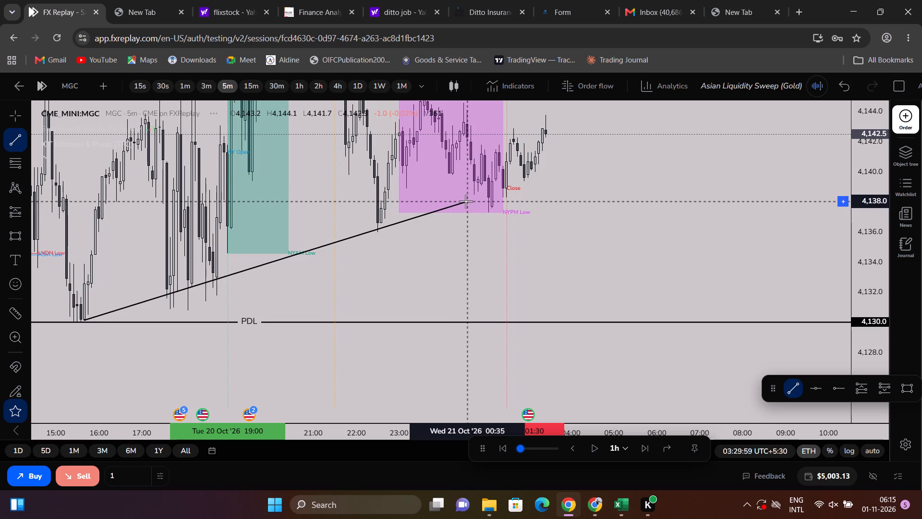
pyautogui.click(543, 184)
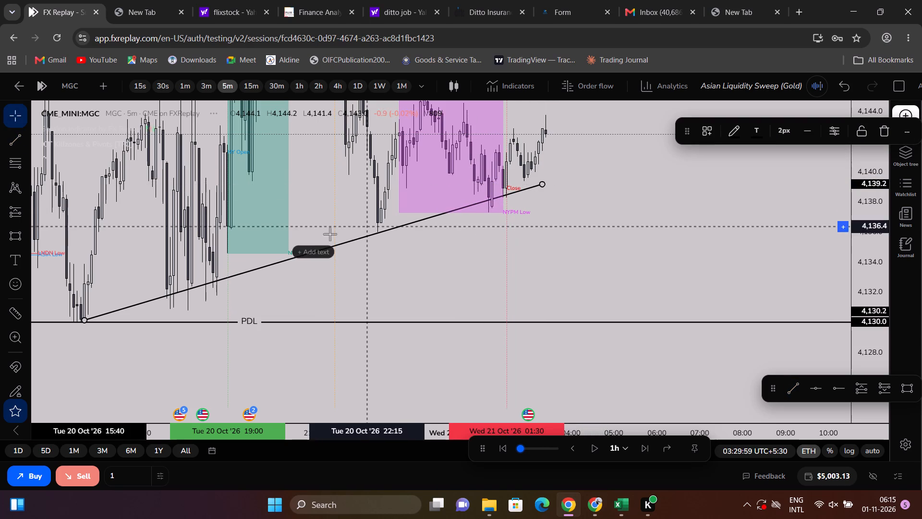
# Add the text LRL to the rising trendline.
pyautogui.click(310, 254)
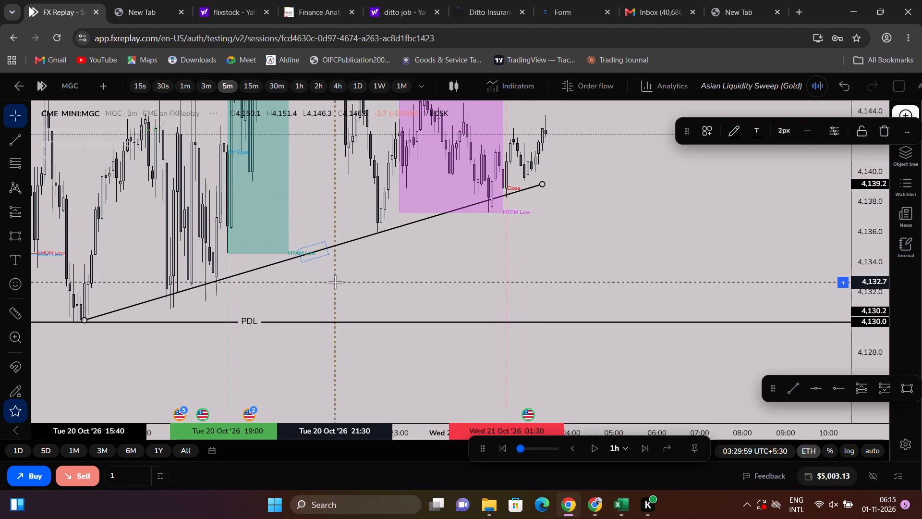
pyautogui.write('LRL')
pyautogui.click(335, 282)
pyautogui.click(395, 281)
# Draw a horizontal ray at about 4,145.7 along the NYPM High, starting just before the NYPM session box.
pyautogui.moveTo(400, 284); pyautogui.dragTo(390, 390)
pyautogui.scroll(-4, 493, 239)
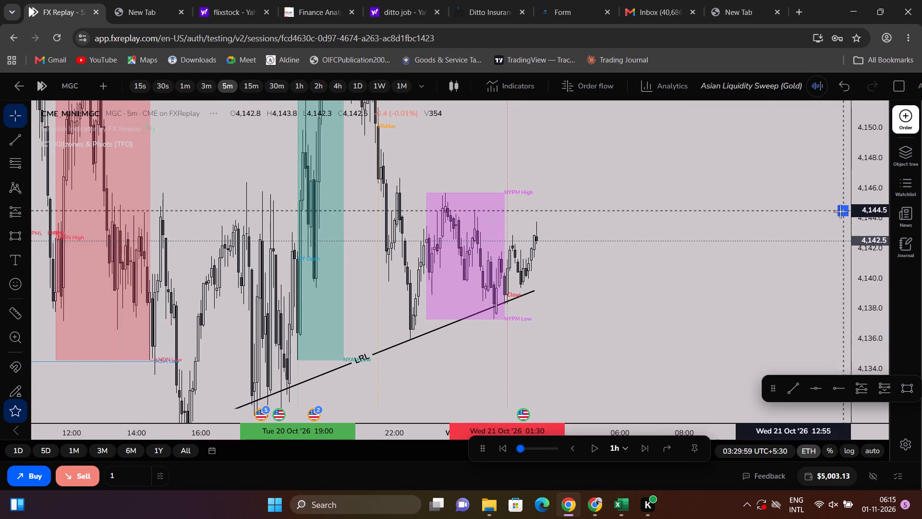
pyautogui.moveTo(872, 214); pyautogui.dragTo(863, 395)
pyautogui.scroll(-3, 498, 177)
pyautogui.scroll(2, 498, 184)
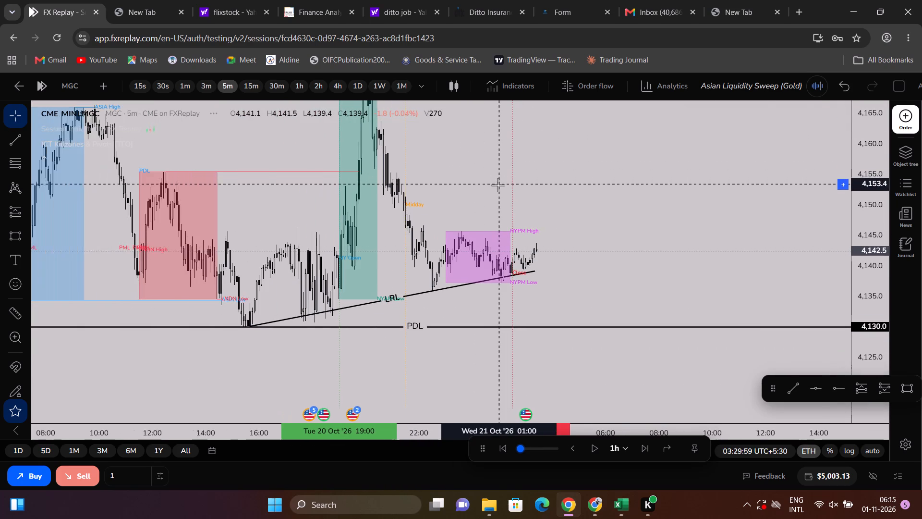
pyautogui.scroll(1, 498, 185)
pyautogui.click(29, 140)
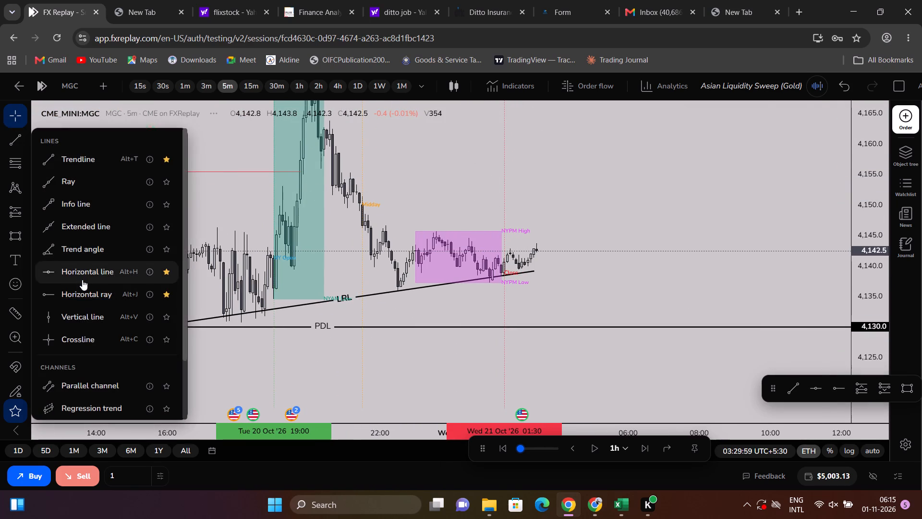
pyautogui.click(81, 288)
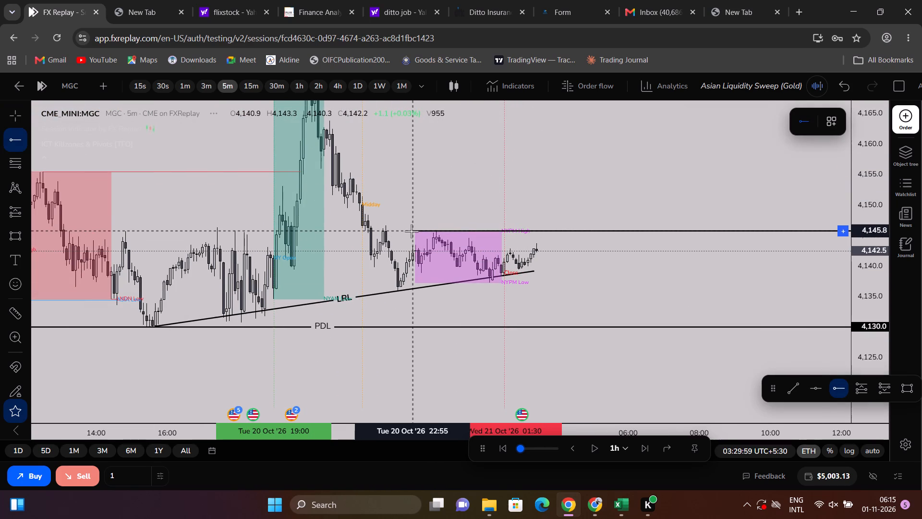
pyautogui.click(412, 231)
pyautogui.click(623, 287)
# Nudge the NYPM High horizontal ray up to 4,145.8.
pyautogui.scroll(-6, 689, 273)
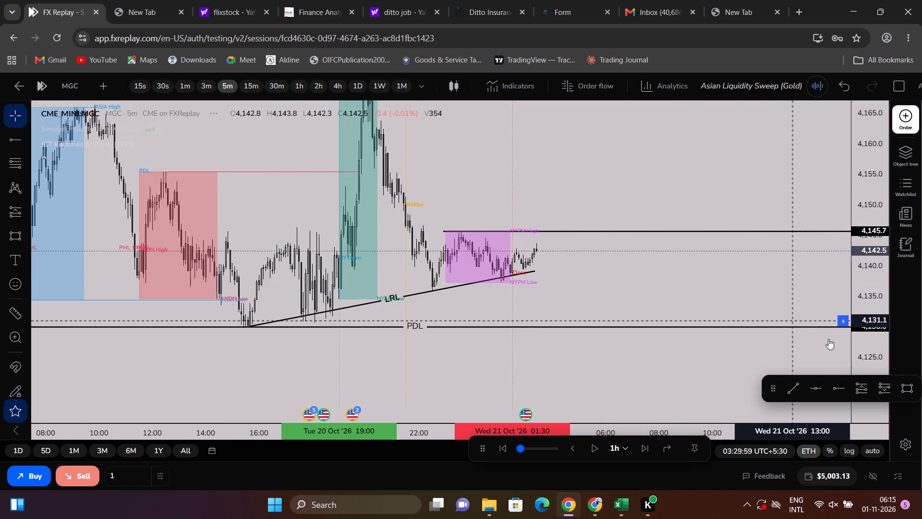
pyautogui.moveTo(879, 364); pyautogui.dragTo(876, 227)
pyautogui.moveTo(749, 262); pyautogui.dragTo(760, 356)
pyautogui.scroll(3, 718, 321)
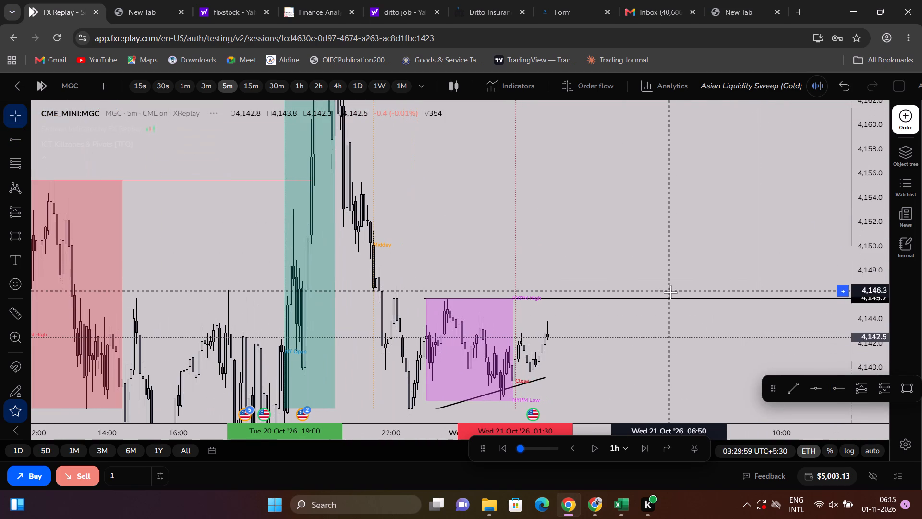
pyautogui.click(670, 299)
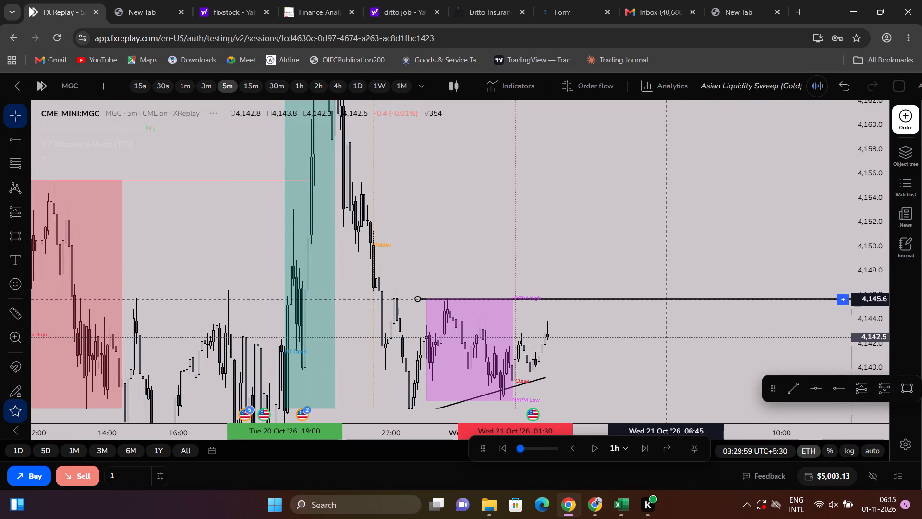
pyautogui.click(675, 277)
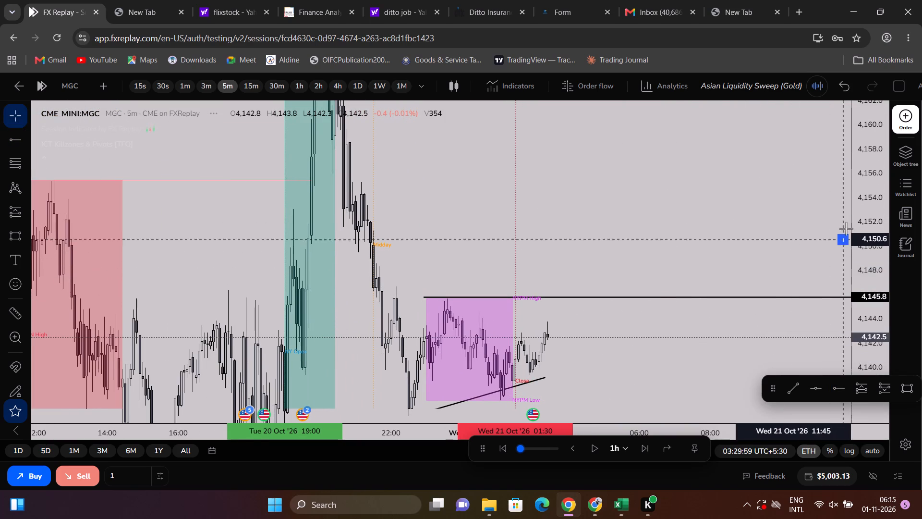
# Hide the ICT Killzones & Pivots [TFO] indicator on the 5-minute chart.
pyautogui.moveTo(865, 219); pyautogui.dragTo(843, 388)
pyautogui.scroll(-4, 615, 271)
pyautogui.scroll(-4, 571, 208)
pyautogui.scroll(2, 621, 229)
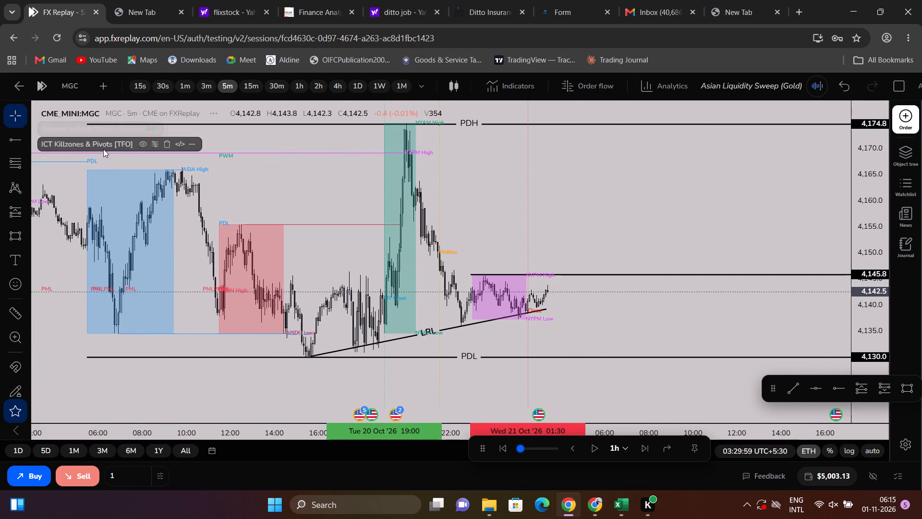
pyautogui.click(138, 144)
# Set the replay step interval to 5m.
pyautogui.scroll(4, 714, 331)
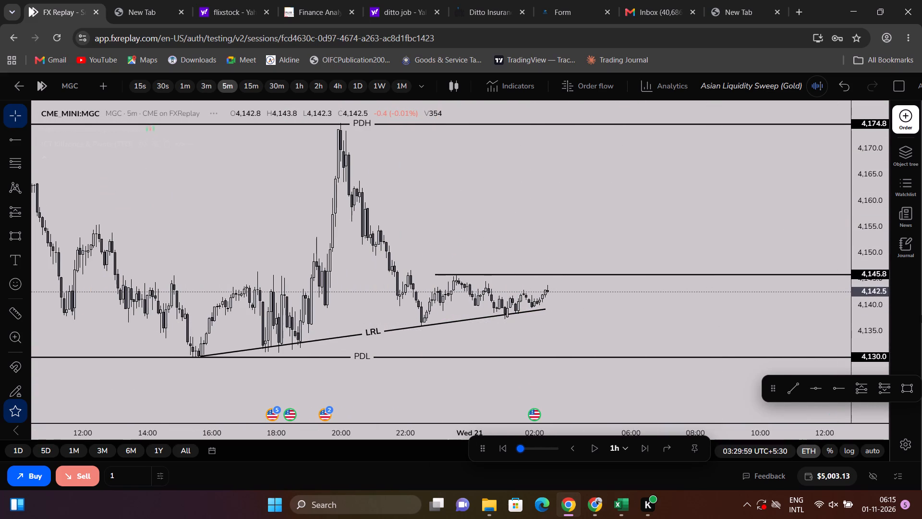
pyautogui.moveTo(863, 340); pyautogui.dragTo(864, 149)
pyautogui.scroll(4, 743, 228)
pyautogui.moveTo(720, 231); pyautogui.dragTo(717, 76)
pyautogui.scroll(-4, 594, 166)
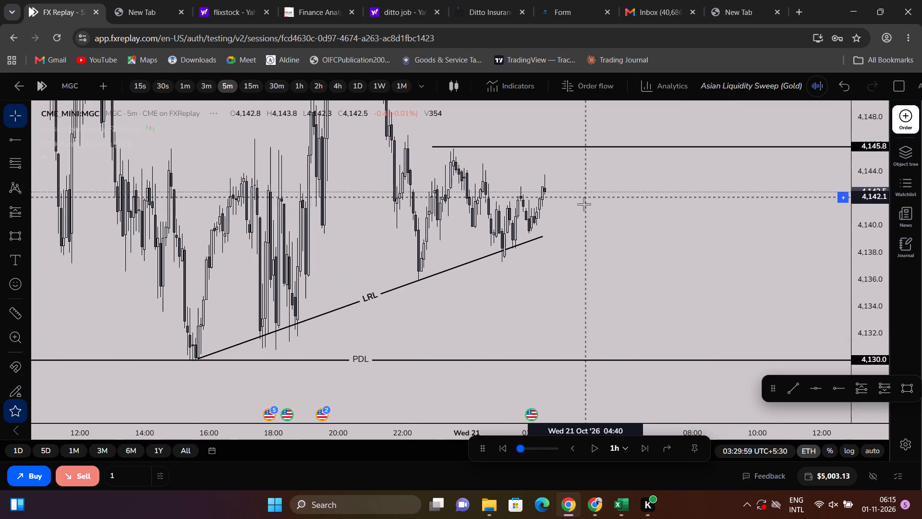
pyautogui.scroll(3, 572, 236)
pyautogui.click(621, 448)
pyautogui.scroll(-4, 655, 361)
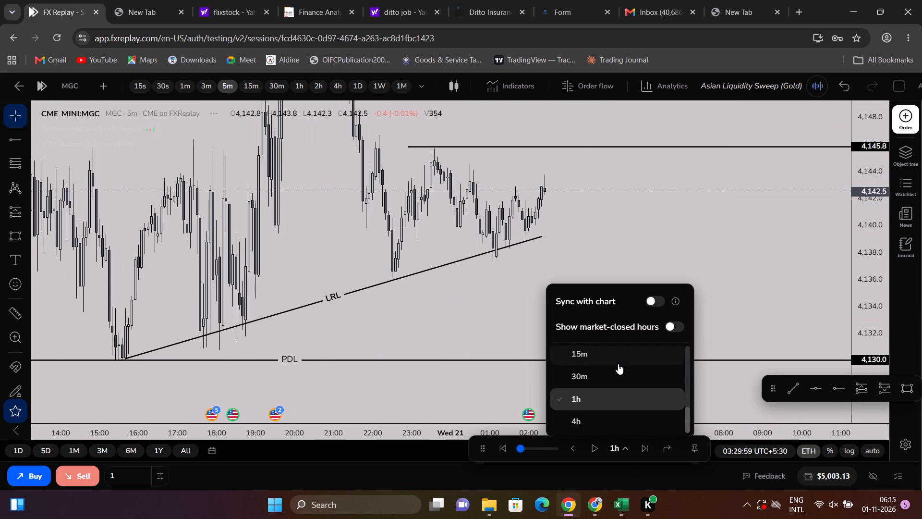
pyautogui.scroll(2, 585, 373)
pyautogui.click(586, 424)
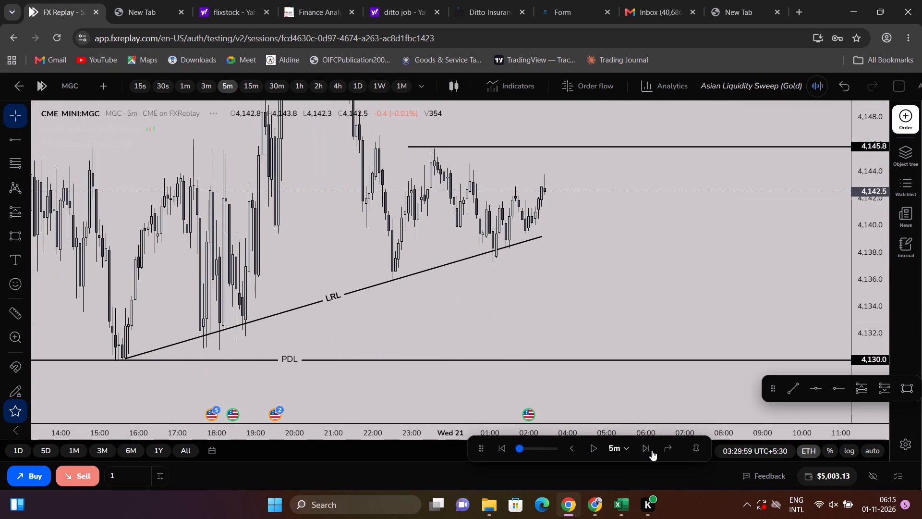
# Advance the replay seven 5-minute candles to 04:04:59, following price around the 4,145.8 level.
pyautogui.click(642, 449)
pyautogui.click(642, 449)
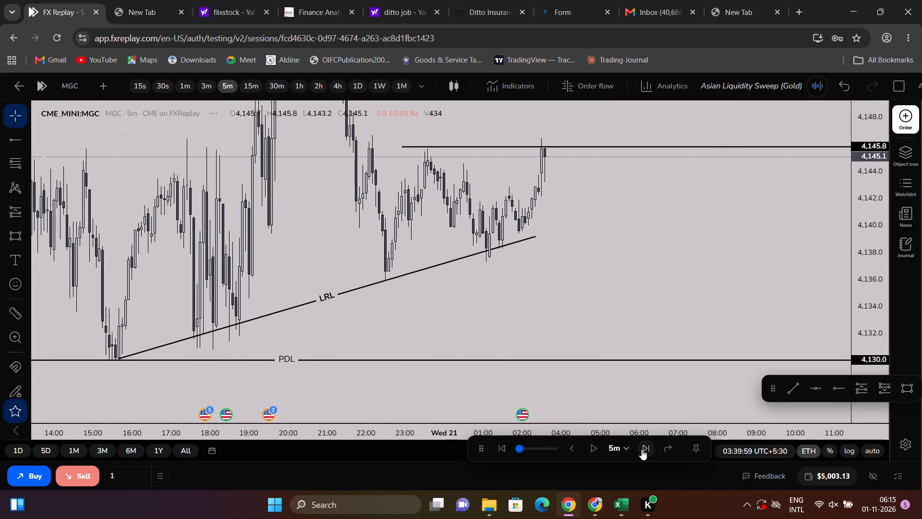
pyautogui.click(642, 449)
pyautogui.click(642, 449)
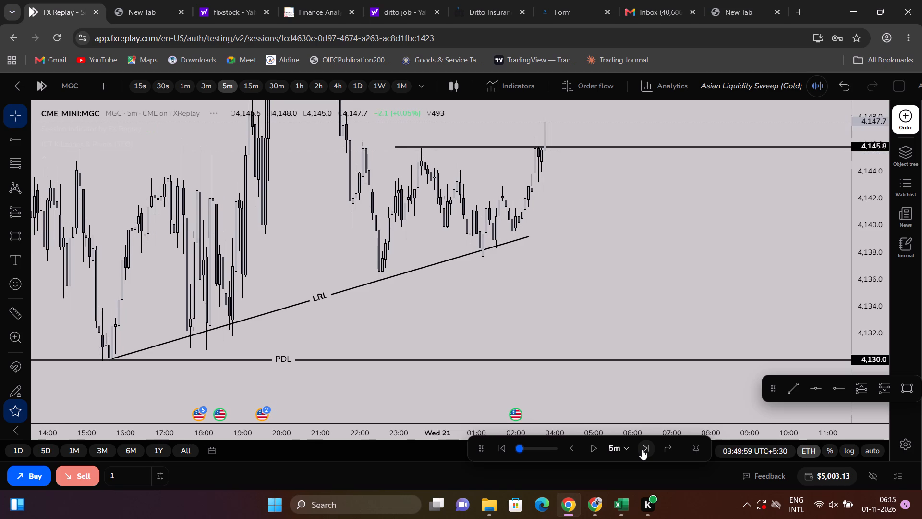
pyautogui.click(642, 449)
pyautogui.click(642, 449)
pyautogui.click(642, 449)
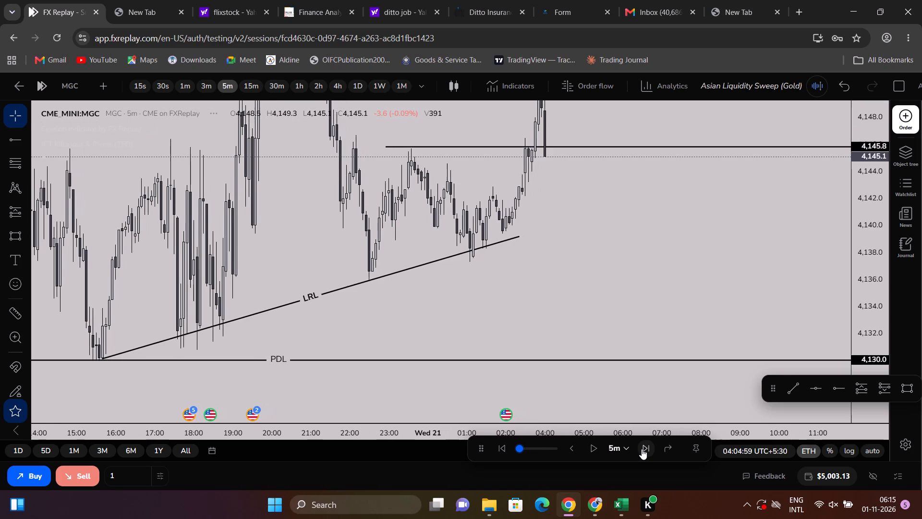
# Draw a rectangle from about 4,145.8 to 4,147.0 across the latest bearish candle, extending to 05:10.
pyautogui.moveTo(573, 258); pyautogui.dragTo(617, 342)
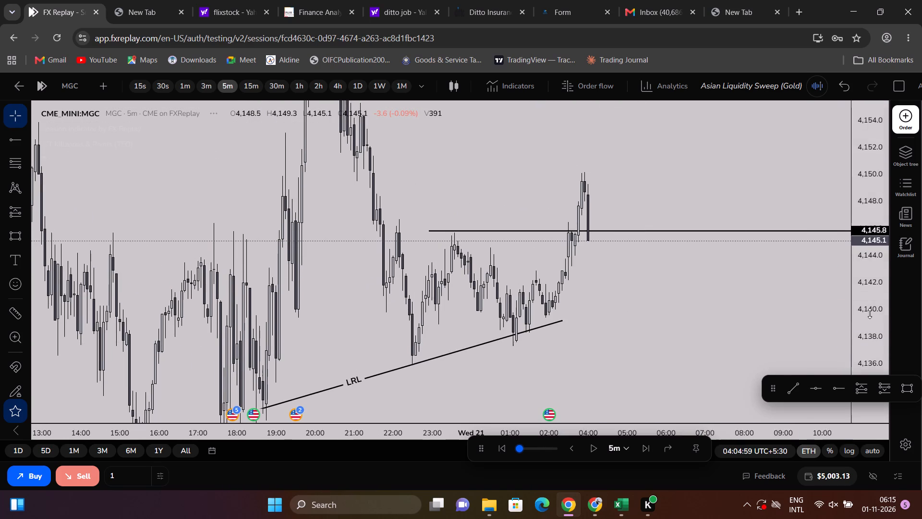
pyautogui.moveTo(870, 313); pyautogui.dragTo(841, 183)
pyautogui.scroll(4, 617, 160)
pyautogui.click(12, 227)
pyautogui.scroll(3, 455, 274)
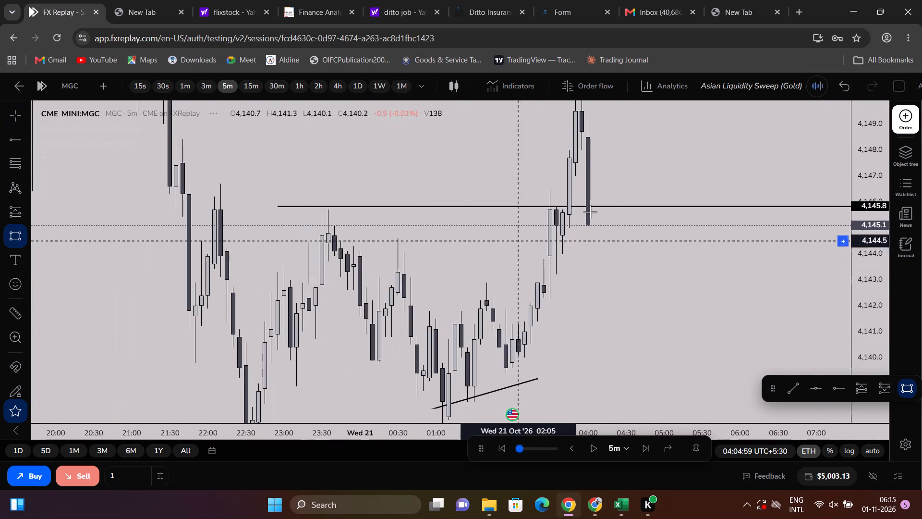
pyautogui.click(559, 208)
pyautogui.click(679, 176)
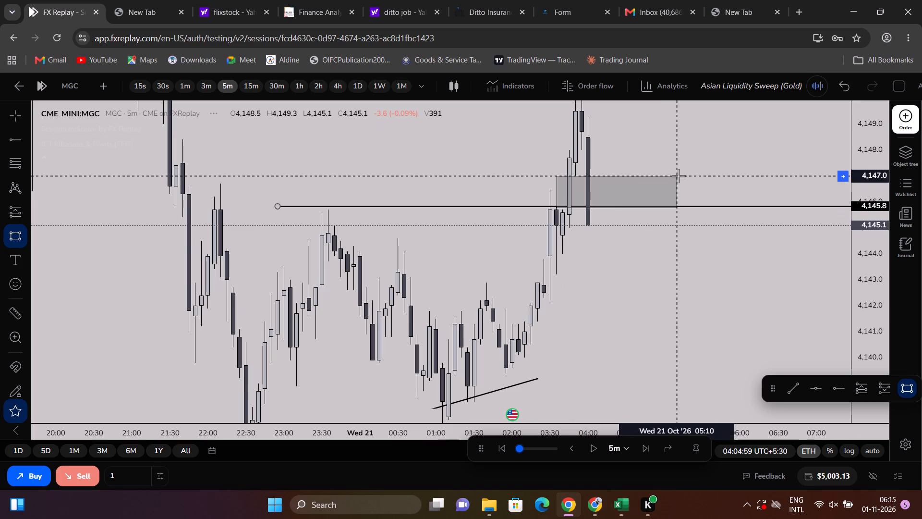
# Label the new rectangle "5m IFVG".
pyautogui.click(622, 191)
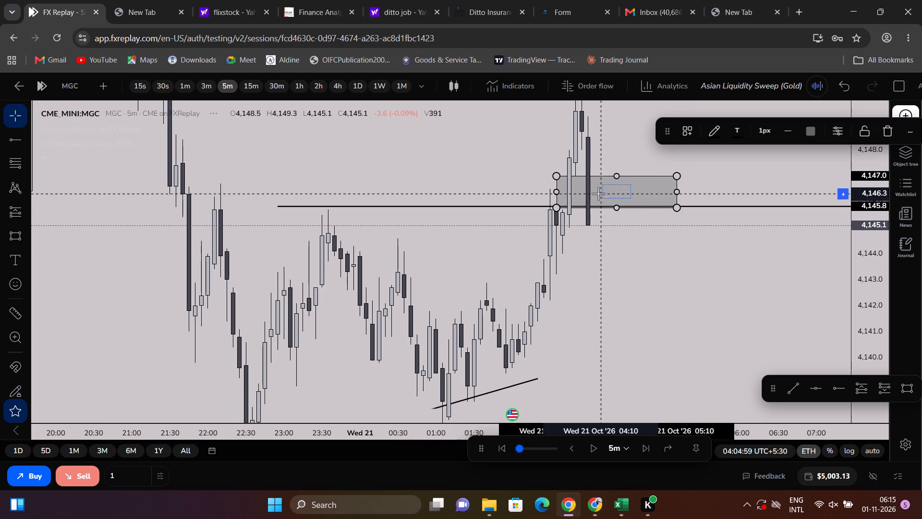
pyautogui.press('5')
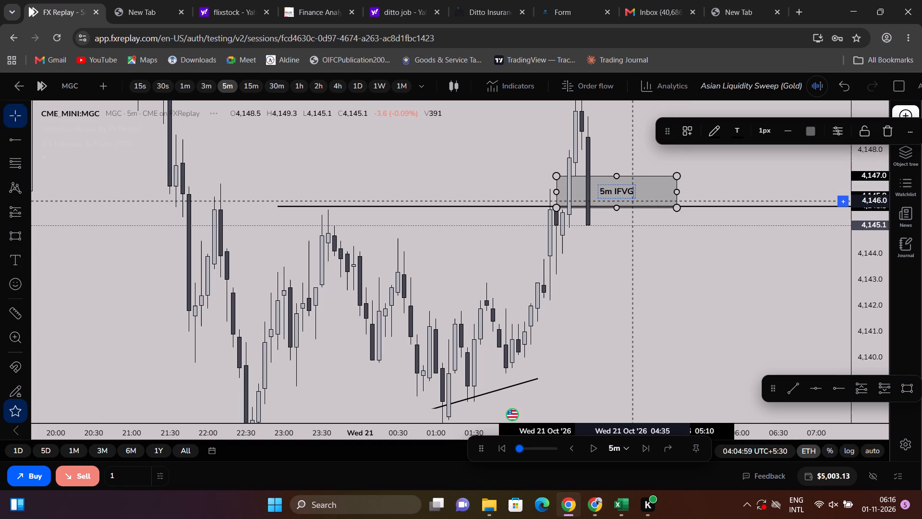
pyautogui.click(661, 284)
# Place a Short Position drawing at the latest close of 4,145.1 and set its stop to about 4,149.6.
pyautogui.moveTo(662, 283); pyautogui.dragTo(672, 212)
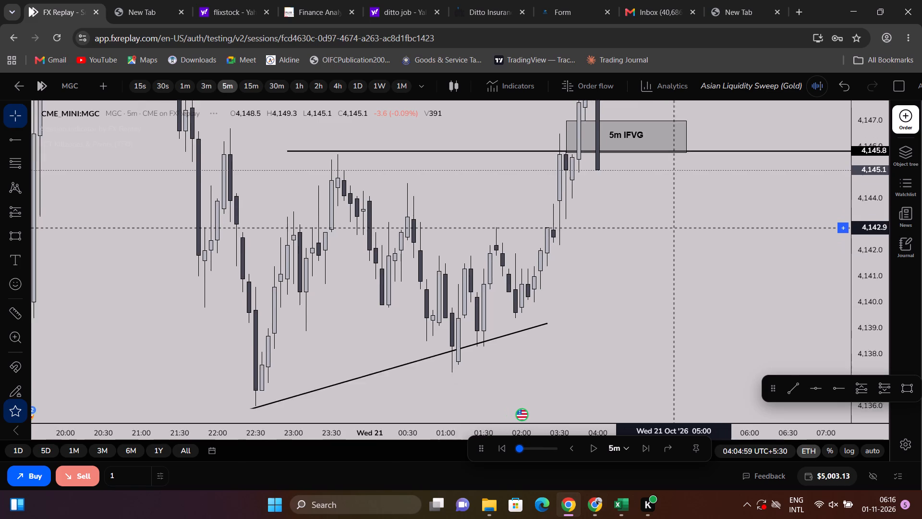
pyautogui.moveTo(672, 212); pyautogui.dragTo(678, 196)
pyautogui.scroll(-3, 733, 218)
pyautogui.moveTo(871, 212); pyautogui.dragTo(855, 248)
pyautogui.moveTo(773, 243); pyautogui.dragTo(758, 283)
pyautogui.scroll(2, 644, 272)
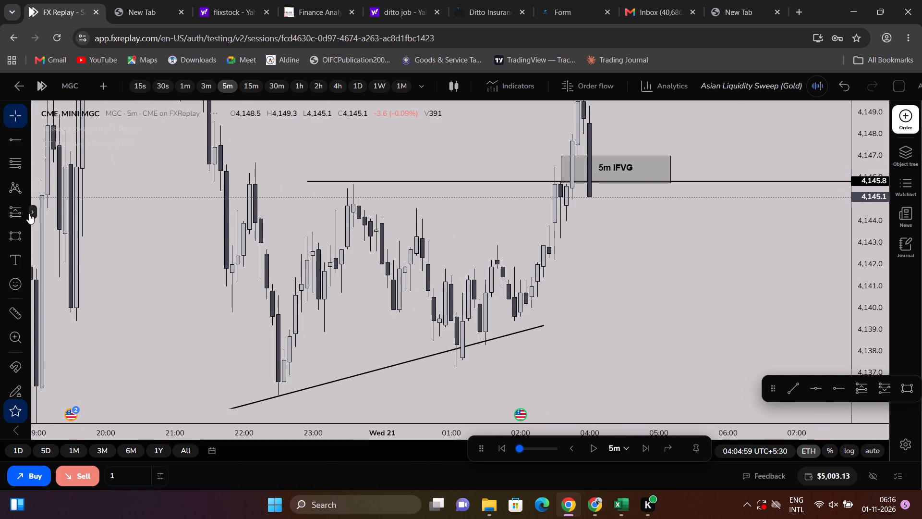
pyautogui.click(29, 213)
pyautogui.click(76, 250)
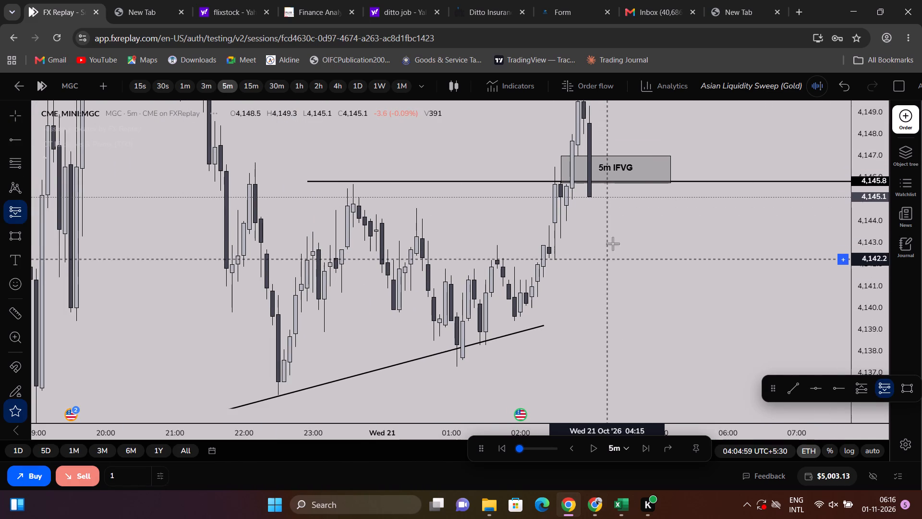
pyautogui.click(596, 198)
pyautogui.moveTo(559, 206); pyautogui.dragTo(546, 283)
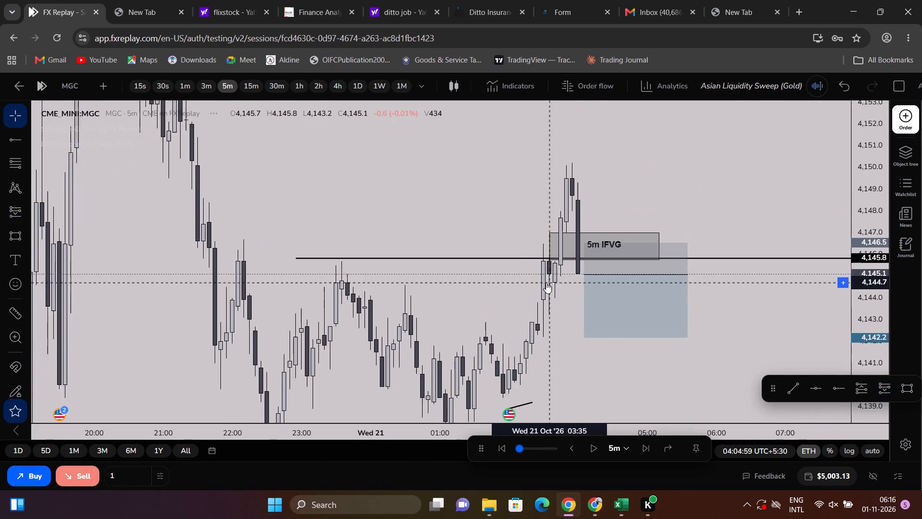
pyautogui.moveTo(546, 283); pyautogui.dragTo(546, 283)
pyautogui.moveTo(587, 245); pyautogui.dragTo(603, 178)
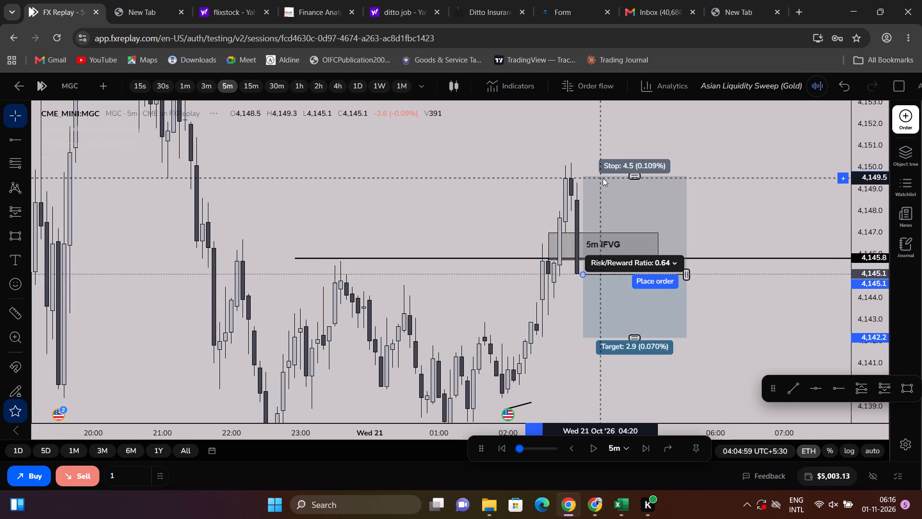
pyautogui.moveTo(603, 178); pyautogui.dragTo(603, 177)
# Extend the short position's target down to about 4,130.1, just above the PDL line.
pyautogui.moveTo(722, 210); pyautogui.dragTo(750, 86)
pyautogui.scroll(-5, 756, 153)
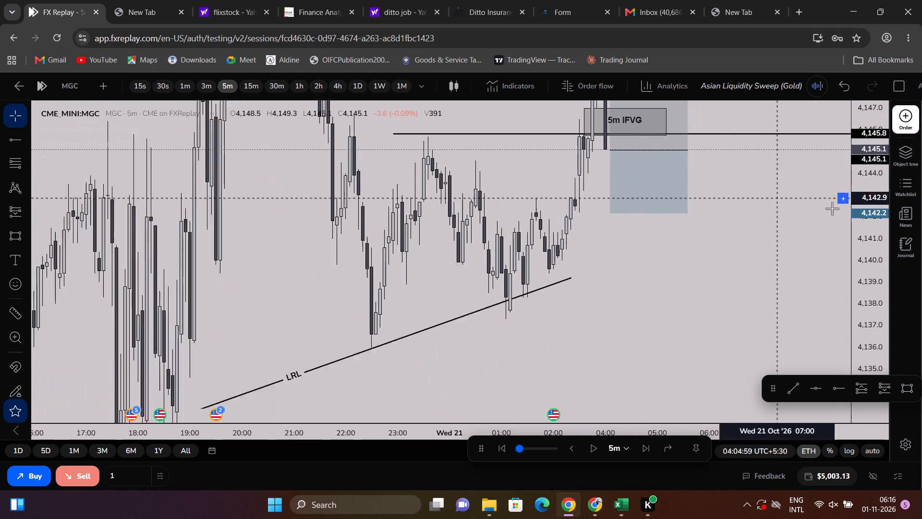
pyautogui.moveTo(885, 216); pyautogui.dragTo(817, 343)
pyautogui.scroll(-5, 723, 331)
pyautogui.moveTo(614, 233); pyautogui.dragTo(603, 353)
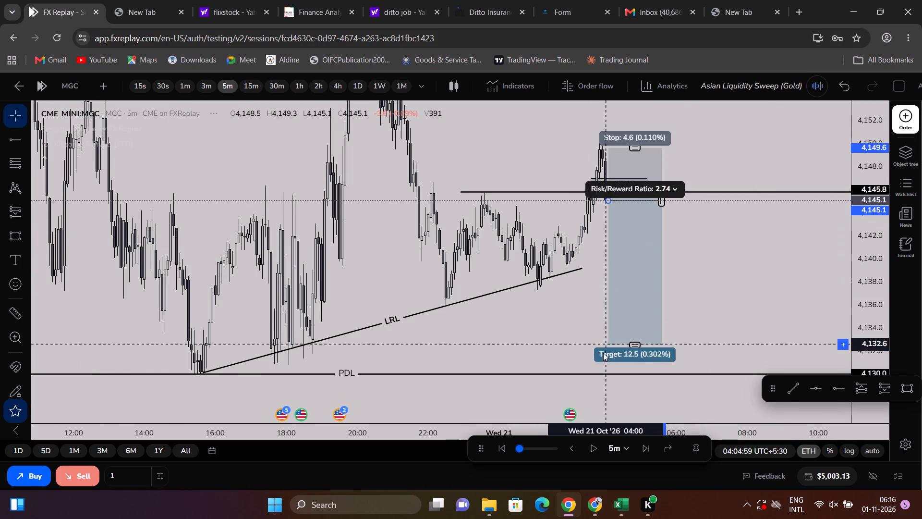
pyautogui.moveTo(603, 353); pyautogui.dragTo(600, 372)
pyautogui.click(774, 321)
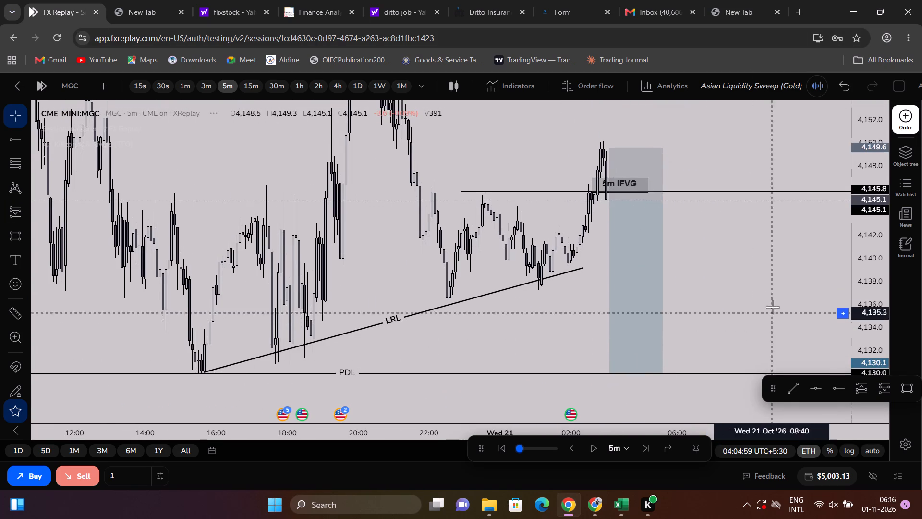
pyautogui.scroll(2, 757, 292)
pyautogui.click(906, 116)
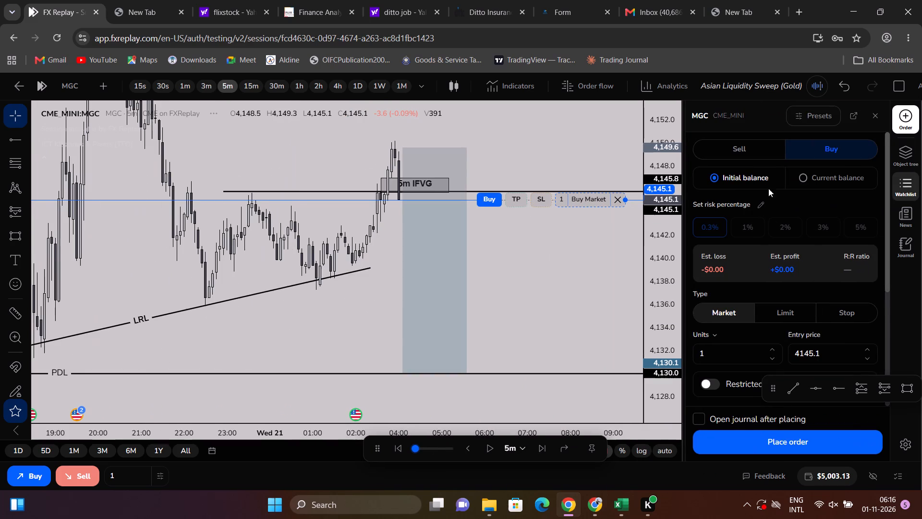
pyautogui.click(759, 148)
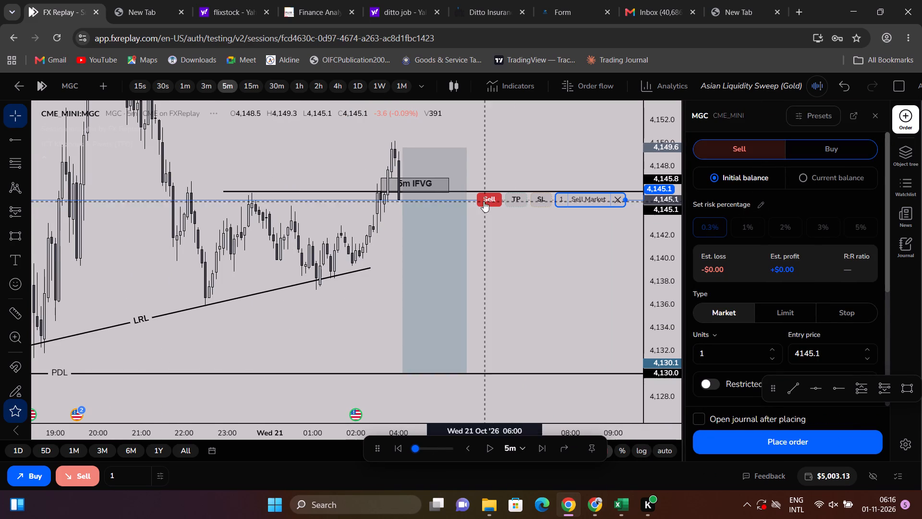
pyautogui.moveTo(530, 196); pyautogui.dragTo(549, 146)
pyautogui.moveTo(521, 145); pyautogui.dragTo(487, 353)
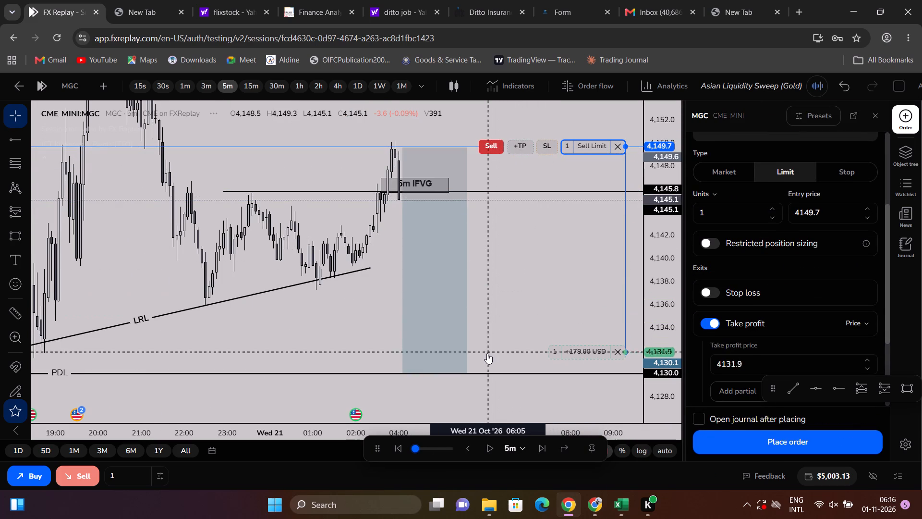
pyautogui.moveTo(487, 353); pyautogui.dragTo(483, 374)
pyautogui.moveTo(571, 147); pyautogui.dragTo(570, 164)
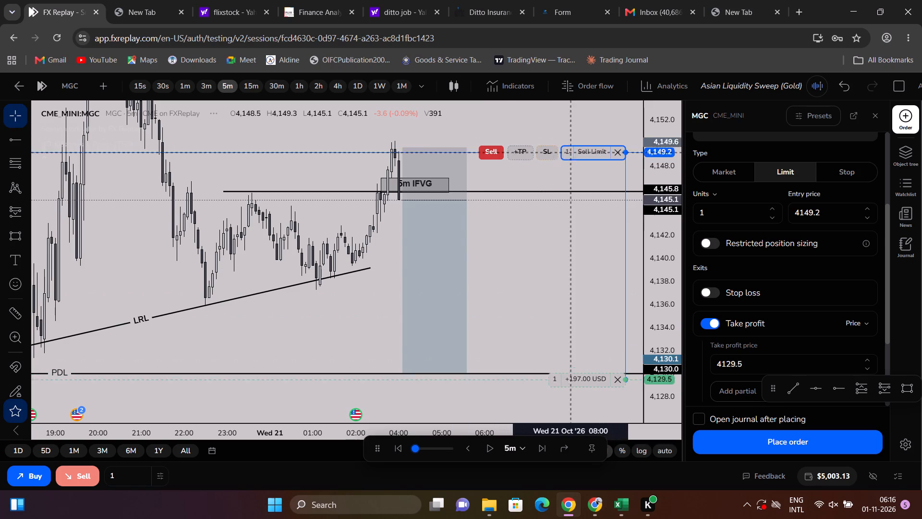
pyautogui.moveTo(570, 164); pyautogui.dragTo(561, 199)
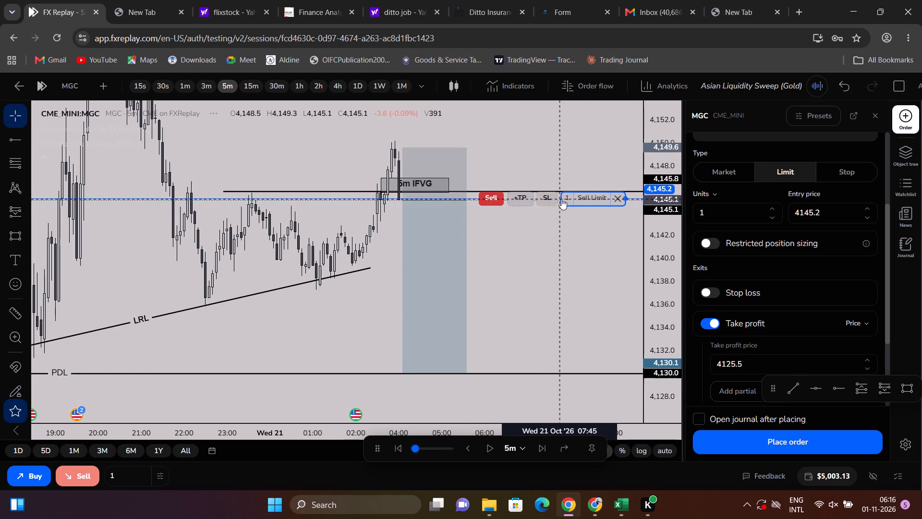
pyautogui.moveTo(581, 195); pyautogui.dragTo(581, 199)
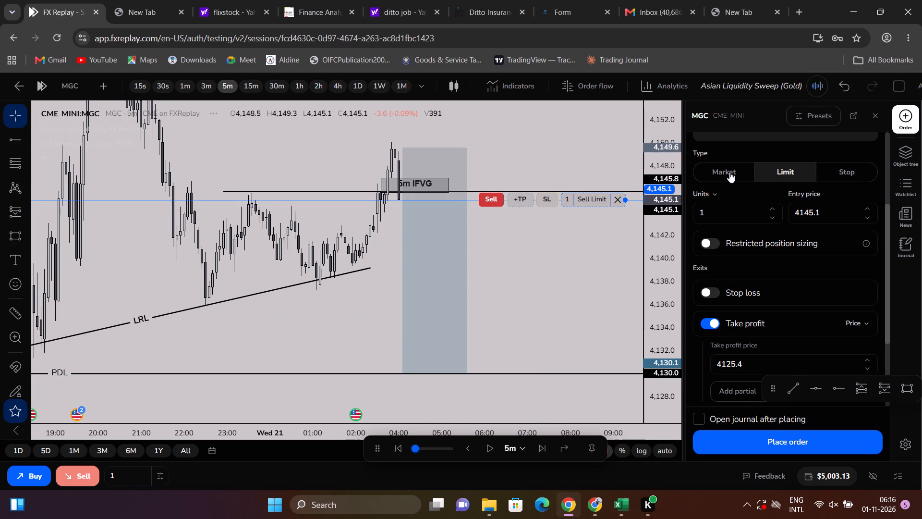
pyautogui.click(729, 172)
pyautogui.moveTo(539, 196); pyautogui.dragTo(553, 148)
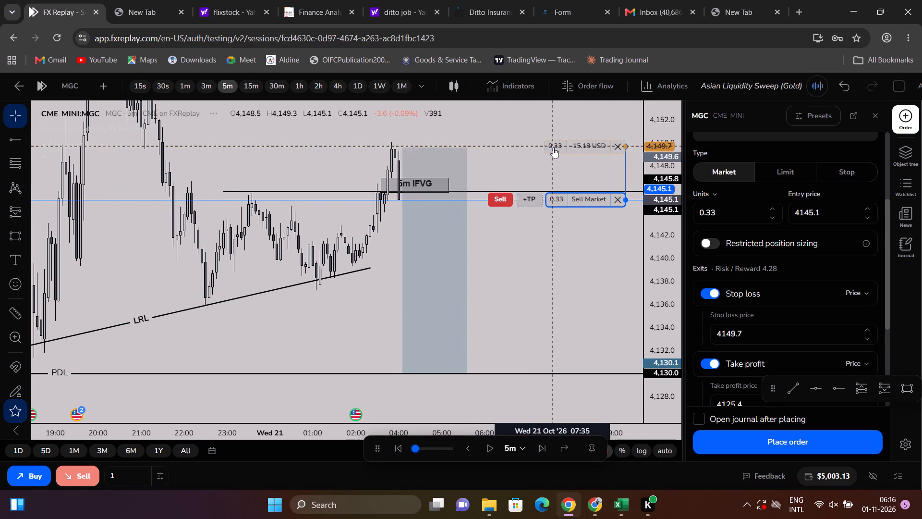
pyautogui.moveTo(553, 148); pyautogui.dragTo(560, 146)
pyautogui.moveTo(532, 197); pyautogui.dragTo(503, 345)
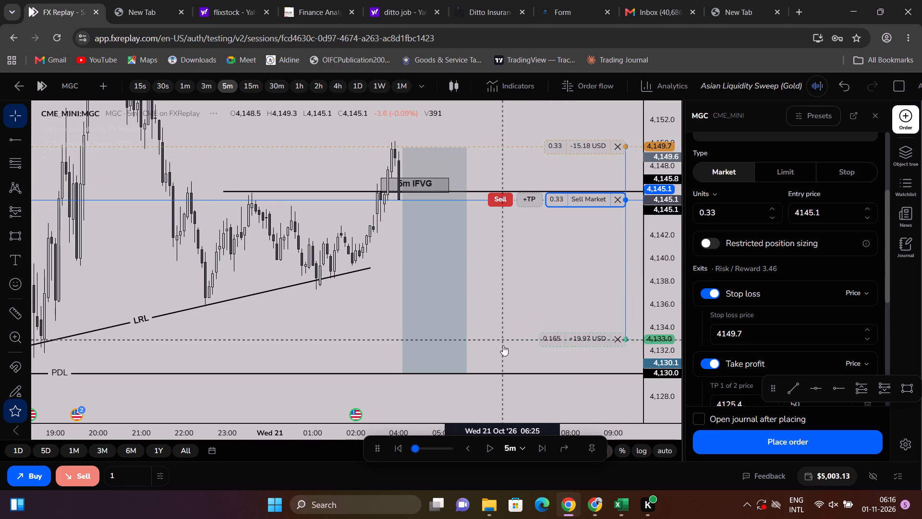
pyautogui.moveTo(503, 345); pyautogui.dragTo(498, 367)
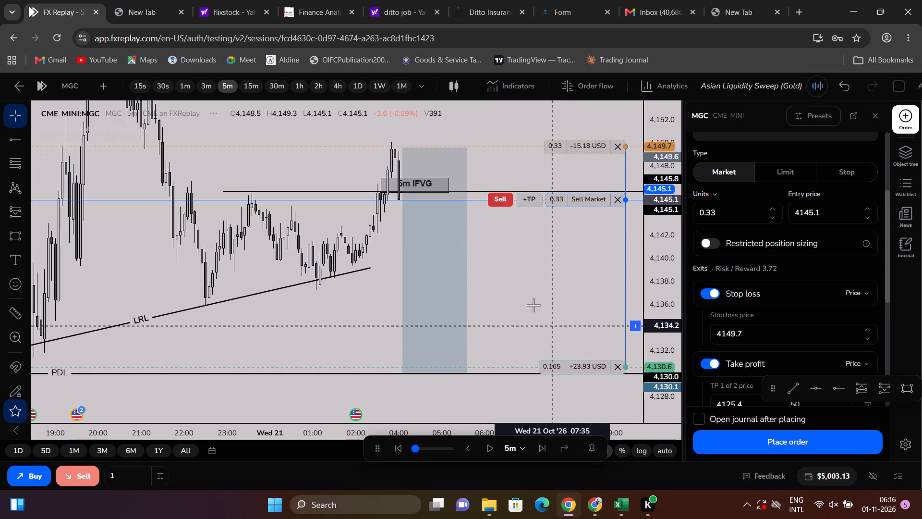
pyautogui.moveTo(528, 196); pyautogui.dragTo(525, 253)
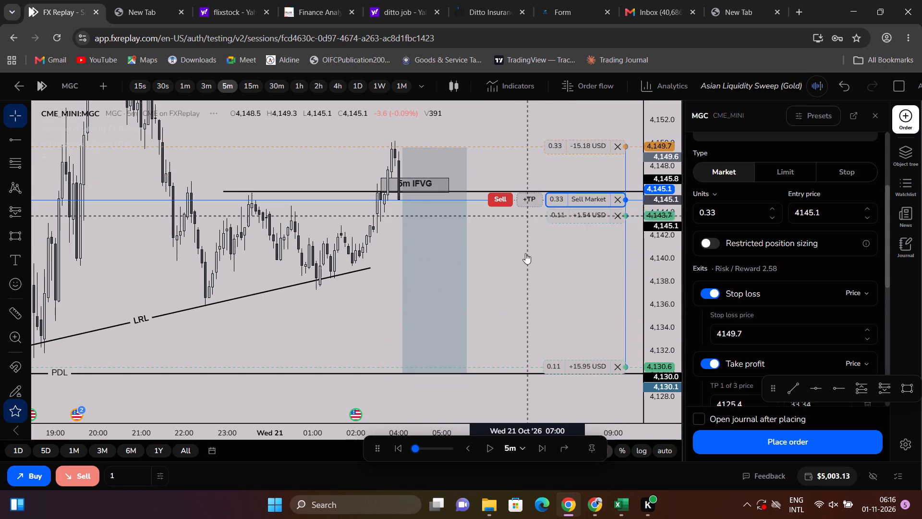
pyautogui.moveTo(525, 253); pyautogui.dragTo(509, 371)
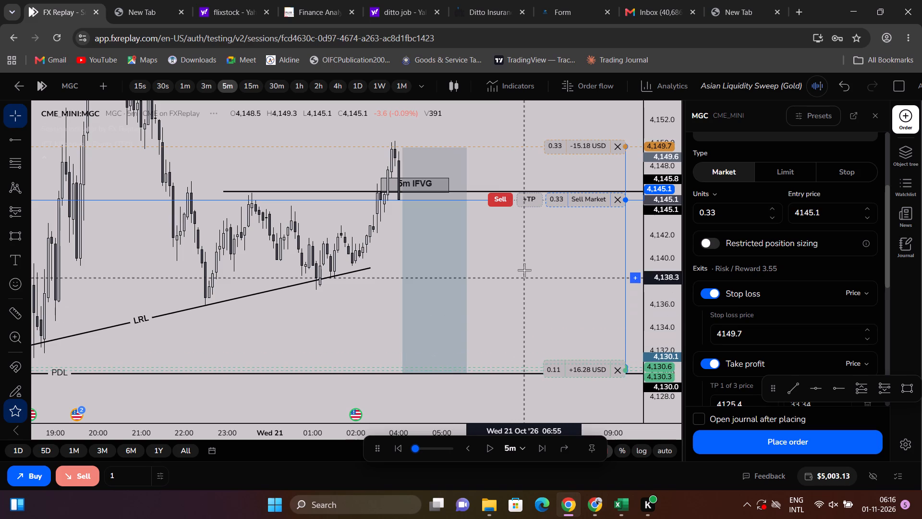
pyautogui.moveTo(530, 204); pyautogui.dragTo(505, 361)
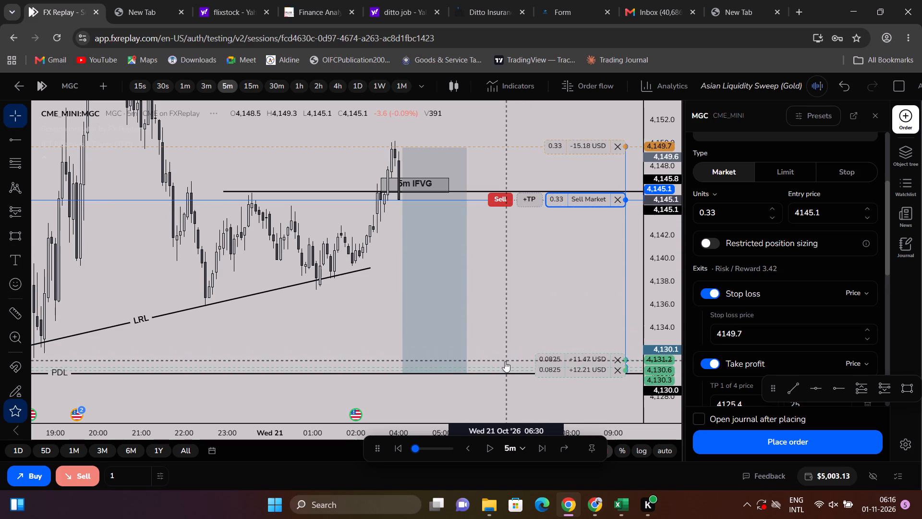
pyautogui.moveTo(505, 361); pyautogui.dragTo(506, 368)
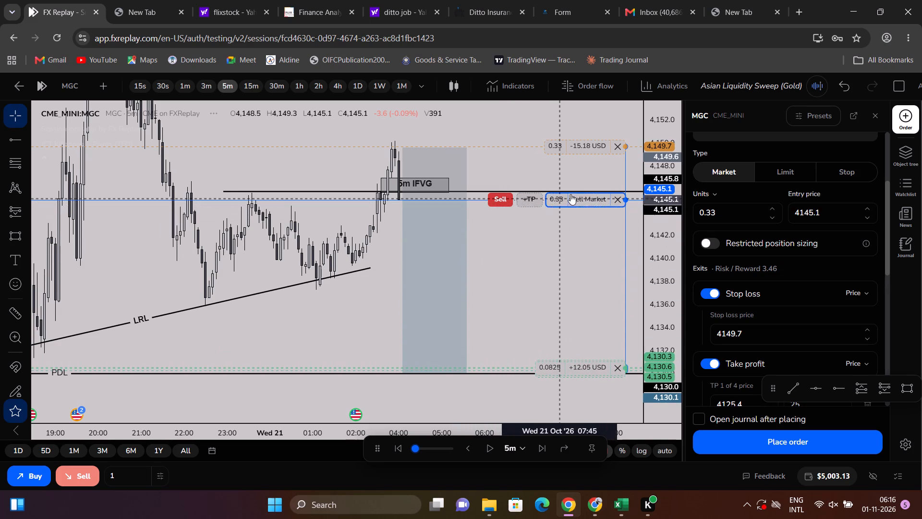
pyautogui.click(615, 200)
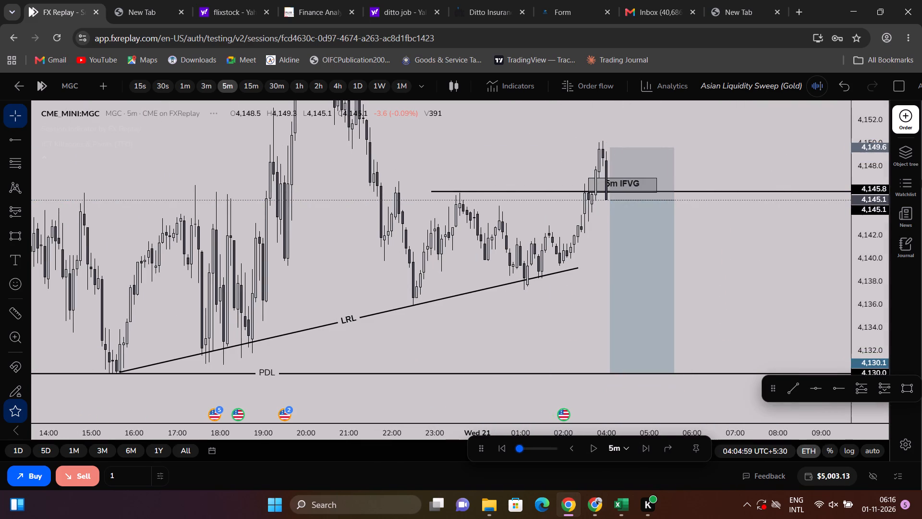
# Set up a market sell order for MGC with the stop loss at 4149.7 and the take profit at 4130.2.
pyautogui.click(907, 119)
pyautogui.click(749, 149)
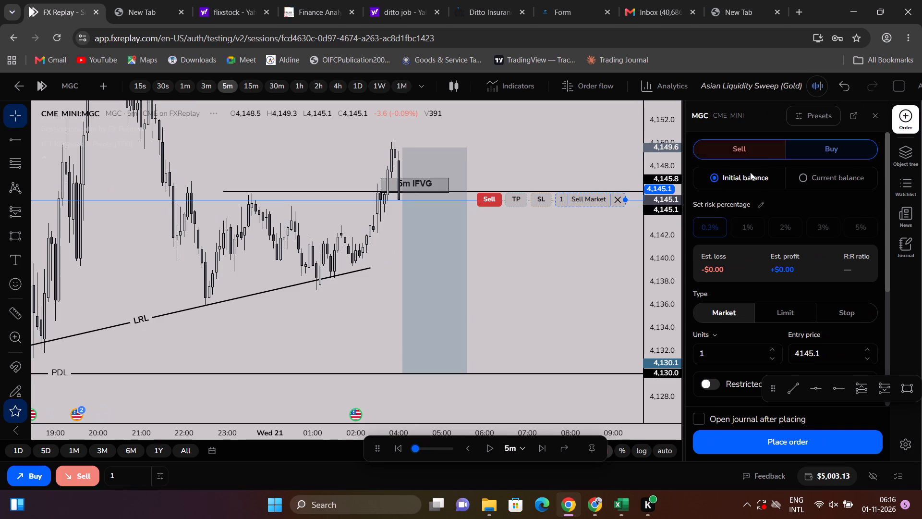
pyautogui.moveTo(544, 199); pyautogui.dragTo(532, 146)
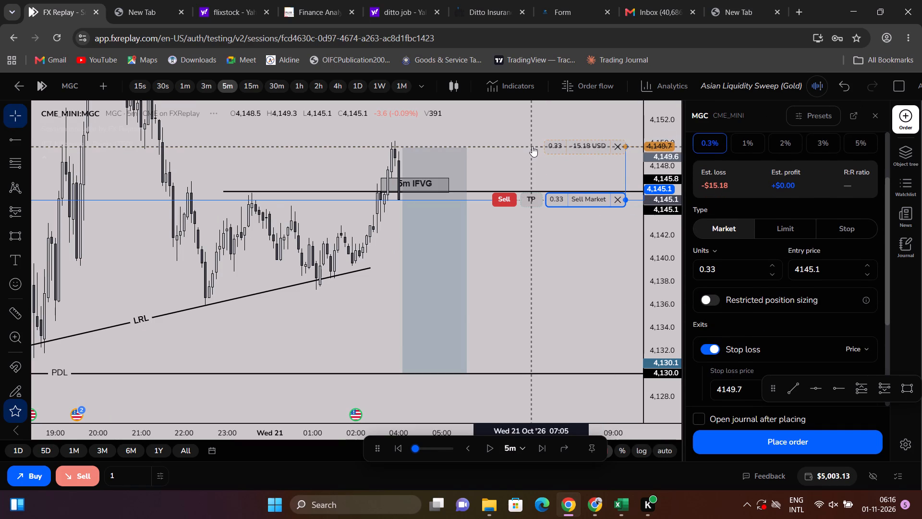
pyautogui.moveTo(532, 146); pyautogui.dragTo(533, 147)
pyautogui.moveTo(533, 198); pyautogui.dragTo(515, 367)
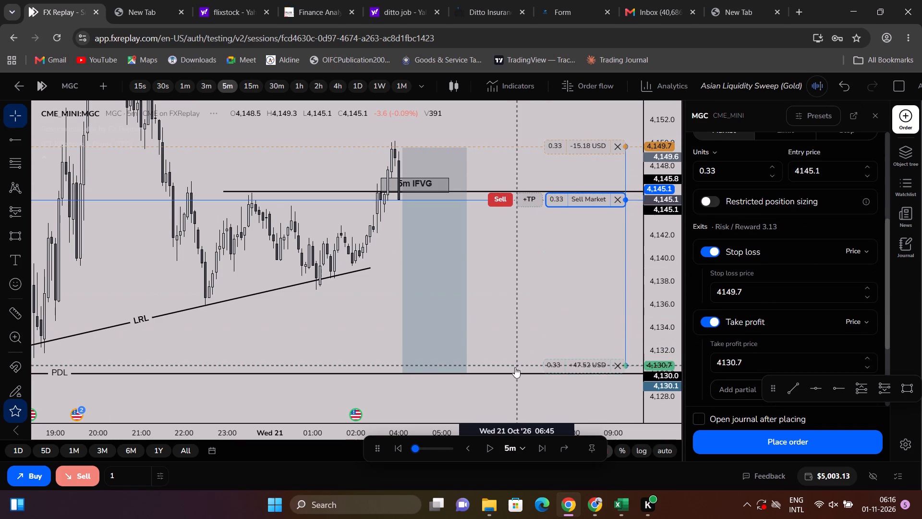
pyautogui.moveTo(515, 367); pyautogui.dragTo(518, 364)
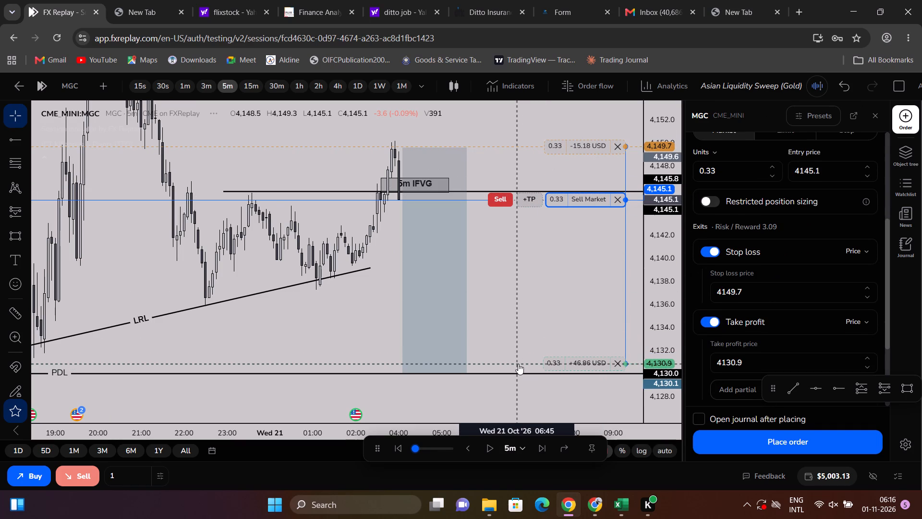
pyautogui.moveTo(518, 364); pyautogui.dragTo(521, 365)
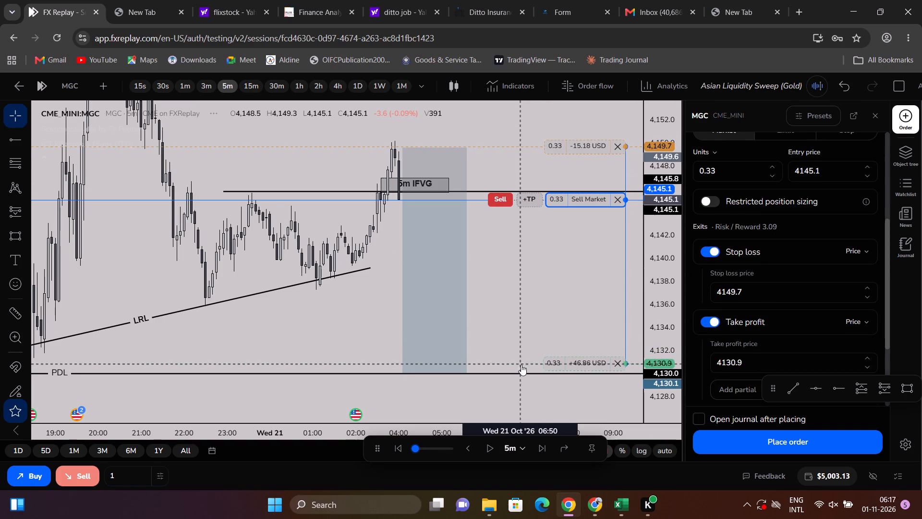
pyautogui.moveTo(521, 365); pyautogui.dragTo(520, 371)
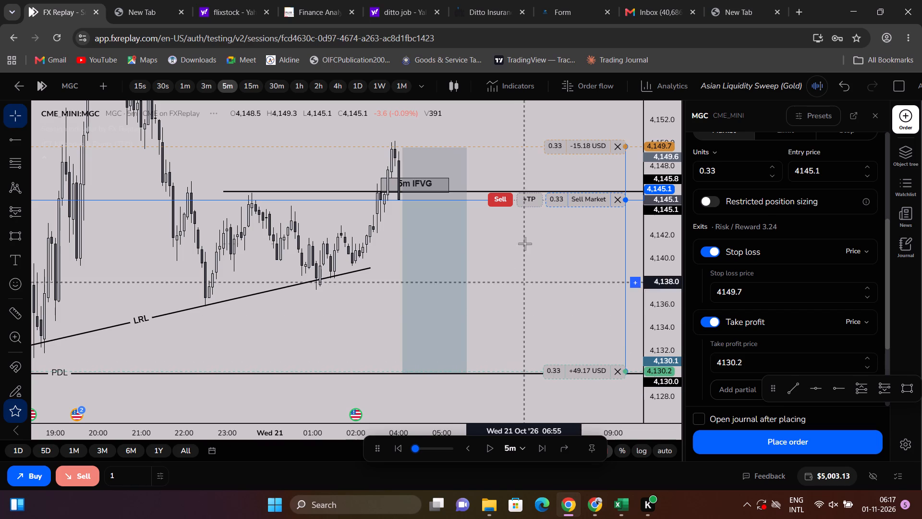
# Move the sell order's stop loss to 4150.1, just above the recent swing high.
pyautogui.click(565, 147)
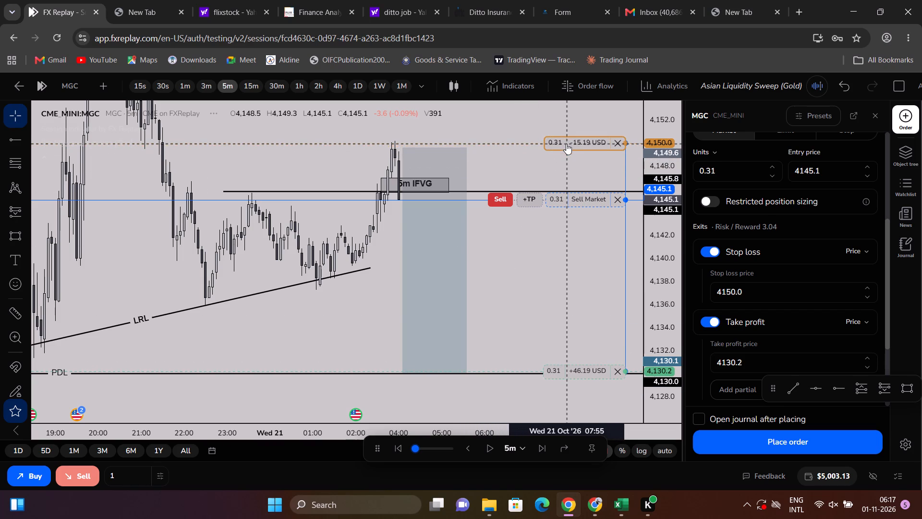
pyautogui.click(563, 145)
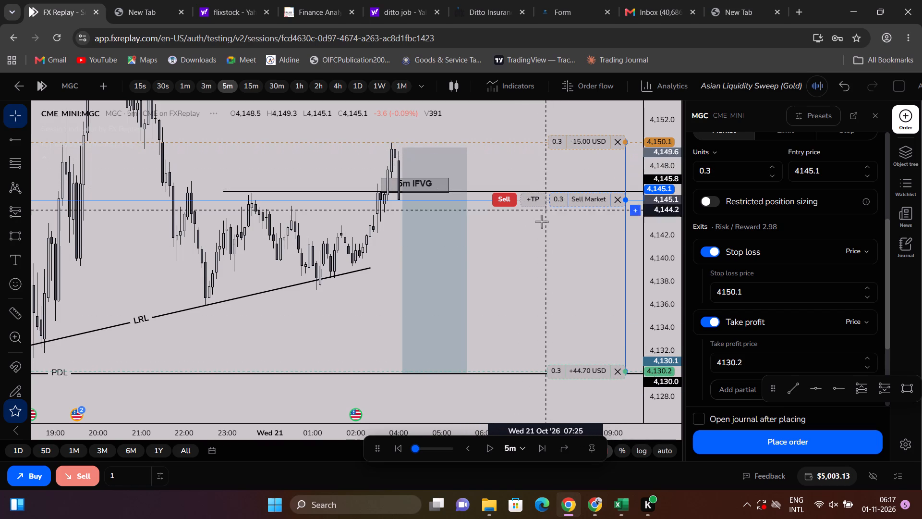
# Raise the pending sell order's stop loss to 4150.5.
pyautogui.moveTo(570, 140); pyautogui.dragTo(575, 136)
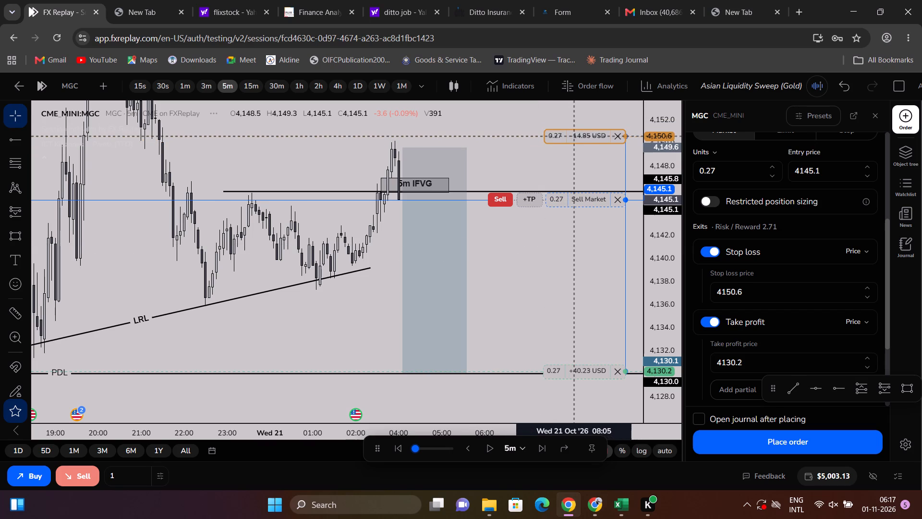
pyautogui.moveTo(575, 136); pyautogui.dragTo(575, 137)
# Raise the stop of the short position drawing to about 4,150.6, above the recent swing high.
pyautogui.moveTo(423, 151); pyautogui.dragTo(425, 145)
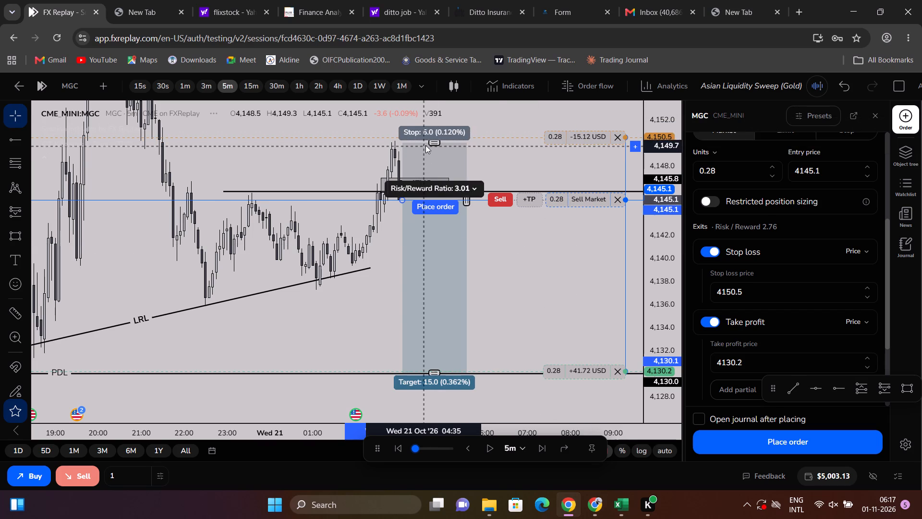
pyautogui.moveTo(425, 145); pyautogui.dragTo(429, 140)
pyautogui.click(495, 147)
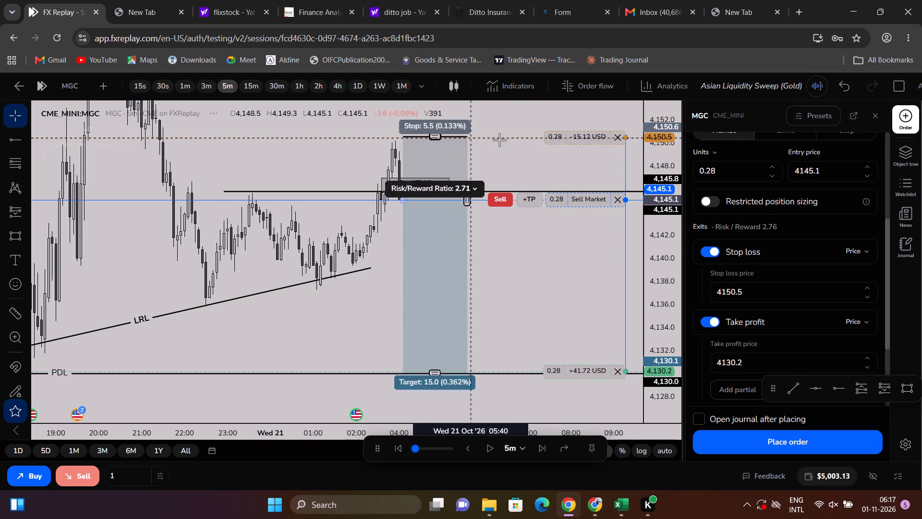
# Place the 0.28-unit market sell order for MGC.
pyautogui.moveTo(517, 261); pyautogui.dragTo(528, 230)
pyautogui.scroll(-2, 525, 230)
pyautogui.scroll(2, 525, 233)
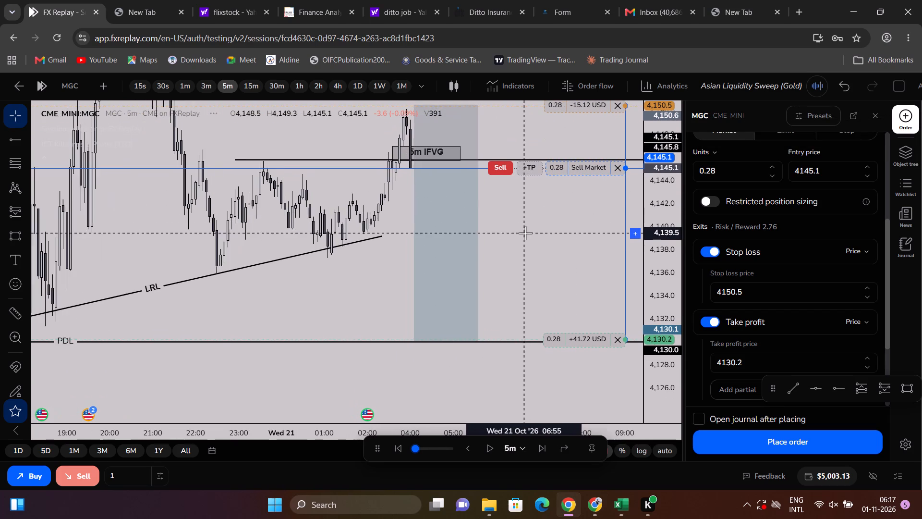
pyautogui.moveTo(526, 231); pyautogui.dragTo(521, 282)
pyautogui.click(747, 435)
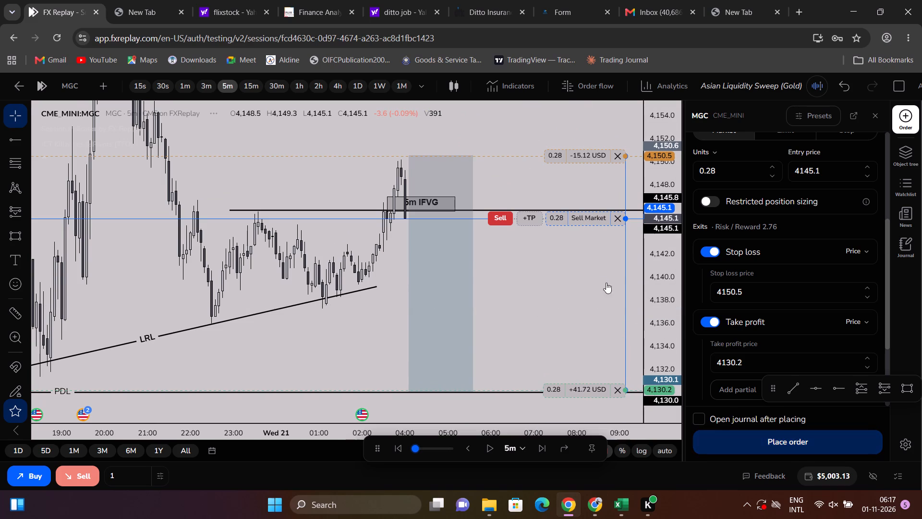
pyautogui.moveTo(776, 277); pyautogui.dragTo(664, 268)
# Check the 15m timeframe briefly, return to 5m and advance the replay four candles to 04:24:59.
pyautogui.click(246, 86)
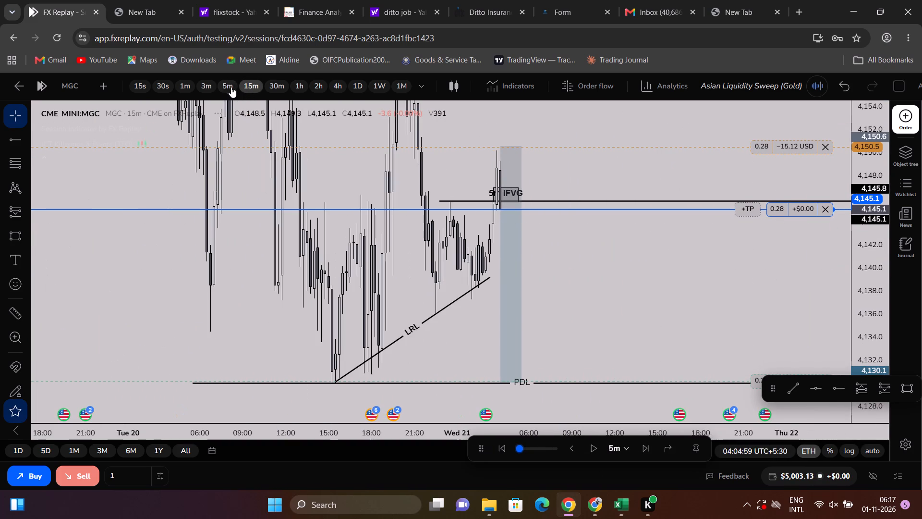
pyautogui.scroll(4, 236, 97)
pyautogui.click(223, 83)
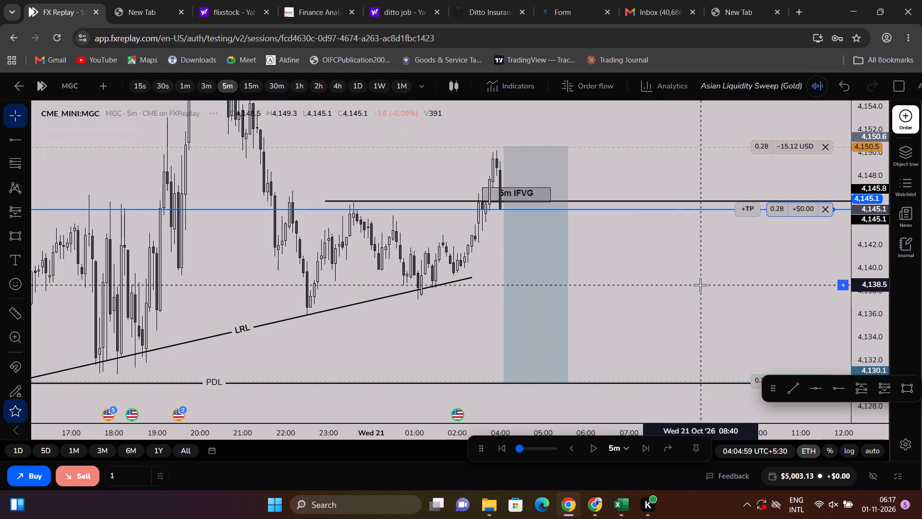
pyautogui.click(649, 447)
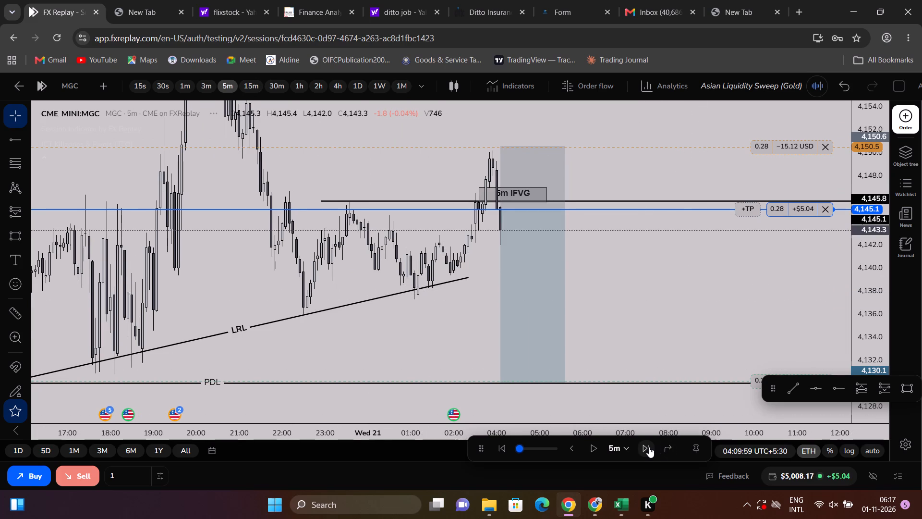
pyautogui.click(649, 447)
pyautogui.click(649, 447)
pyautogui.click(649, 447)
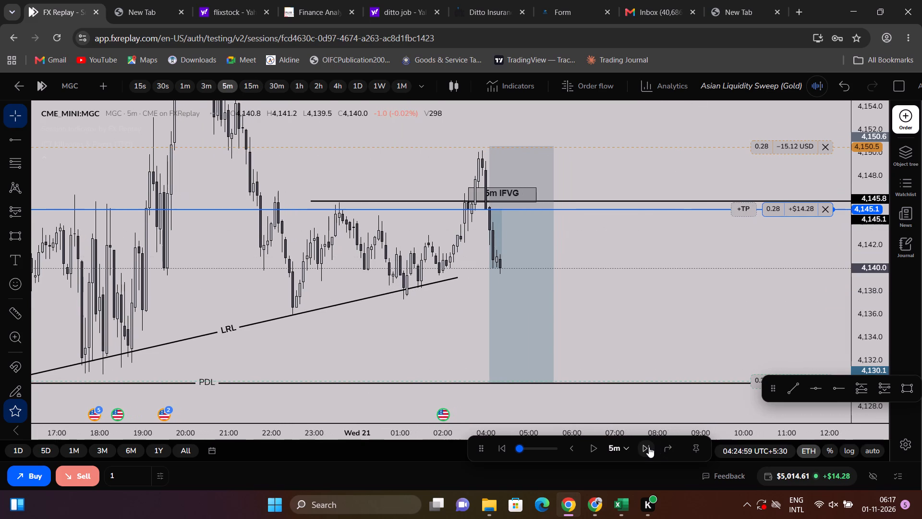
# Examine price action around the open short on the 5m, 15m and 1h timeframes, ending on 5m.
pyautogui.scroll(5, 575, 353)
pyautogui.scroll(9, 624, 309)
pyautogui.scroll(-3, 645, 308)
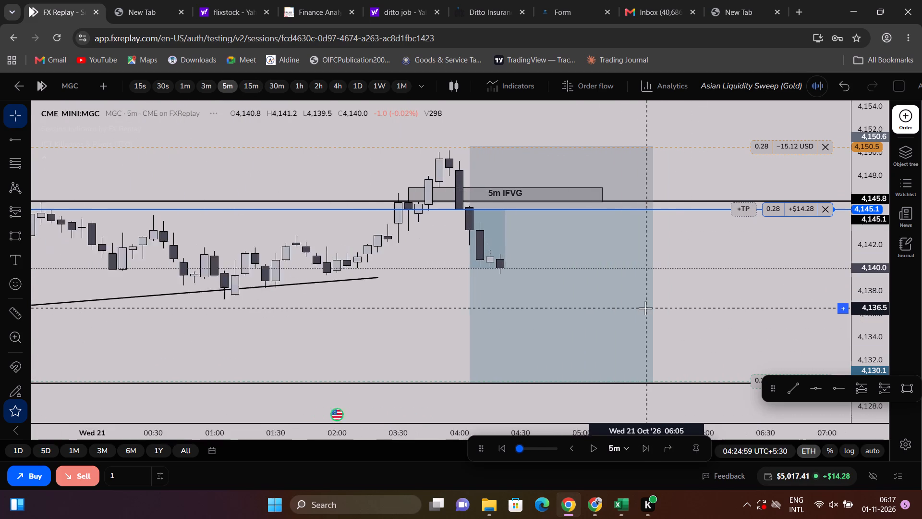
pyautogui.scroll(-4, 645, 308)
pyautogui.scroll(-7, 679, 284)
pyautogui.scroll(3, 694, 286)
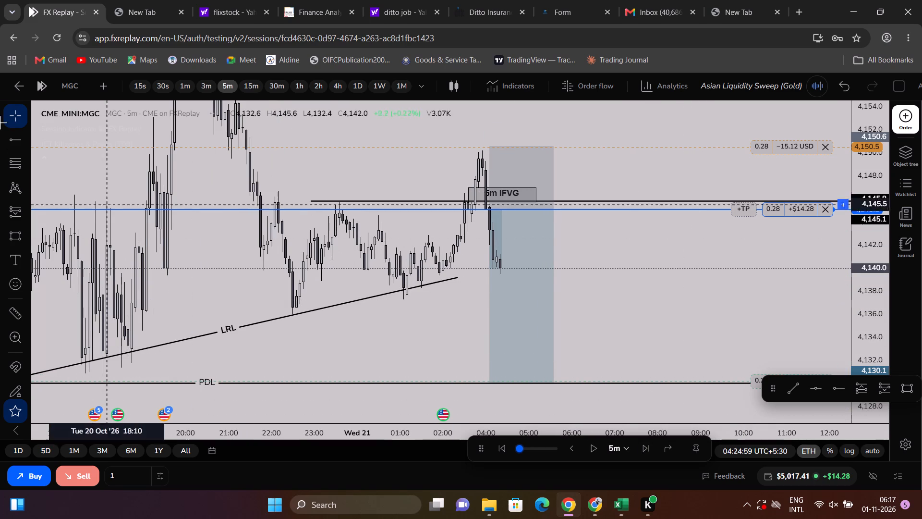
pyautogui.click(257, 84)
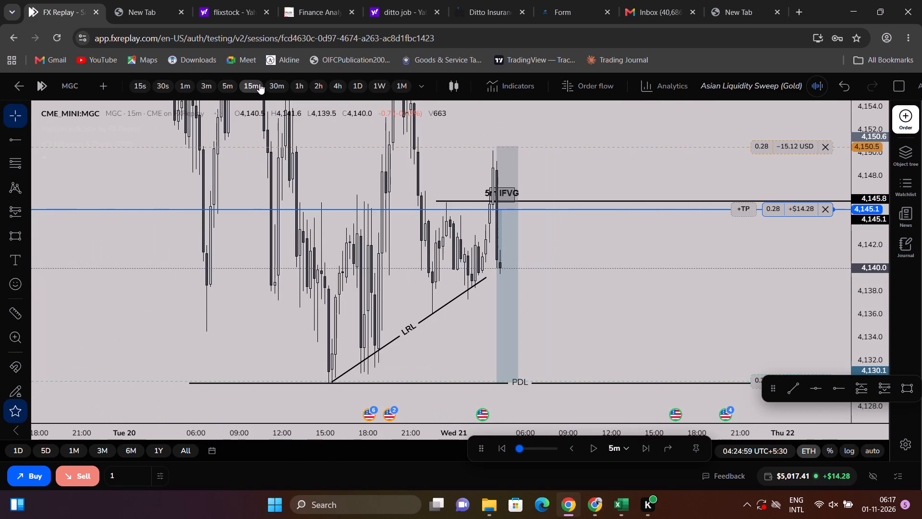
pyautogui.click(303, 92)
pyautogui.scroll(4, 295, 99)
pyautogui.click(227, 84)
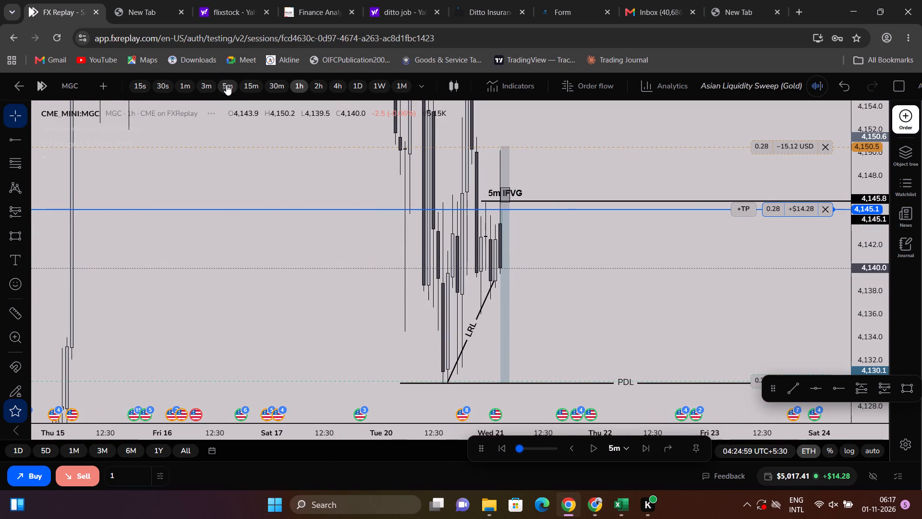
# Draw a horizontal trend line at about 4,137.7 from the 01:00 swing low to about 05:30 and label it BE.
pyautogui.click(8, 141)
pyautogui.moveTo(398, 285); pyautogui.dragTo(389, 285, button='right')
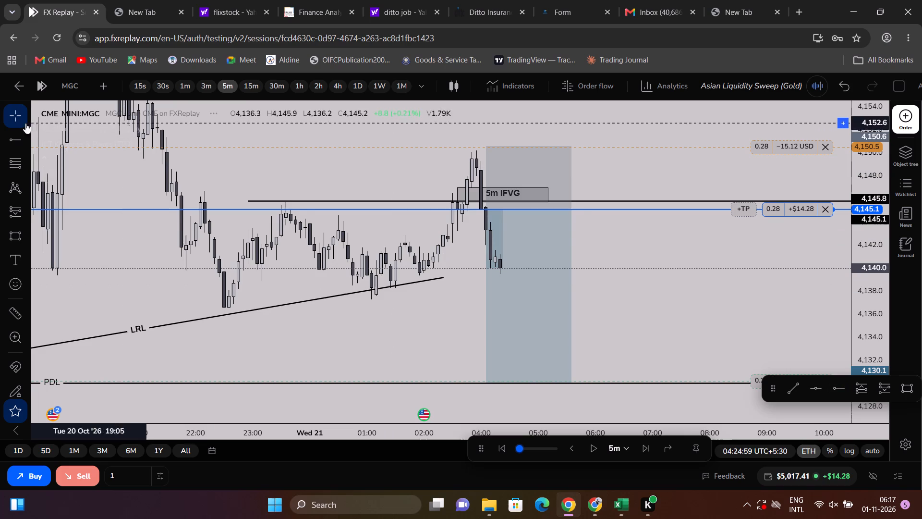
pyautogui.click(27, 139)
pyautogui.click(60, 152)
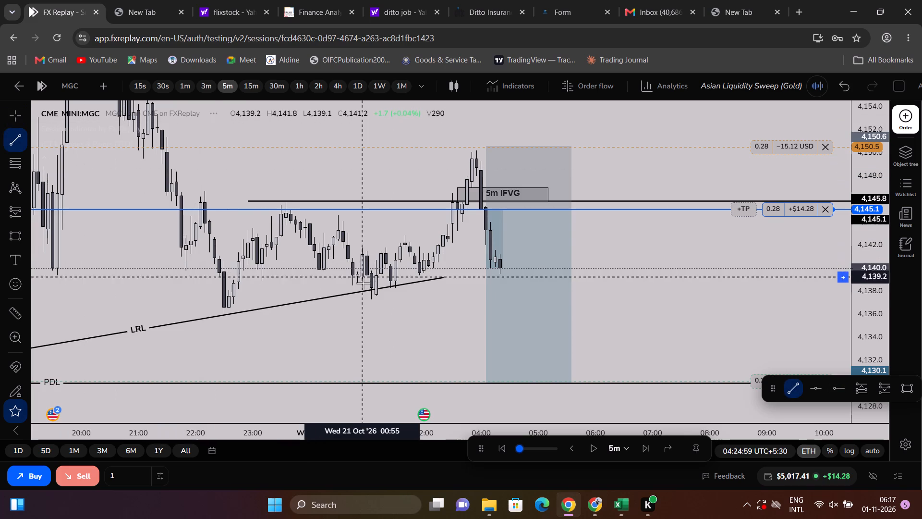
pyautogui.click(367, 294)
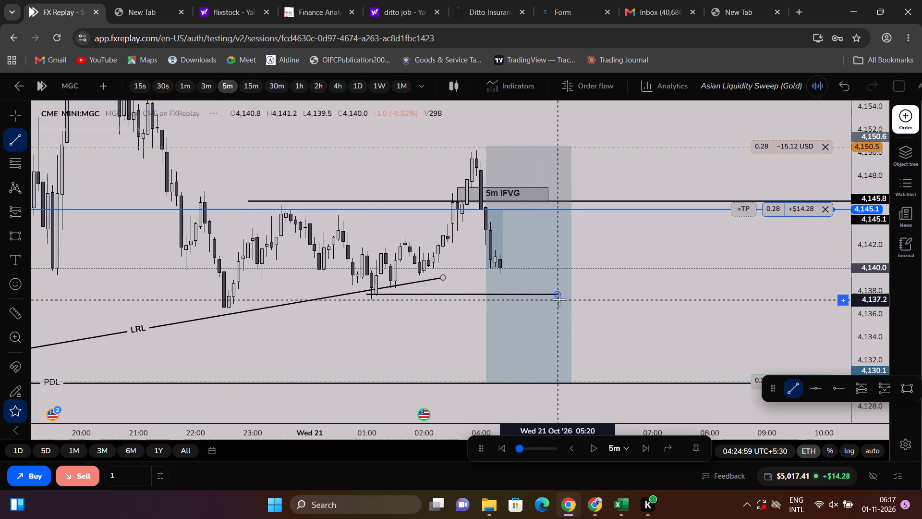
pyautogui.keyDown('shift'); pyautogui.click(569, 297); pyautogui.keyUp('shift')
pyautogui.click(465, 292)
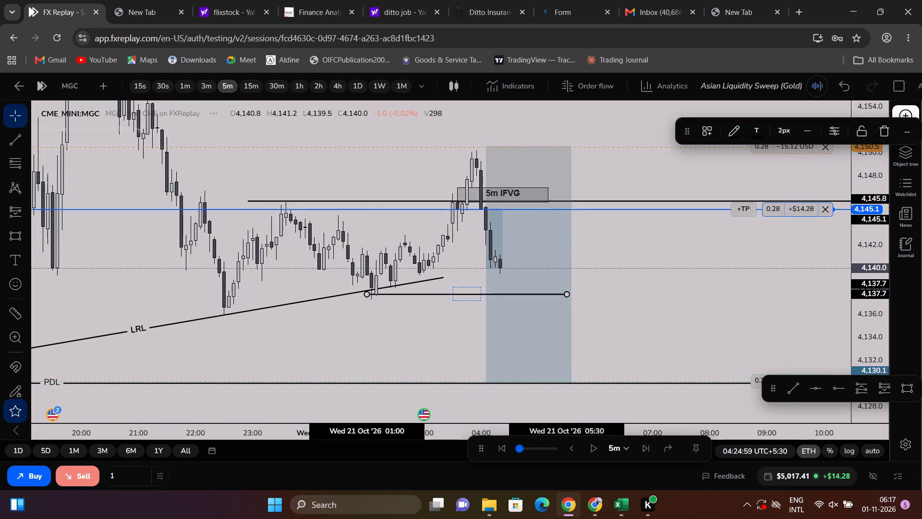
pyautogui.press('b')
pyautogui.press('e')
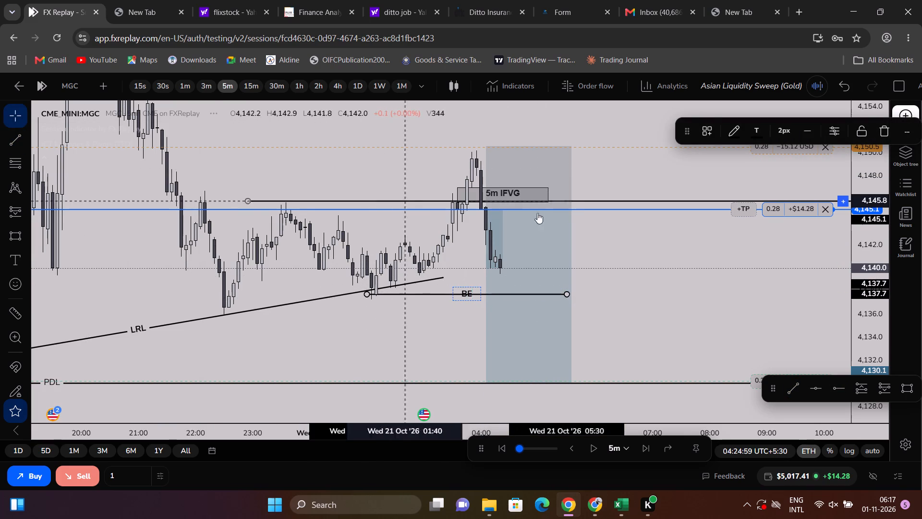
pyautogui.click(716, 298)
# Advance the replay five 5m candles to 04:49:59, taking price through the BE line.
pyautogui.click(646, 452)
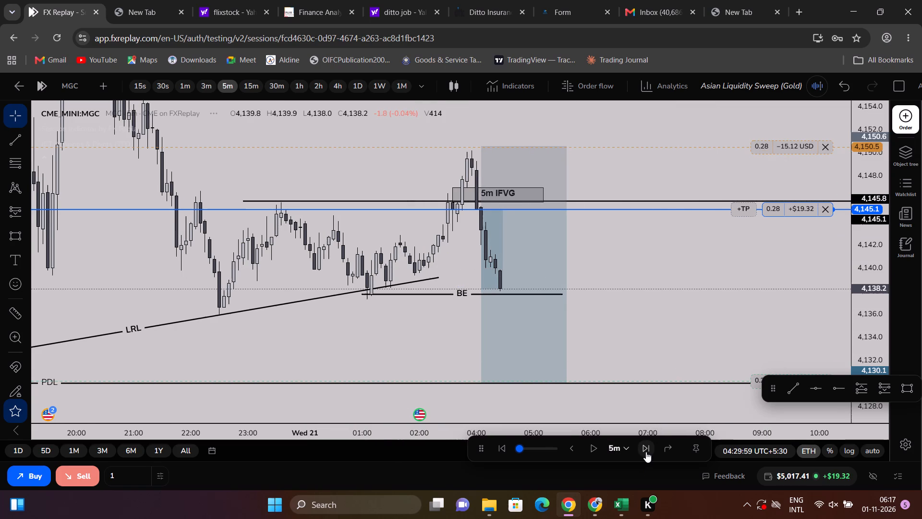
pyautogui.click(646, 452)
pyautogui.click(646, 452)
pyautogui.click(644, 451)
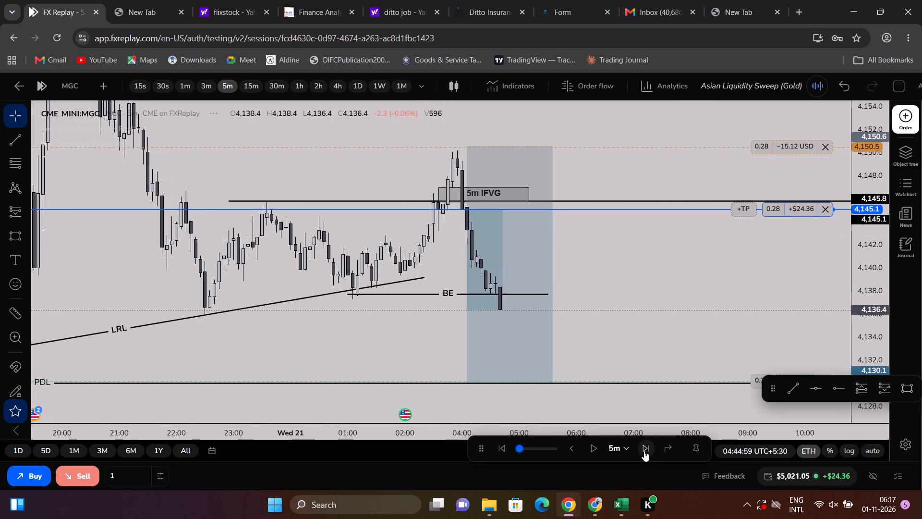
pyautogui.click(644, 451)
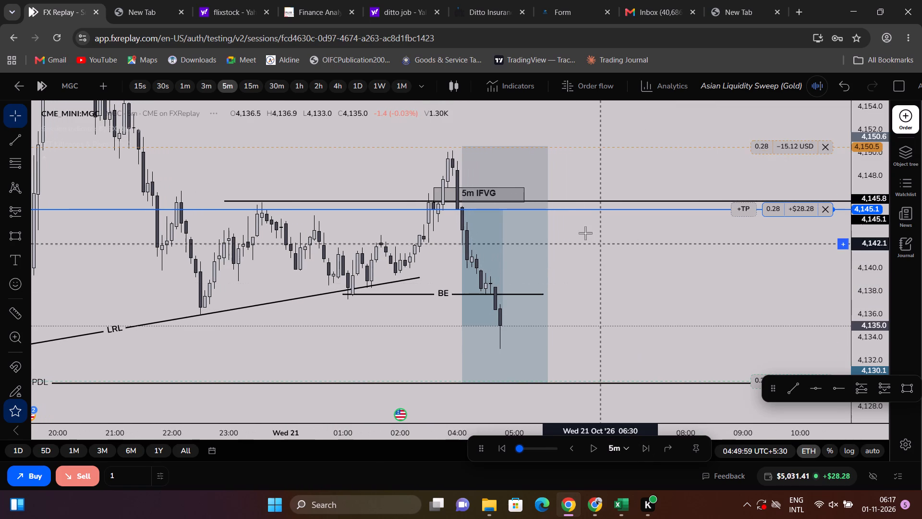
# Move the open short's stop loss to breakeven at the 4,145.1 entry price.
pyautogui.moveTo(771, 146); pyautogui.dragTo(773, 211)
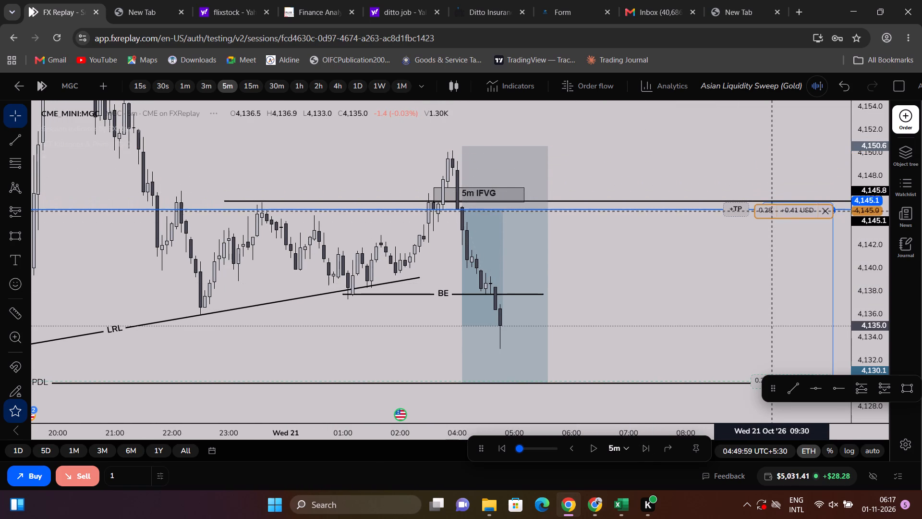
pyautogui.moveTo(773, 211); pyautogui.dragTo(774, 209)
# Advance the 5m replay candle by candle to 05:34:59, until price reaches the 4,130.2 take profit.
pyautogui.scroll(-3, 621, 390)
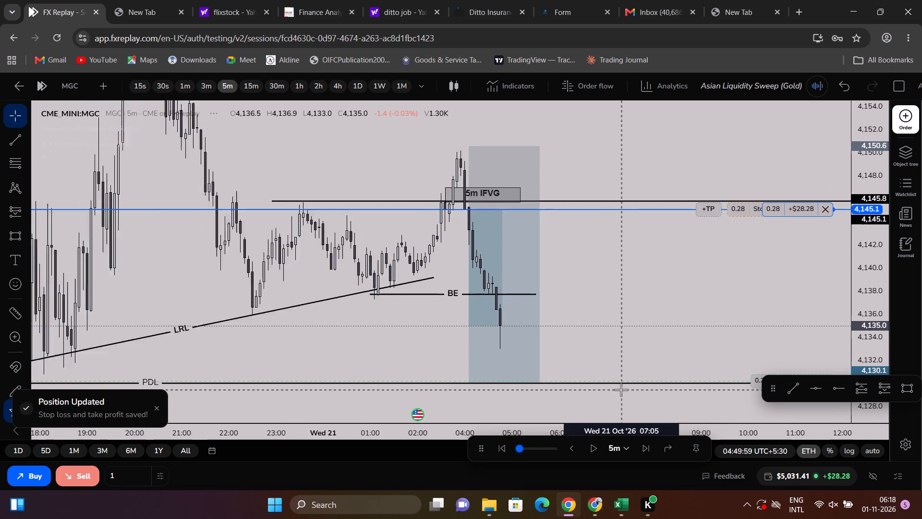
pyautogui.scroll(-1, 621, 390)
pyautogui.scroll(-1, 638, 353)
pyautogui.moveTo(660, 333); pyautogui.dragTo(703, 303)
pyautogui.click(647, 450)
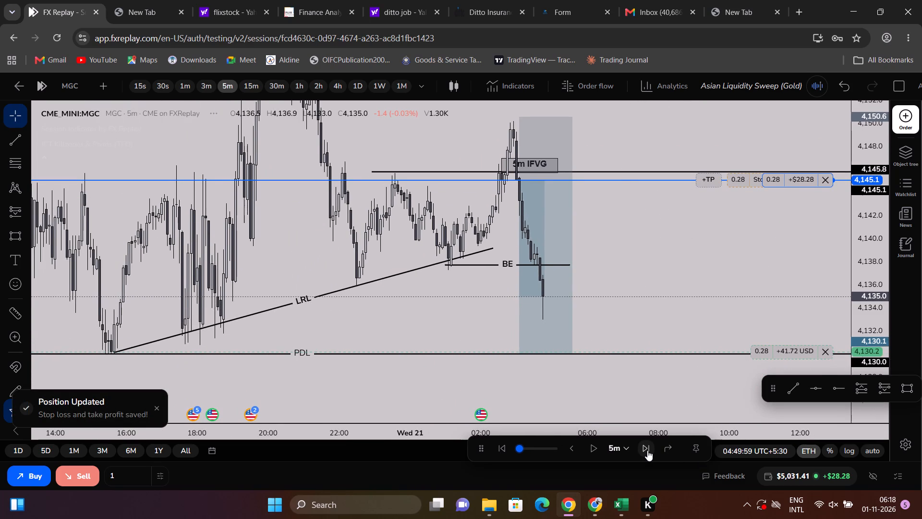
pyautogui.click(648, 450)
pyautogui.click(648, 450)
pyautogui.click(648, 450)
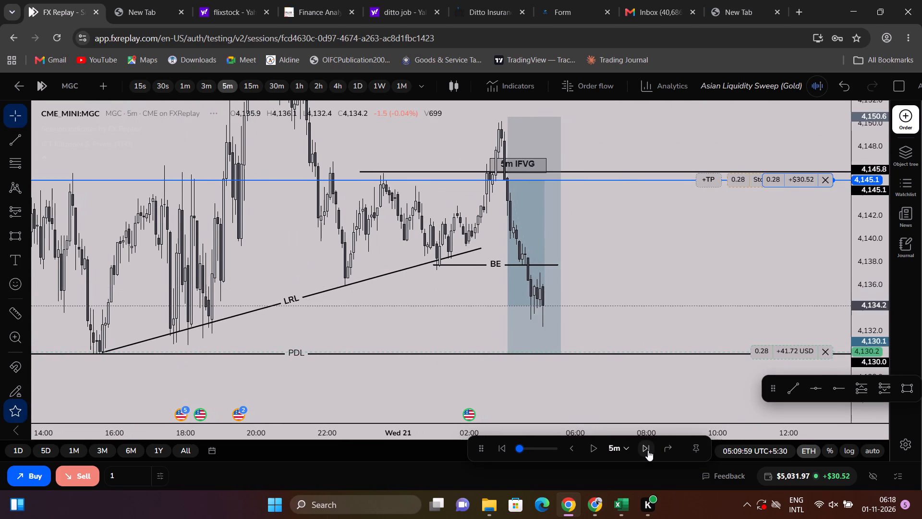
pyautogui.click(648, 450)
pyautogui.click(648, 450)
pyautogui.click(648, 450)
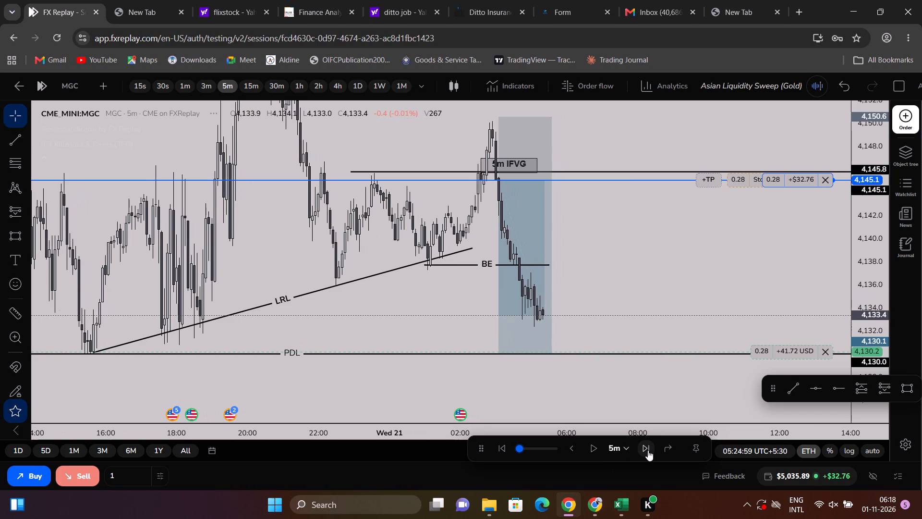
pyautogui.click(648, 450)
pyautogui.click(648, 450)
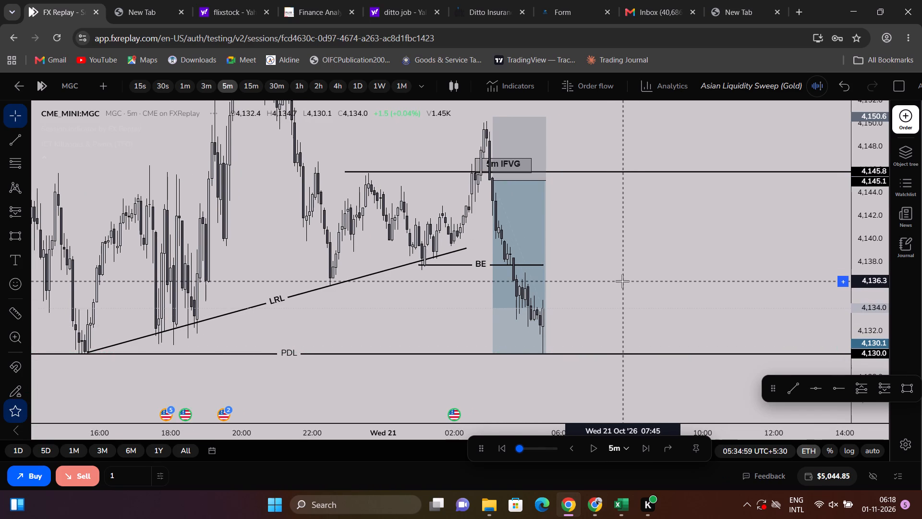
# Advance the replay three more 5m candles to 05:49:59.
pyautogui.scroll(2, 622, 281)
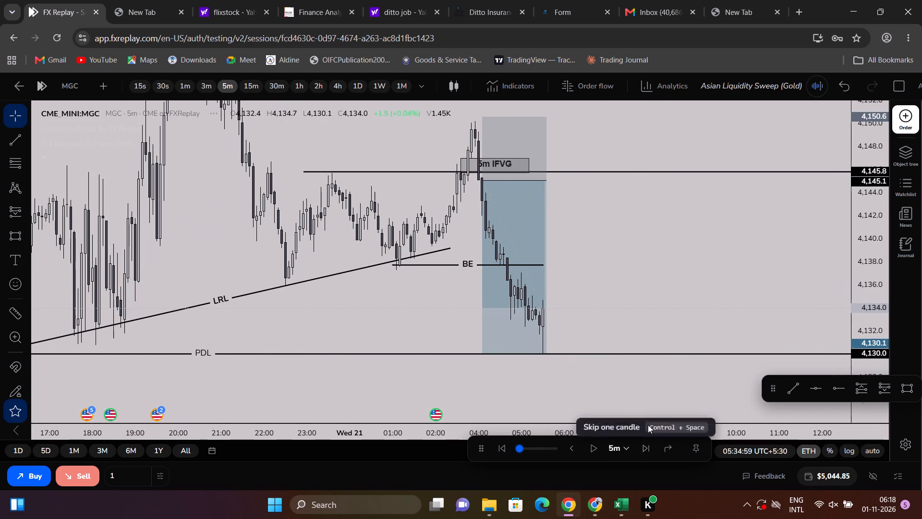
pyautogui.click(644, 449)
pyautogui.click(644, 449)
pyautogui.click(644, 449)
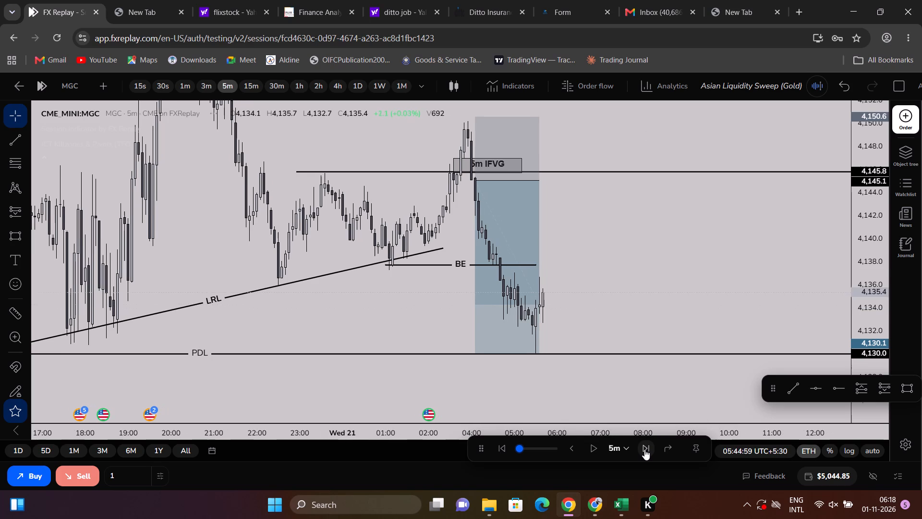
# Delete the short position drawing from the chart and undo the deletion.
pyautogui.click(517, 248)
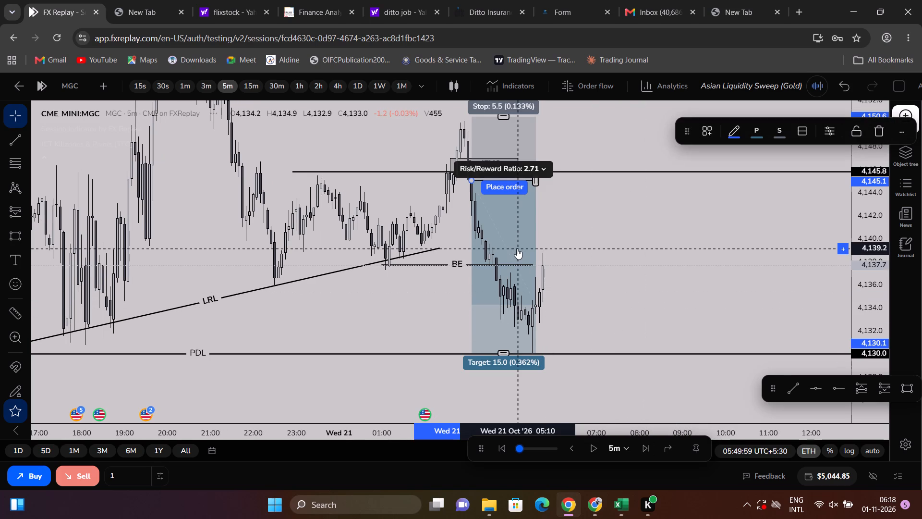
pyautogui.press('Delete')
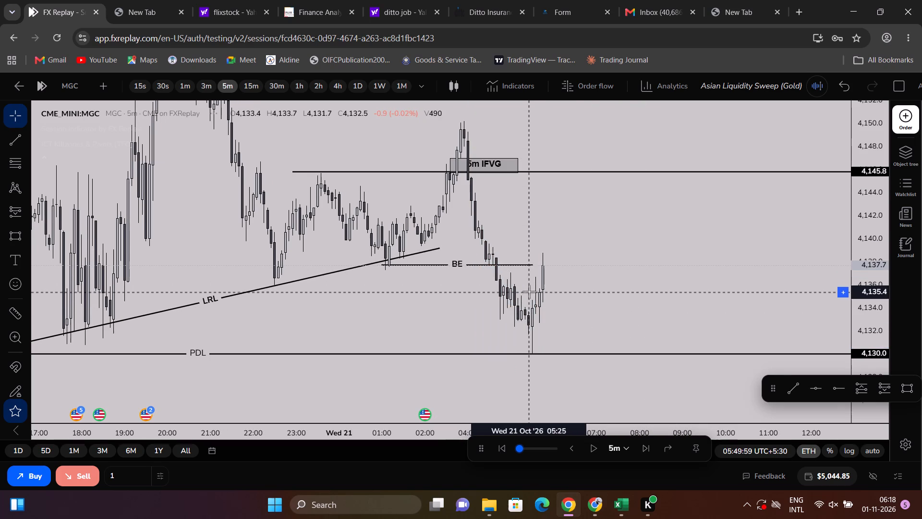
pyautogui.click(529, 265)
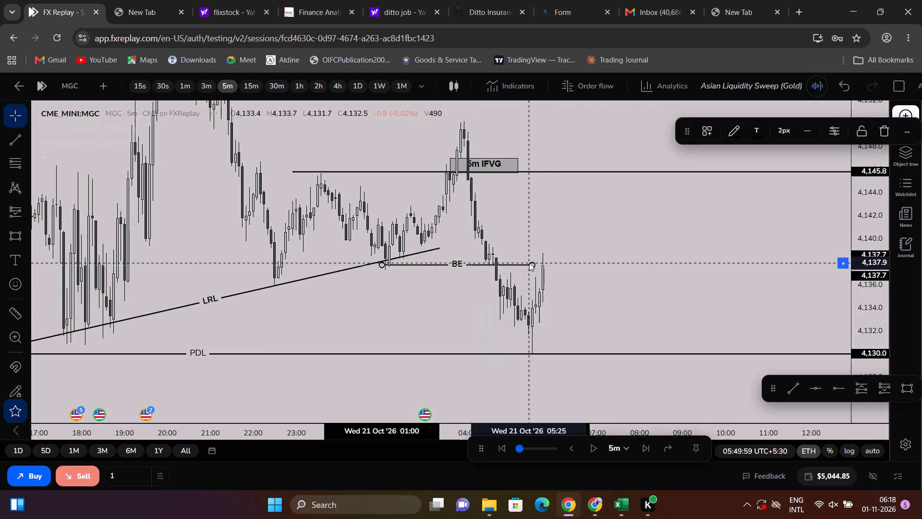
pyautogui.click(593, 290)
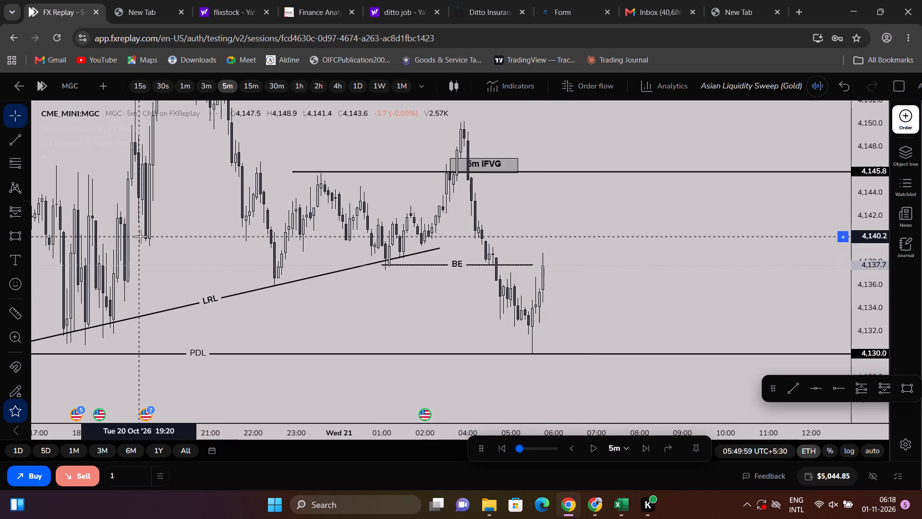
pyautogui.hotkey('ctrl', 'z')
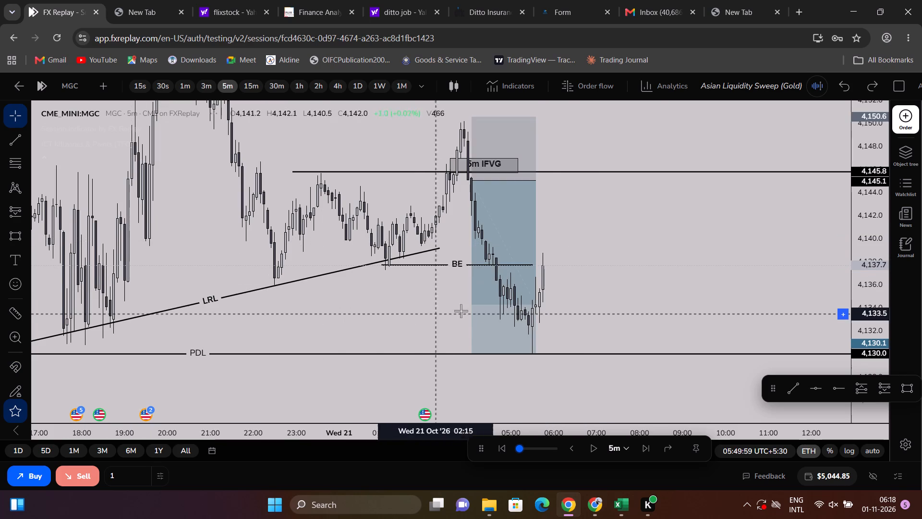
# Shift the PDL ray so it starts just before the 15:30 swing low, keeping it at 4,130.0.
pyautogui.moveTo(630, 309); pyautogui.dragTo(764, 237)
pyautogui.moveTo(862, 359); pyautogui.dragTo(872, 231)
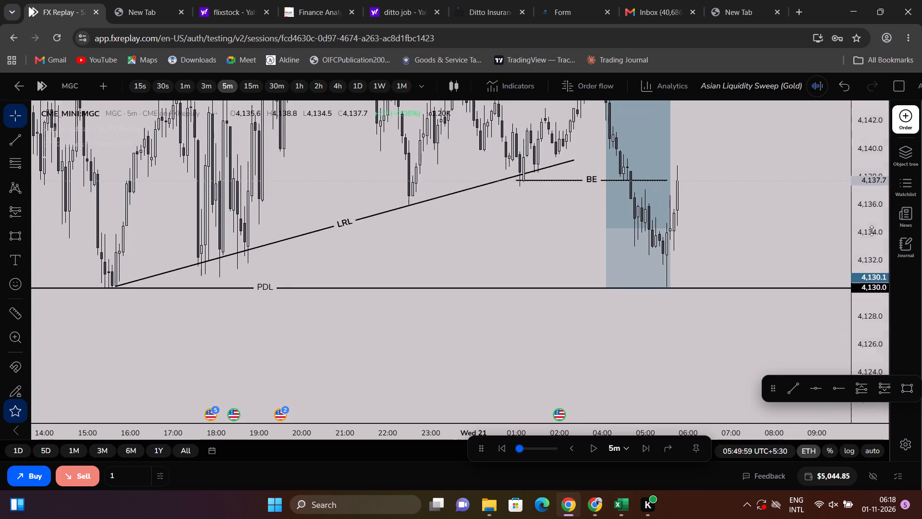
pyautogui.moveTo(872, 231); pyautogui.dragTo(797, 230)
pyautogui.scroll(-2, 407, 255)
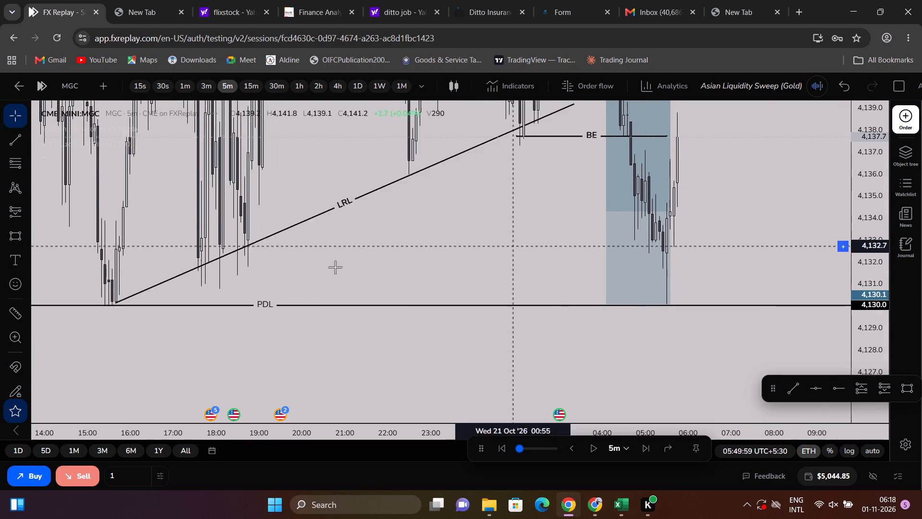
pyautogui.scroll(-3, 335, 267)
pyautogui.moveTo(348, 305); pyautogui.dragTo(596, 315)
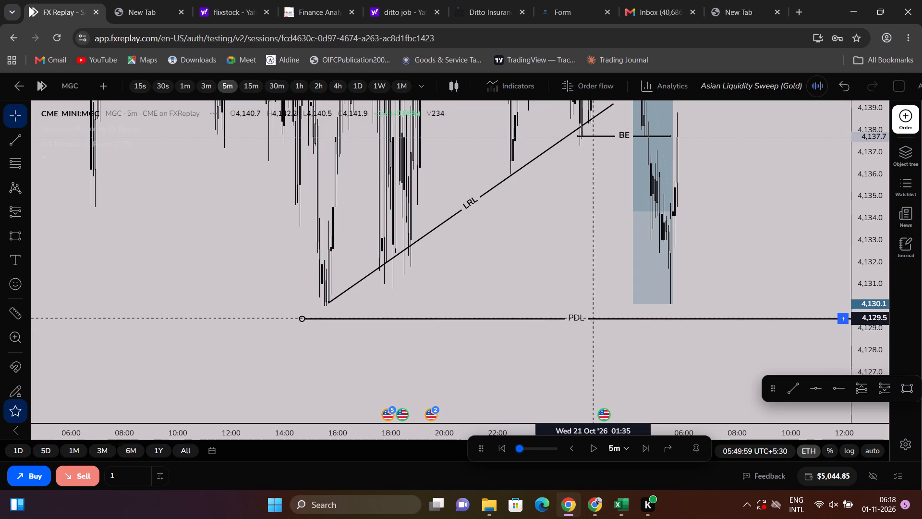
pyautogui.moveTo(596, 315); pyautogui.dragTo(600, 306)
pyautogui.click(615, 255)
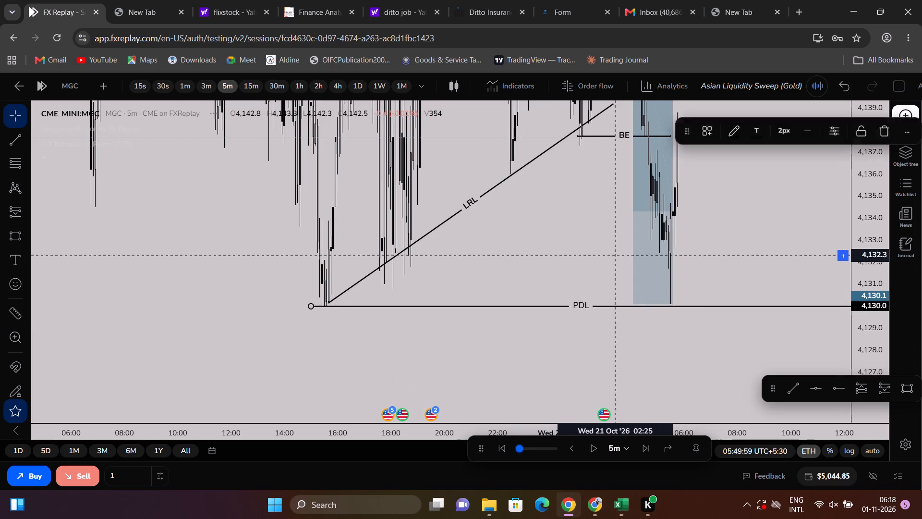
# Lower the stop level of the short position drawing to 4,149.8.
pyautogui.scroll(7, 741, 236)
pyautogui.moveTo(752, 202); pyautogui.dragTo(693, 297)
pyautogui.scroll(-3, 606, 259)
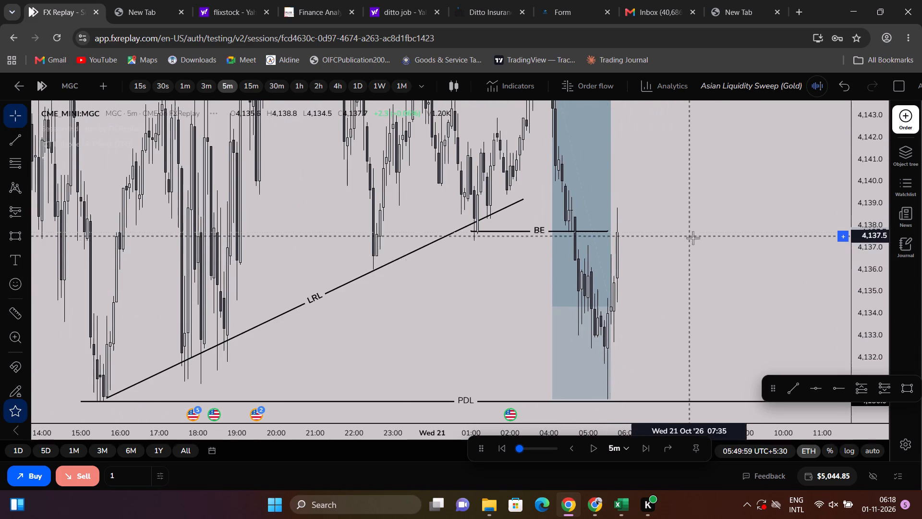
pyautogui.moveTo(694, 241); pyautogui.dragTo(686, 280)
pyautogui.moveTo(877, 229); pyautogui.dragTo(828, 322)
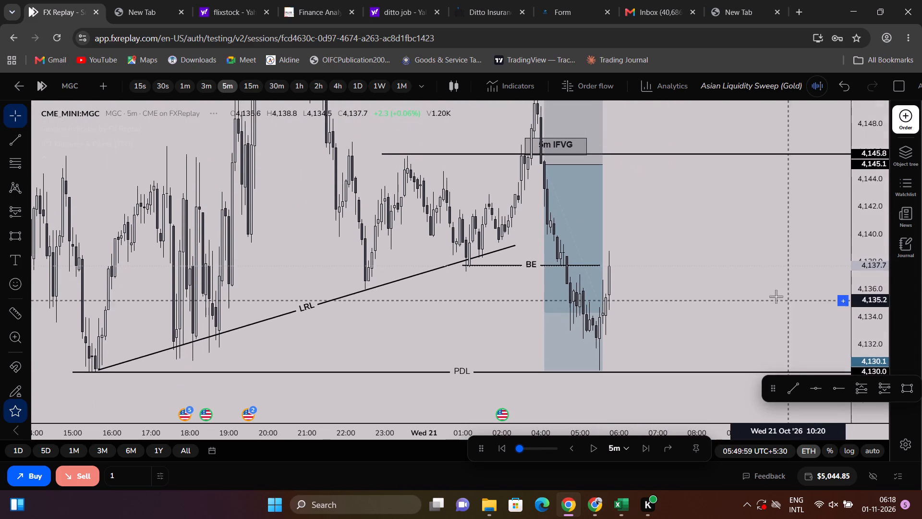
pyautogui.moveTo(775, 297); pyautogui.dragTo(768, 363)
pyautogui.moveTo(718, 286); pyautogui.dragTo(735, 228)
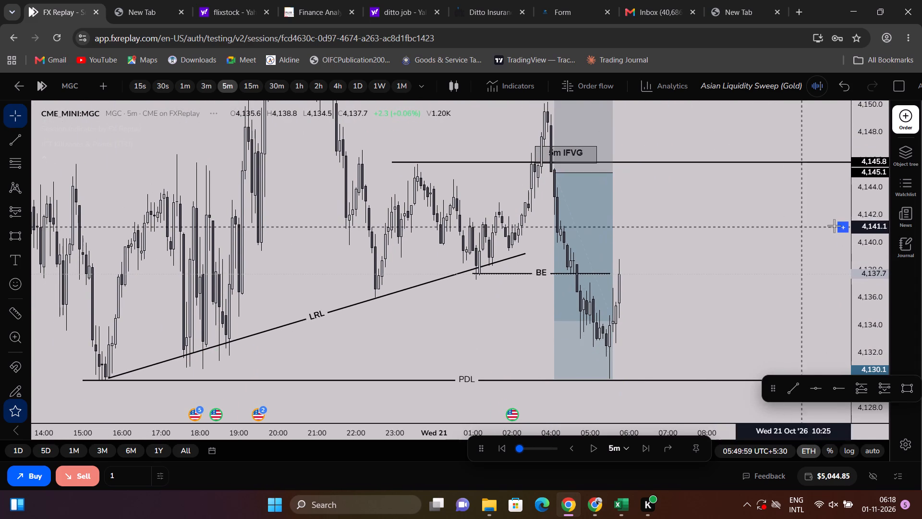
pyautogui.moveTo(819, 227); pyautogui.dragTo(805, 311)
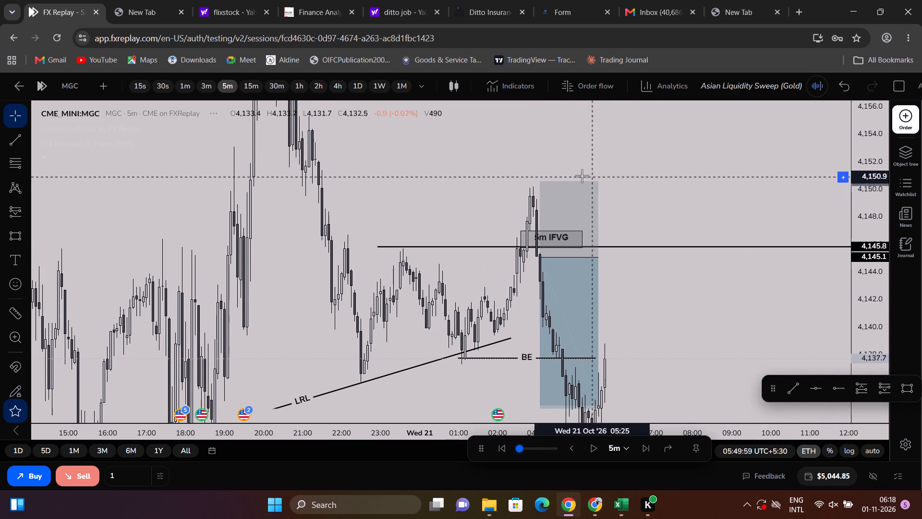
pyautogui.moveTo(545, 183); pyautogui.dragTo(544, 194)
# Label the horizontal ray at 4,145.8 with the text "Swing High/NY PM High".
pyautogui.moveTo(667, 304); pyautogui.dragTo(674, 235)
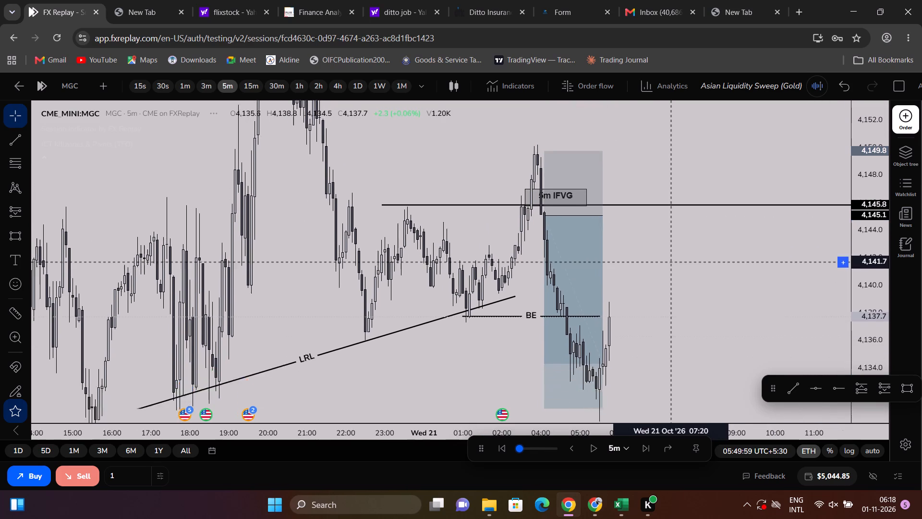
pyautogui.moveTo(674, 235); pyautogui.dragTo(679, 212)
pyautogui.scroll(-1, 680, 216)
pyautogui.scroll(2, 695, 229)
pyautogui.moveTo(695, 229); pyautogui.dragTo(691, 275)
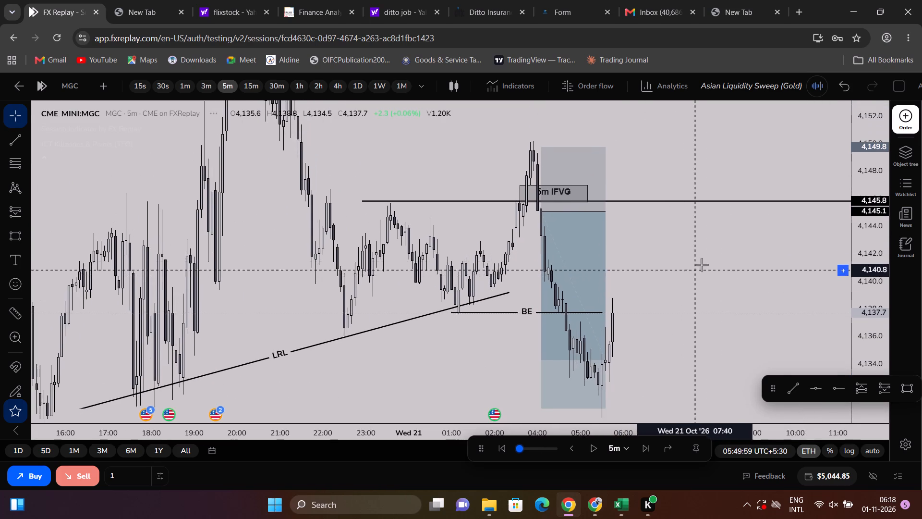
pyautogui.scroll(-2, 743, 259)
pyautogui.moveTo(855, 251); pyautogui.dragTo(841, 297)
pyautogui.scroll(3, 595, 237)
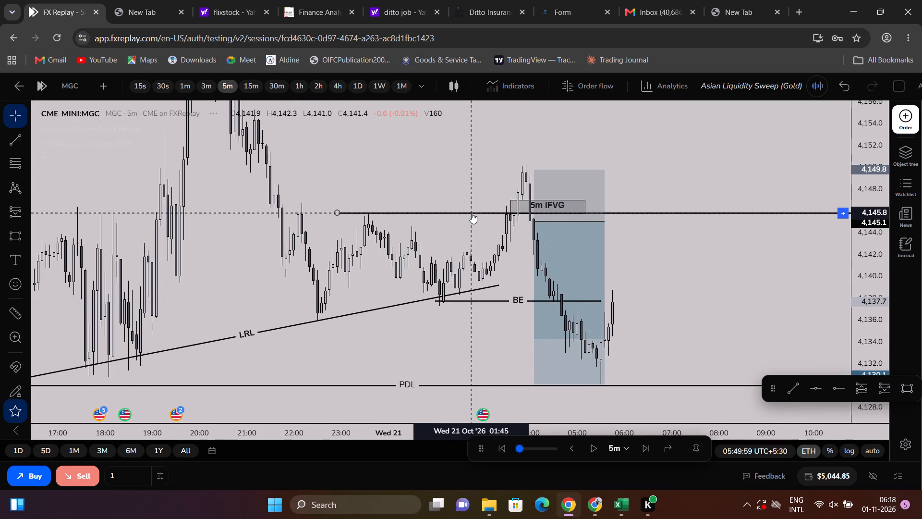
pyautogui.doubleClick(472, 213)
pyautogui.click(460, 230)
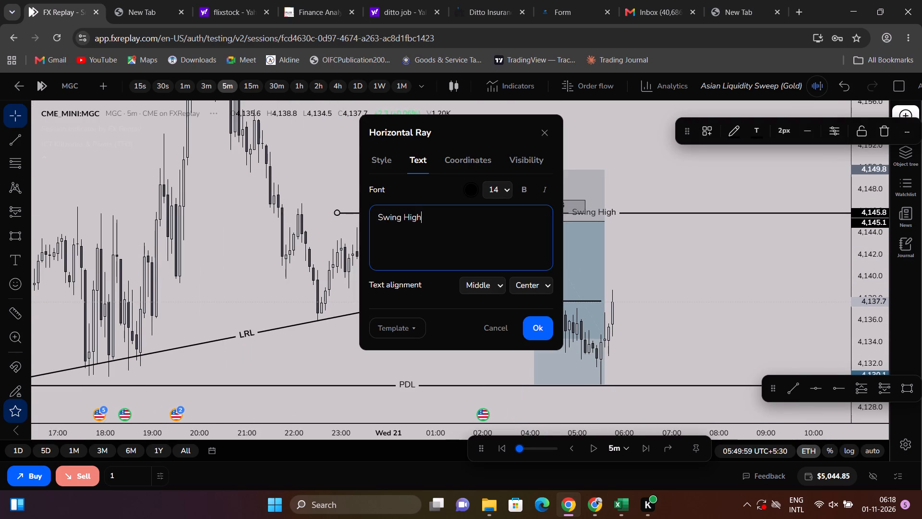
pyautogui.write('PM')
pyautogui.press('space')
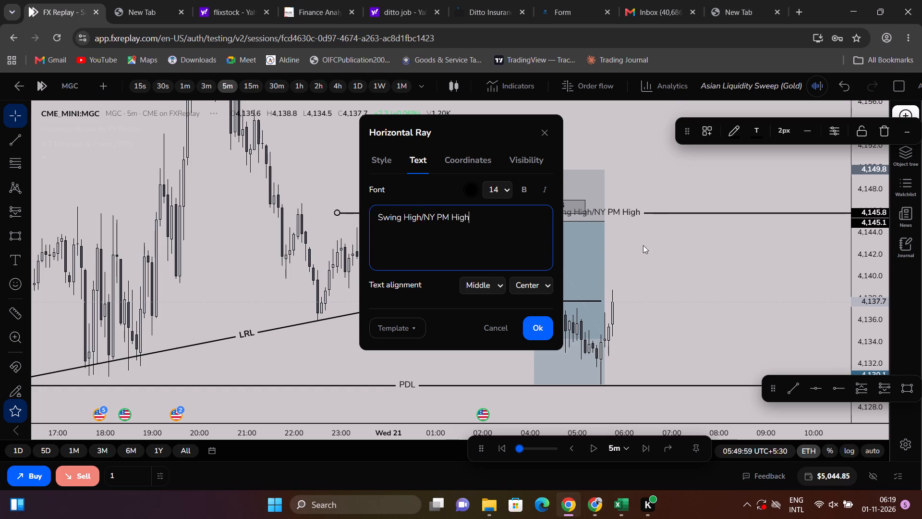
pyautogui.click(527, 331)
pyautogui.click(838, 321)
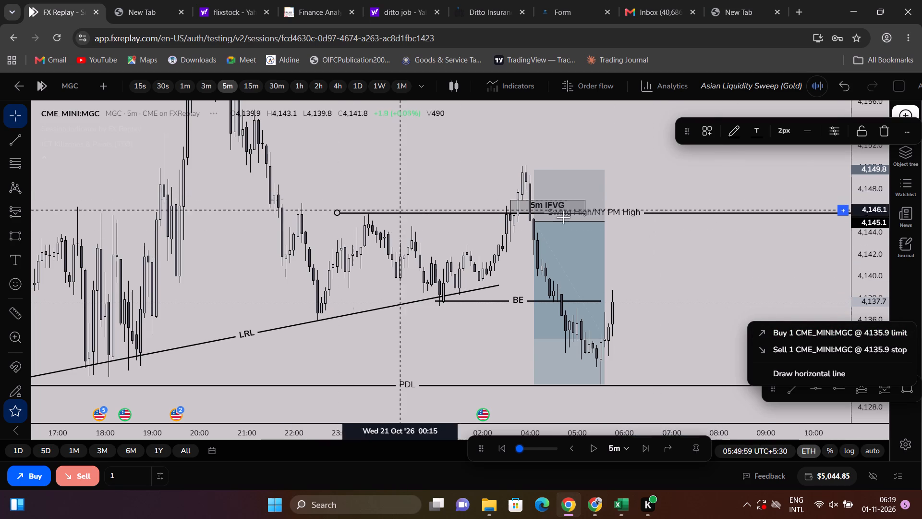
# Shift the Swing High/NY PM High ray so it starts just before the 23:30 high, at 4,145.8.
pyautogui.moveTo(687, 210); pyautogui.dragTo(535, 208)
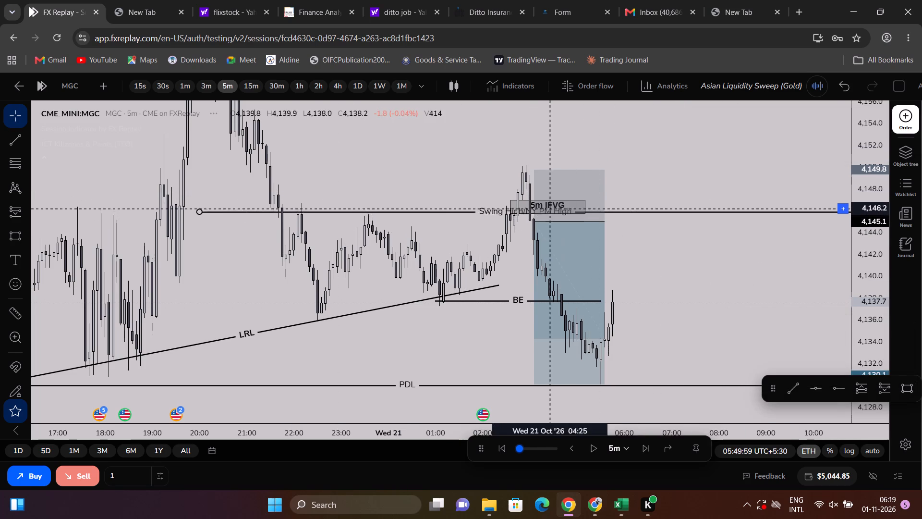
pyautogui.moveTo(535, 208); pyautogui.dragTo(707, 210)
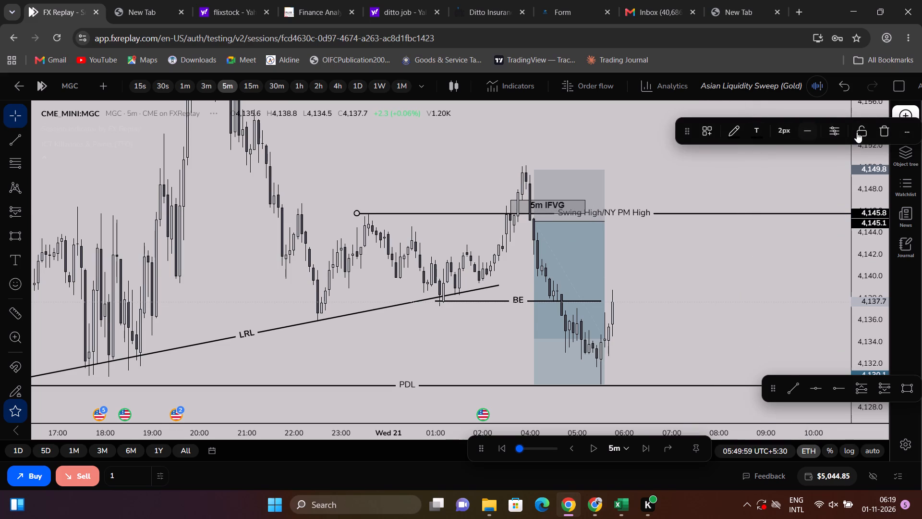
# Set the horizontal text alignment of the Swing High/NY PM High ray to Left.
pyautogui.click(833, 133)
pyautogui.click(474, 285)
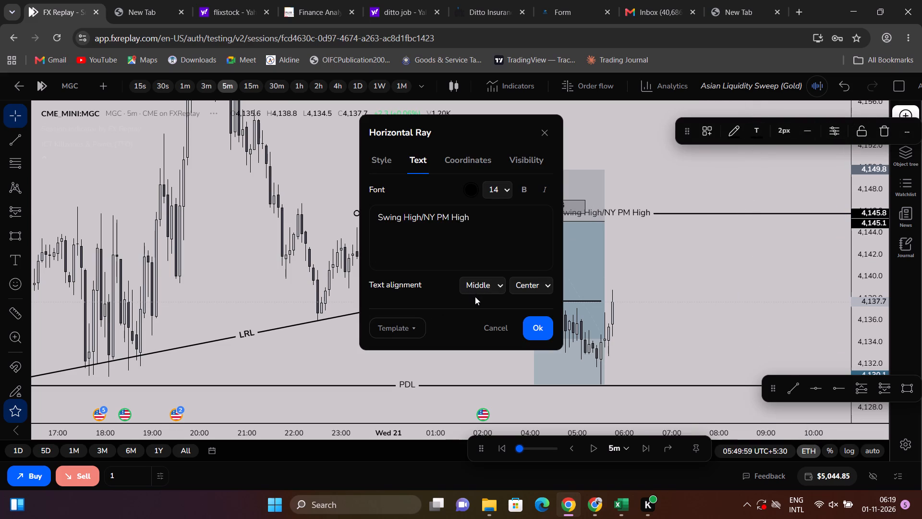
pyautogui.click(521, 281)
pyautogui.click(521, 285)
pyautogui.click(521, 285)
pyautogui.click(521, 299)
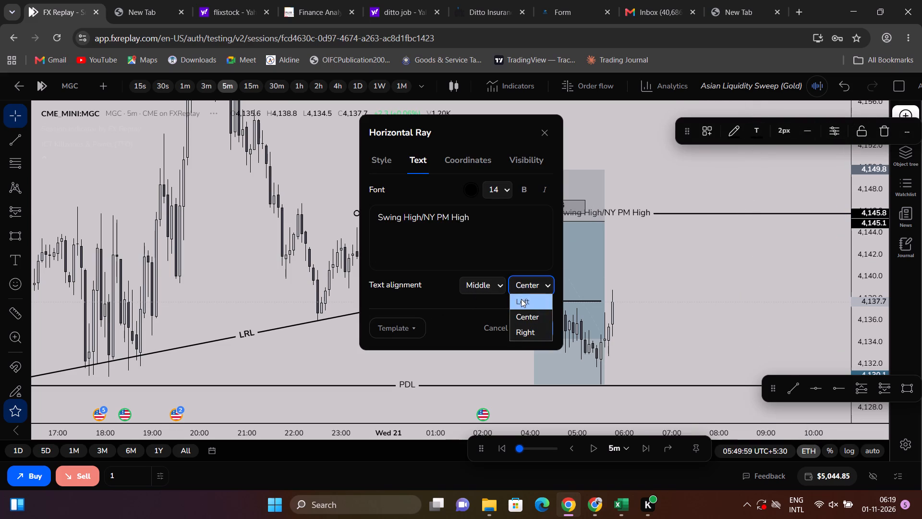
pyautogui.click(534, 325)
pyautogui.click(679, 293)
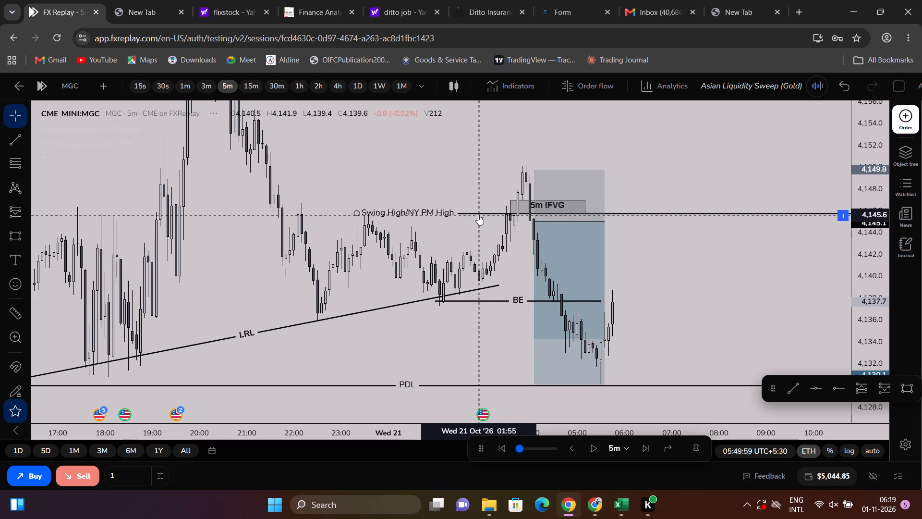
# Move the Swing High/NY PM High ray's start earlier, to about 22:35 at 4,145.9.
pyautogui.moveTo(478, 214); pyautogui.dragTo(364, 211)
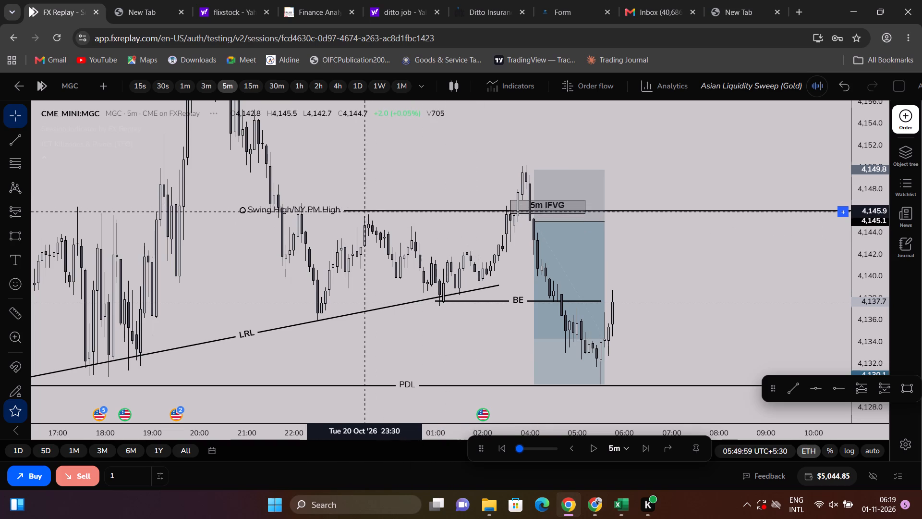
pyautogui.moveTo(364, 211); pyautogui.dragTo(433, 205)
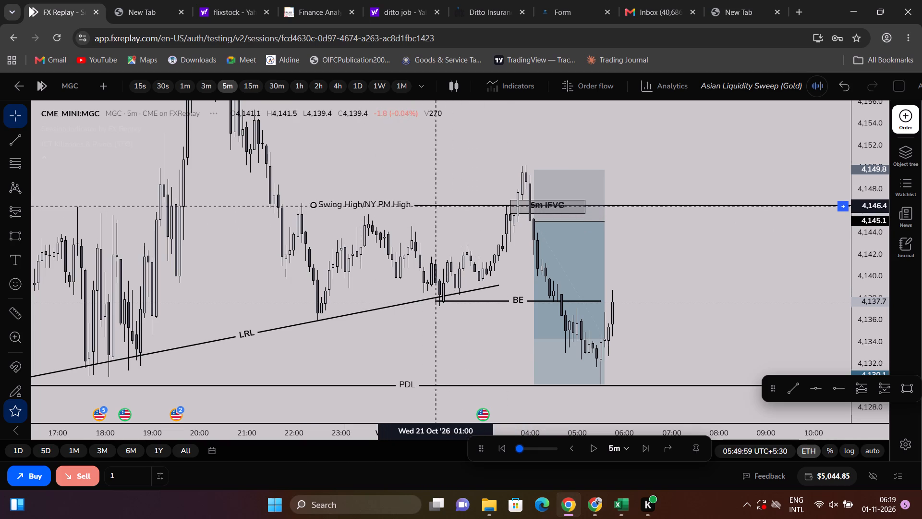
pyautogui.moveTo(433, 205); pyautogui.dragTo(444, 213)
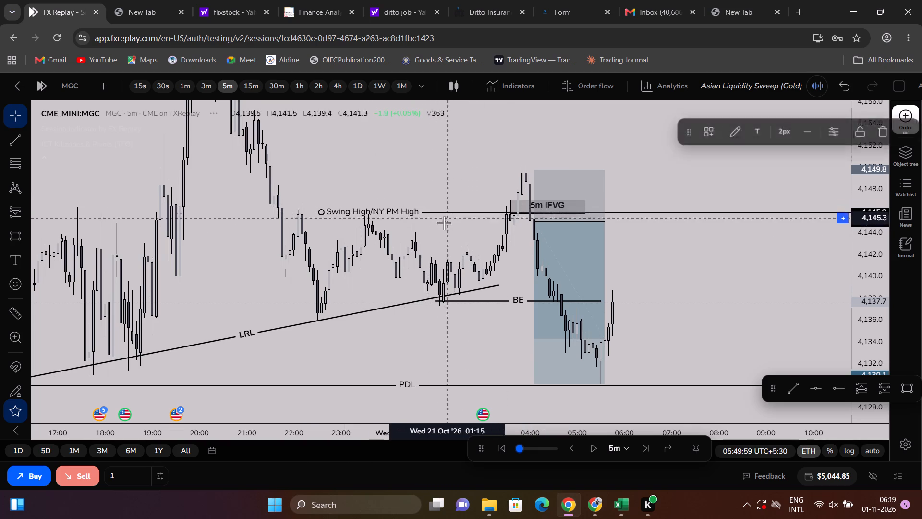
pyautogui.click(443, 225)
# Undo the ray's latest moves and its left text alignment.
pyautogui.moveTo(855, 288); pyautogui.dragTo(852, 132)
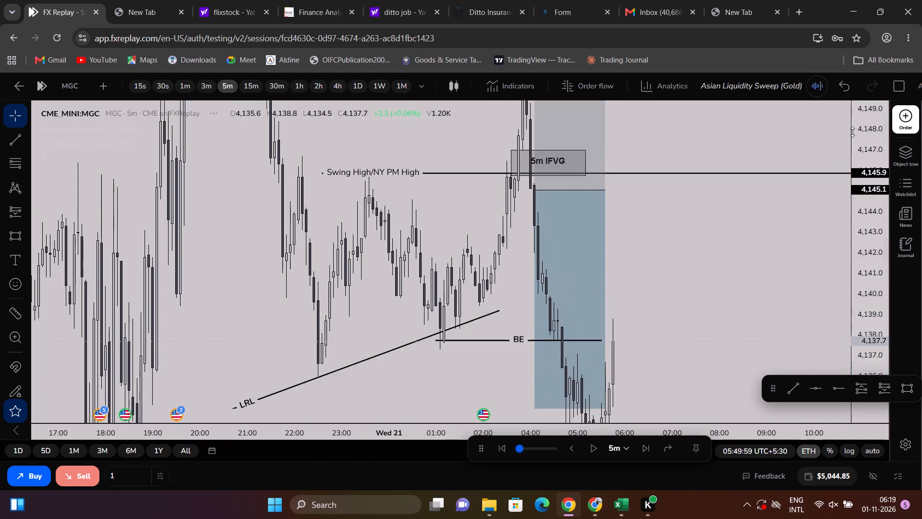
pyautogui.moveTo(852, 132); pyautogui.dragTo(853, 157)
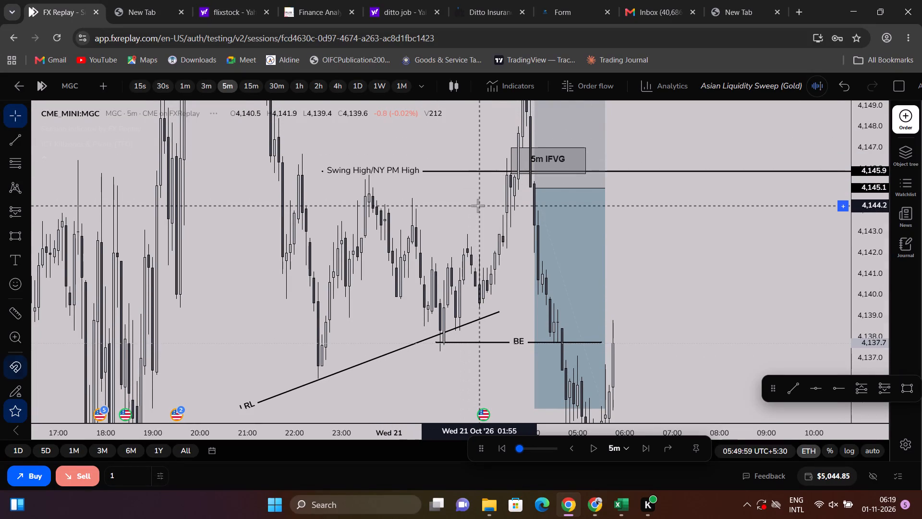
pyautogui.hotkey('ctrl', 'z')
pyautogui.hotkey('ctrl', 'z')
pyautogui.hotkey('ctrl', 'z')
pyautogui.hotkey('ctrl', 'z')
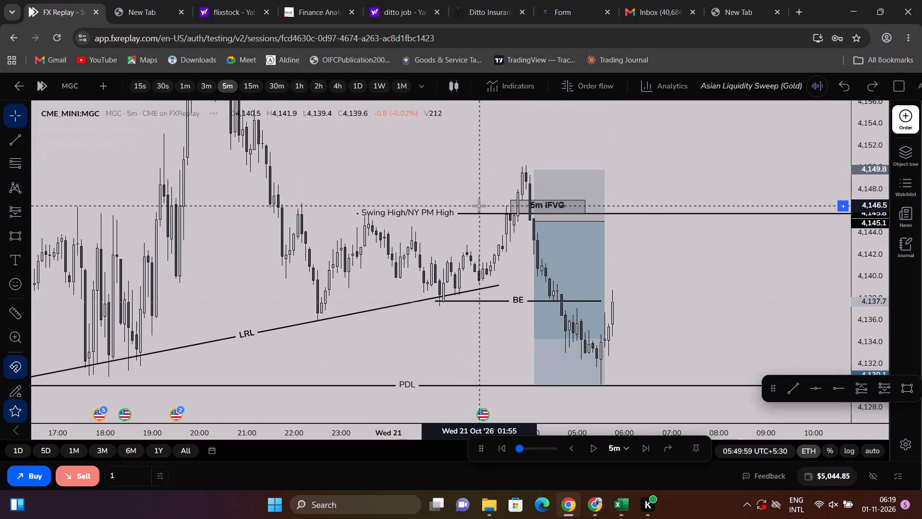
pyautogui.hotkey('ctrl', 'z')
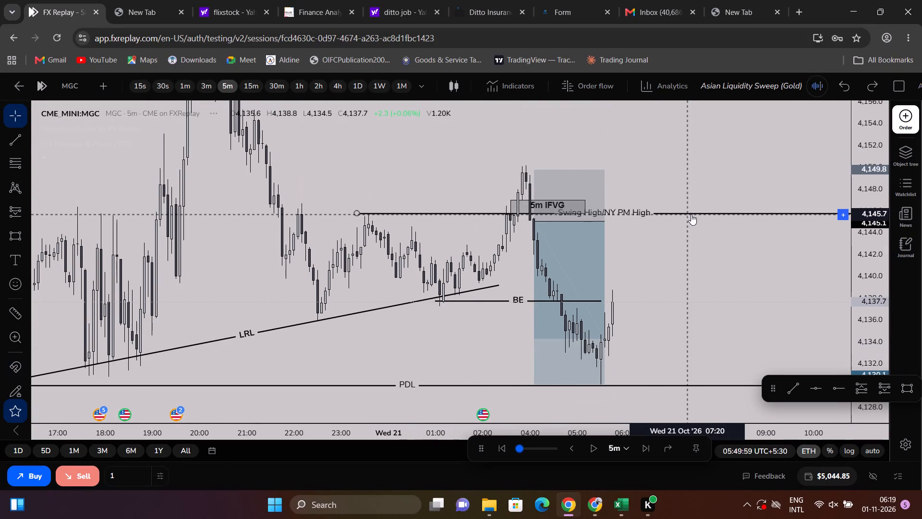
# Reposition the Swing High/NY PM High ray at 4,145.7, starting just before the 23:30 swing high.
pyautogui.moveTo(695, 213); pyautogui.dragTo(340, 212)
pyautogui.click(430, 242)
pyautogui.moveTo(507, 211); pyautogui.dragTo(519, 209)
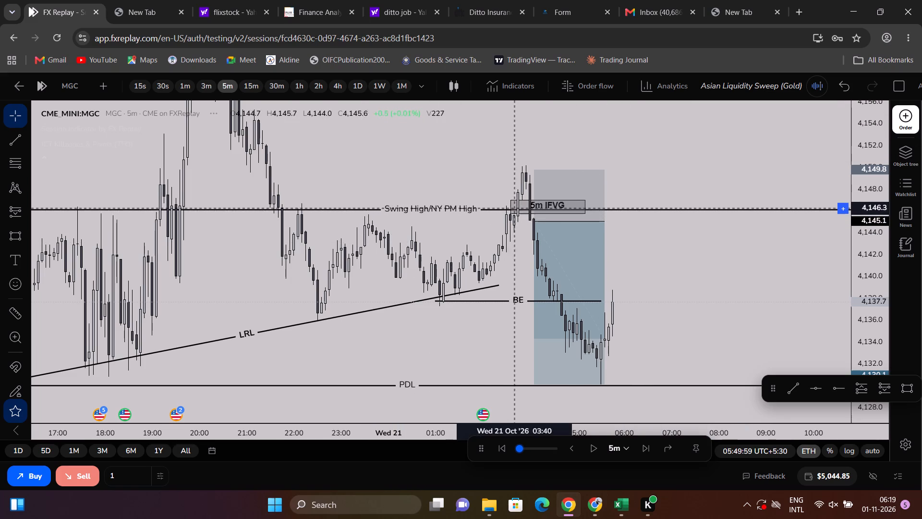
pyautogui.moveTo(519, 209); pyautogui.dragTo(876, 212)
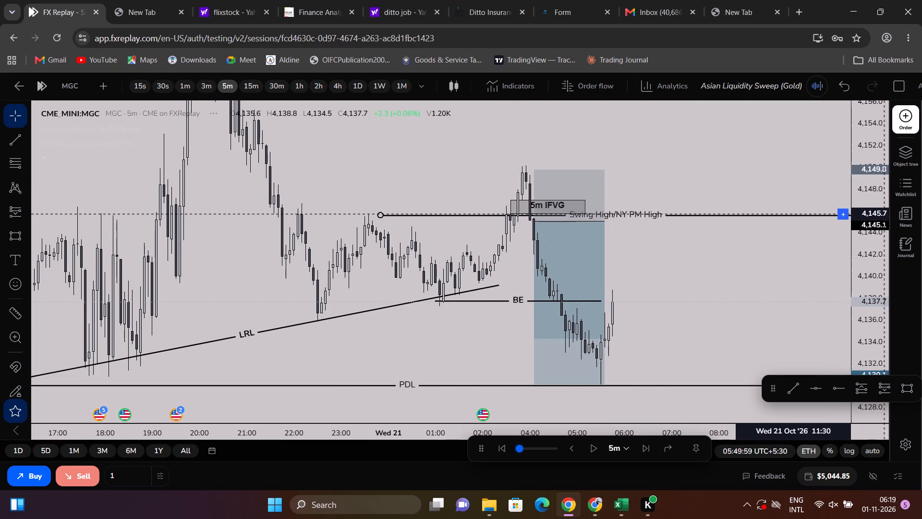
pyautogui.moveTo(876, 212); pyautogui.dragTo(862, 212)
# Extend the 5m IFVG box's later edge to about 05:50, just beyond the short position drawing.
pyautogui.moveTo(889, 271); pyautogui.dragTo(854, 92)
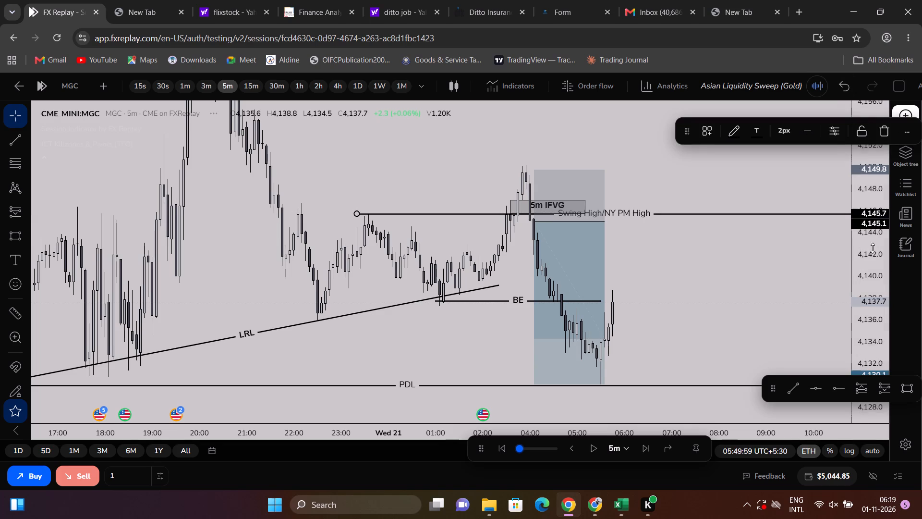
pyautogui.moveTo(862, 261); pyautogui.dragTo(832, 187)
pyautogui.scroll(-2, 729, 204)
pyautogui.scroll(1, 724, 207)
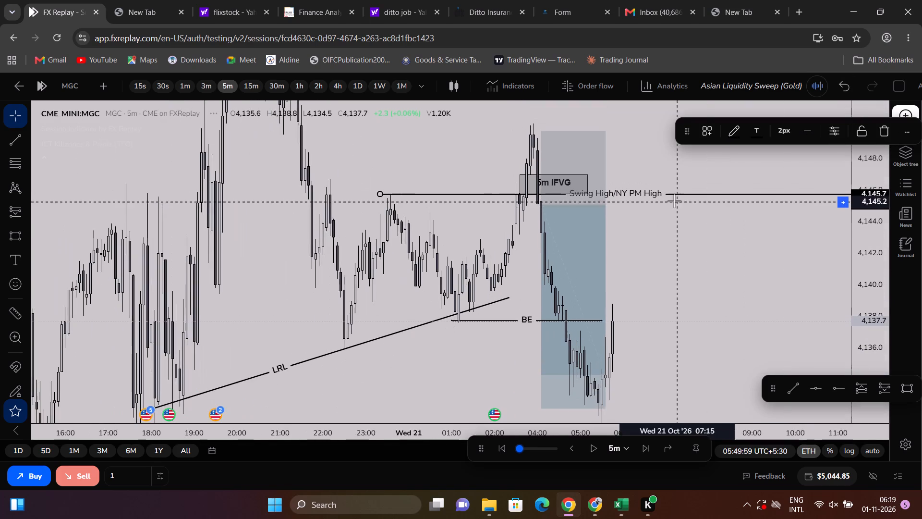
pyautogui.scroll(1, 682, 210)
pyautogui.click(584, 182)
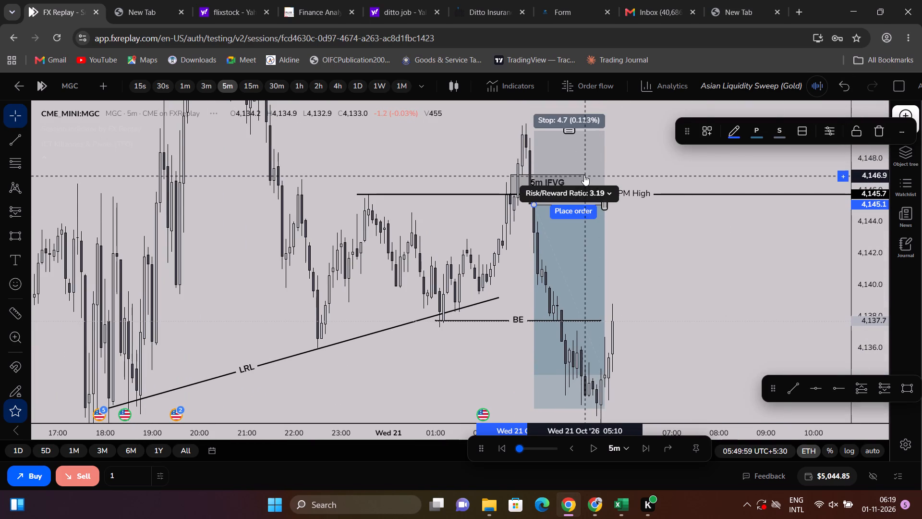
pyautogui.click(583, 175)
pyautogui.click(515, 178)
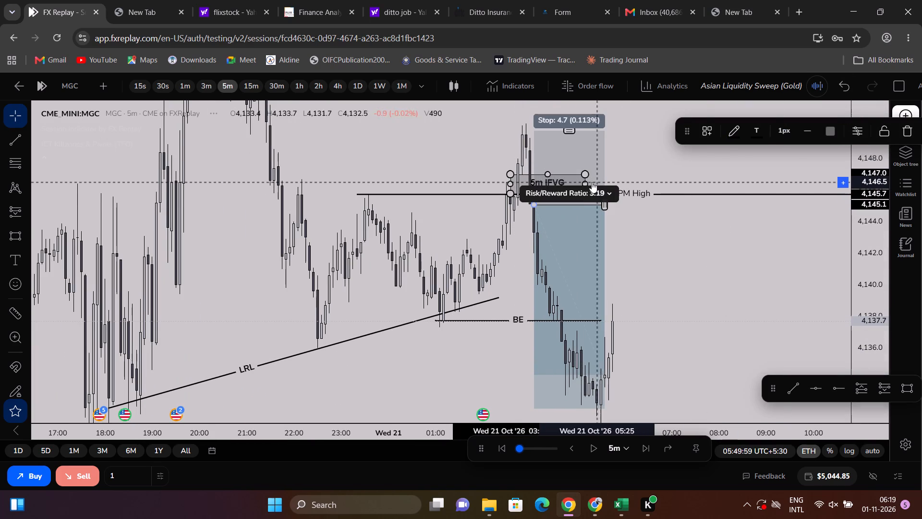
pyautogui.moveTo(585, 183); pyautogui.dragTo(617, 181)
pyautogui.click(704, 257)
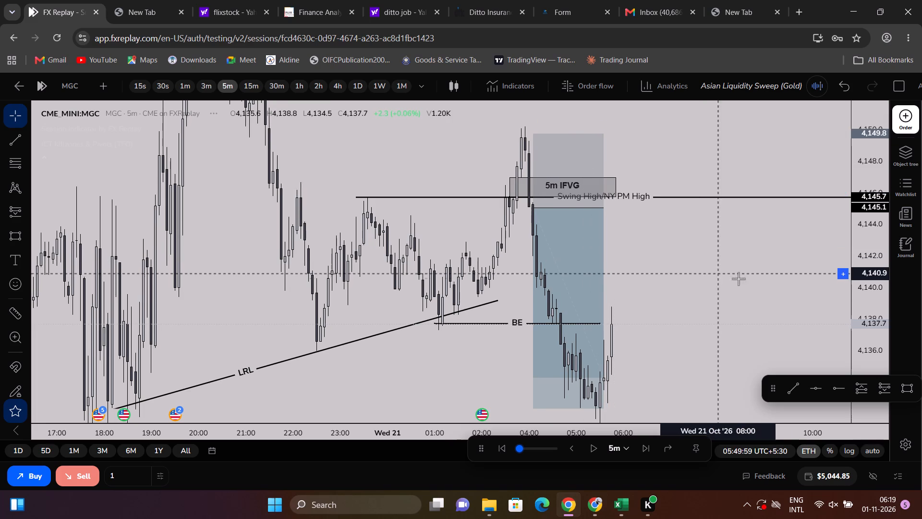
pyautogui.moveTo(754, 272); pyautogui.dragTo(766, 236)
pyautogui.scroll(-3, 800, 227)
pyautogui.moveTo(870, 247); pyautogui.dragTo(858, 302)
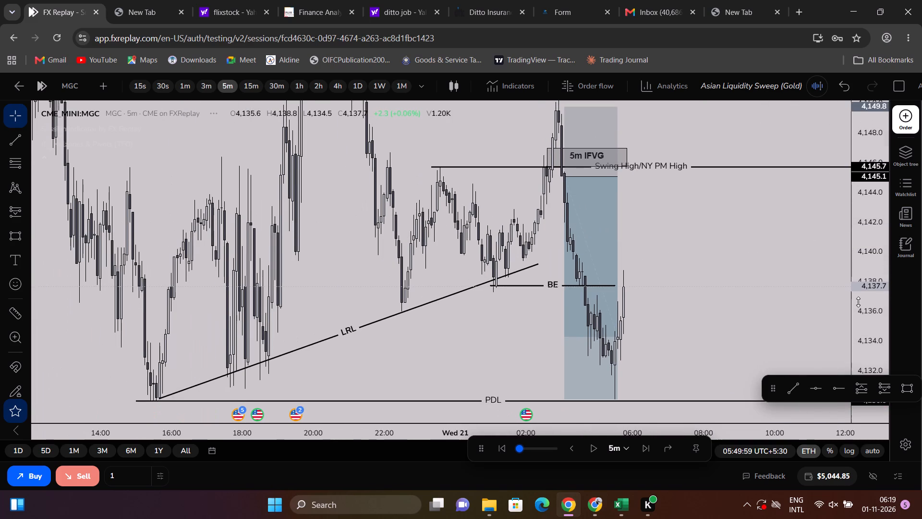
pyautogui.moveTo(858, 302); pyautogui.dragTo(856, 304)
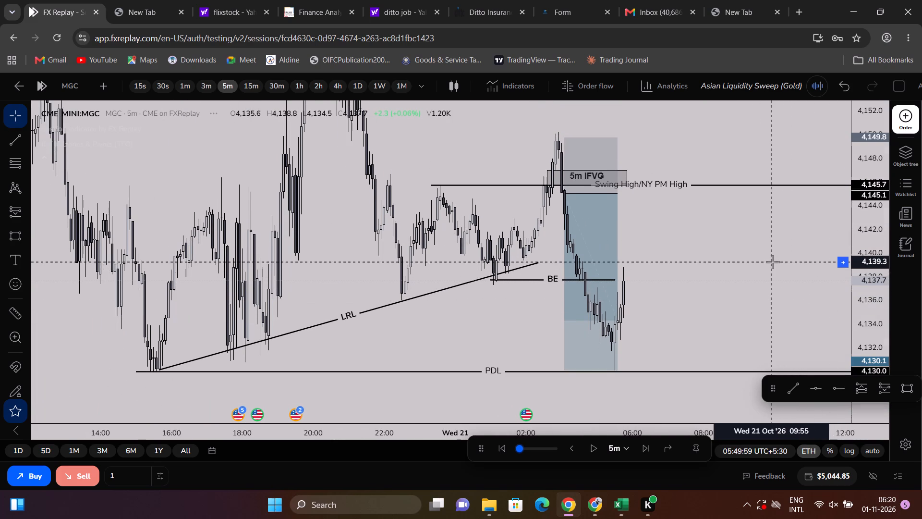
# Capture a rectangular screen snip of the annotated 5m MGC chart, including its price and time axes.
pyautogui.scroll(1, 773, 262)
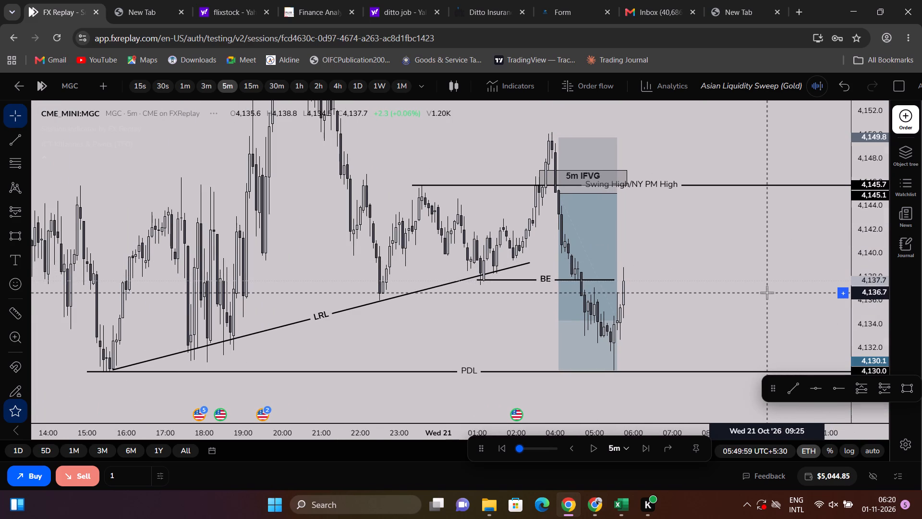
pyautogui.scroll(-1, 767, 293)
pyautogui.scroll(1, 767, 293)
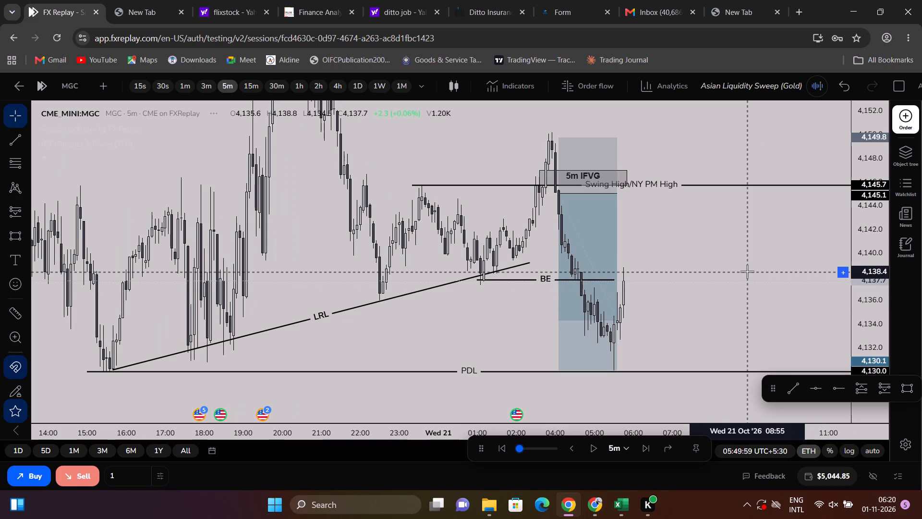
pyautogui.press('shift+super+s')
pyautogui.keyDown('shift'); pyautogui.click(747, 272); pyautogui.keyUp('shift')
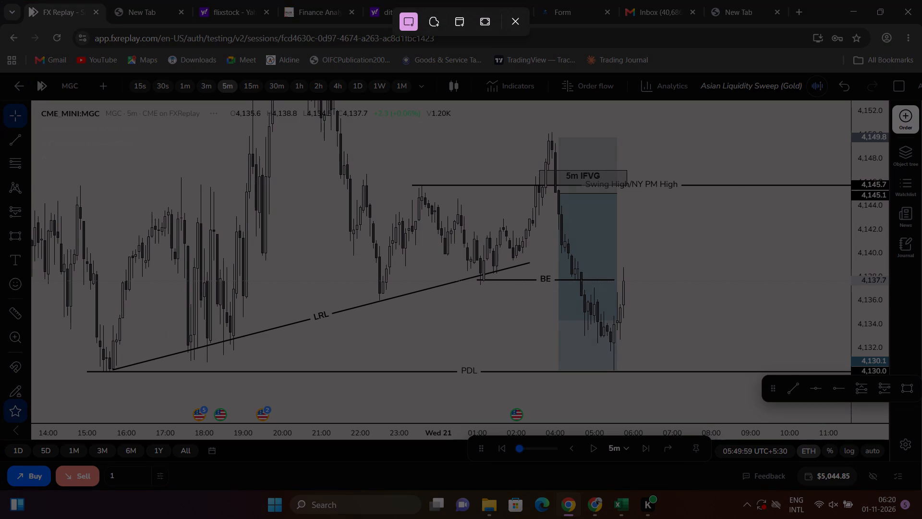
pyautogui.moveTo(28, 77); pyautogui.dragTo(889, 470)
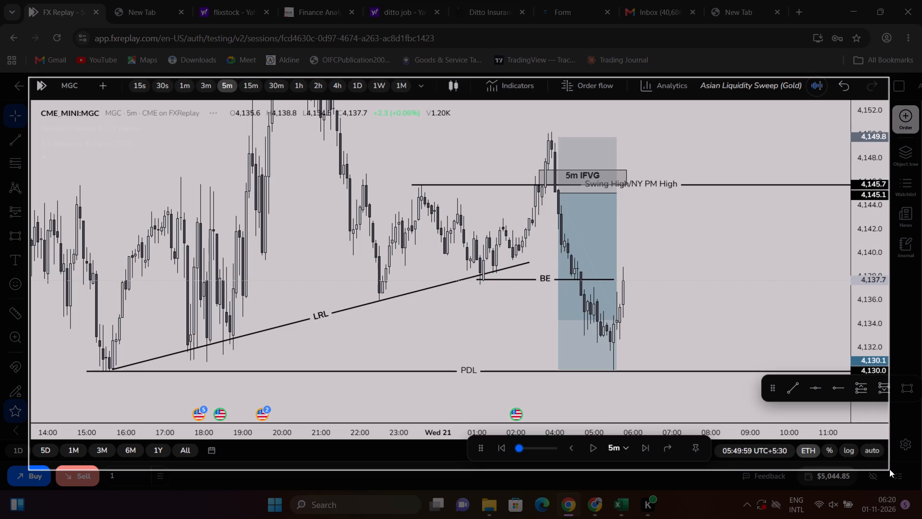
pyautogui.click(889, 469)
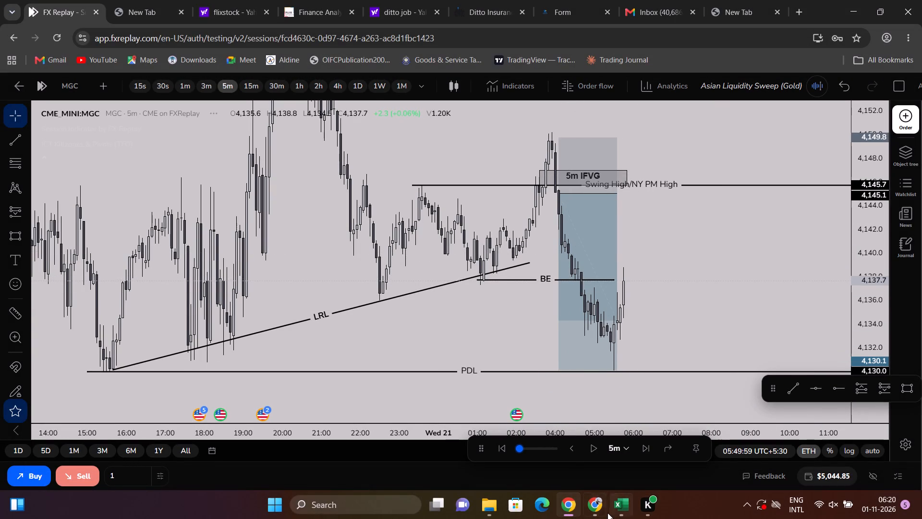
# Switch to the Excel backtest log and enter 4:00 as the trade time in the 2026-10-21 row.
pyautogui.click(626, 511)
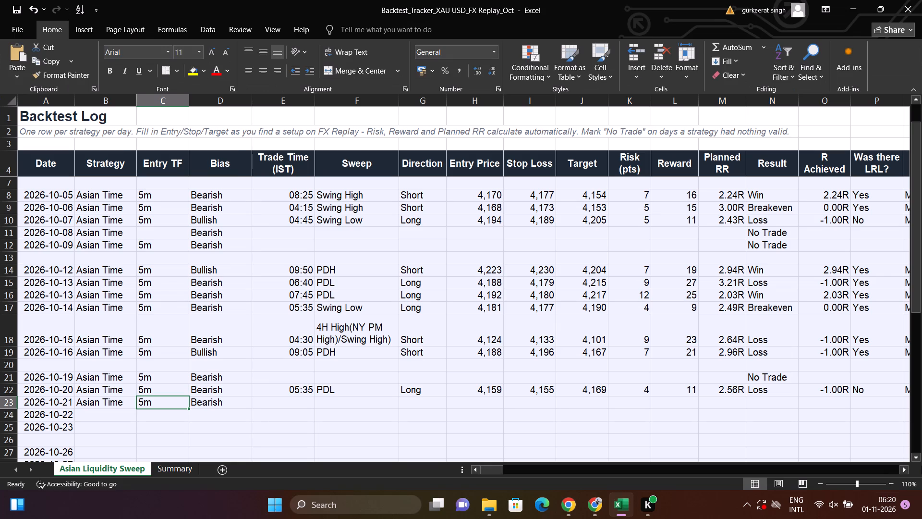
pyautogui.press('Down')
pyautogui.press('Left')
pyautogui.press('Up')
pyautogui.press('Right')
pyautogui.press('Right')
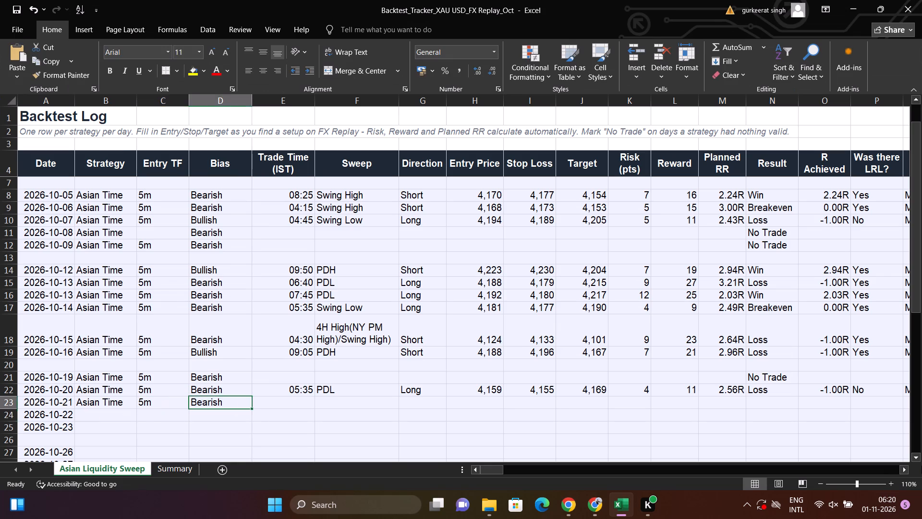
pyautogui.press('Right')
pyautogui.hotkey('alt', 'Tab')
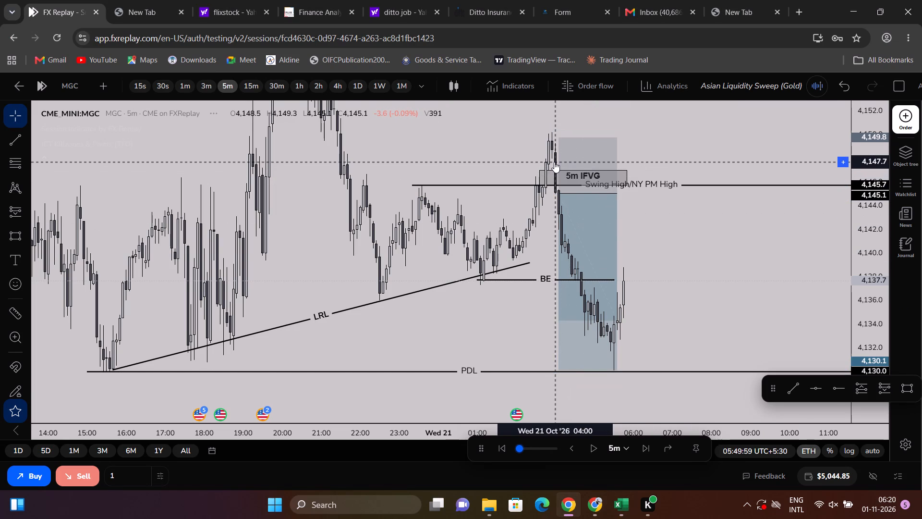
pyautogui.hotkey('alt', 'Tab')
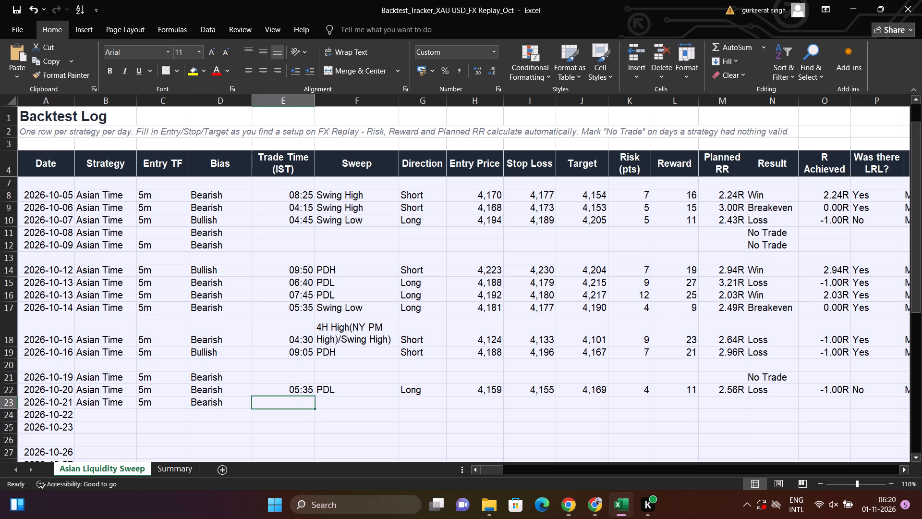
pyautogui.write('4:00')
pyautogui.press('Return')
# Enter "Swing High/NY PM" as the sweep for the 2026-10-21 trade.
pyautogui.press('Up')
pyautogui.press('Right')
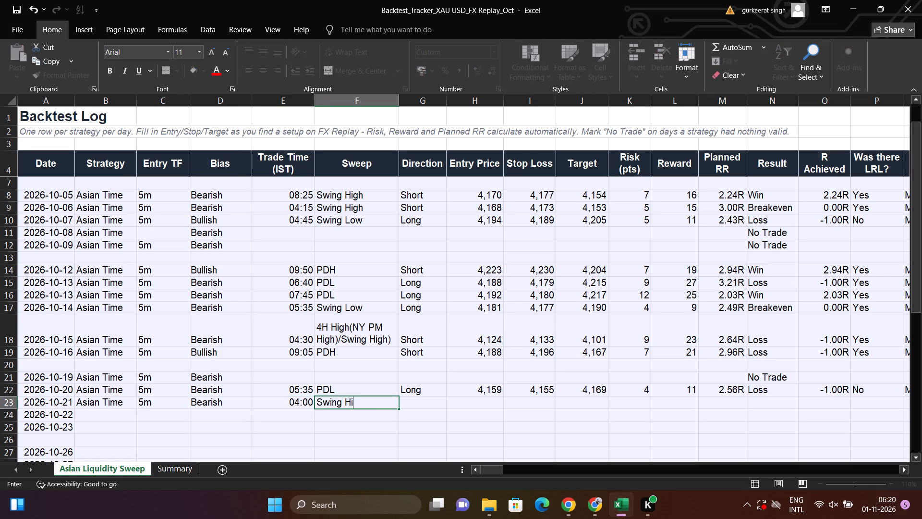
pyautogui.press('/')
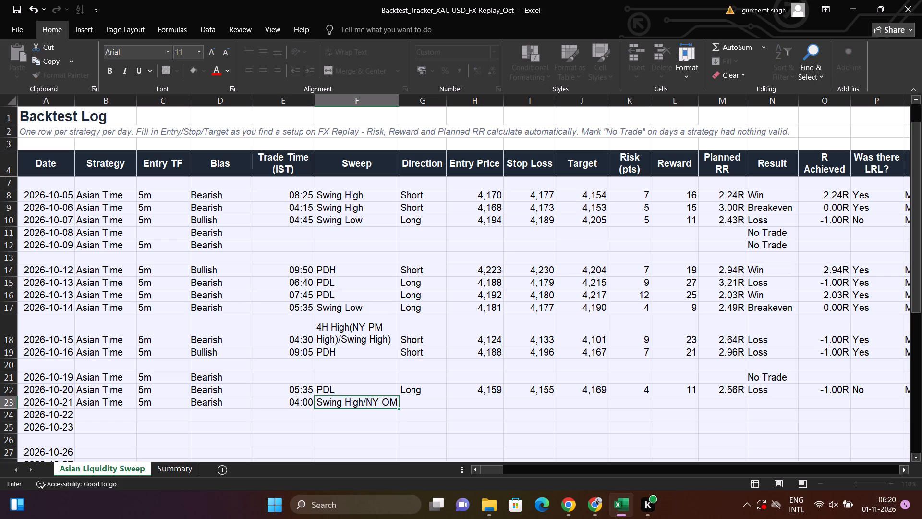
pyautogui.press('BackSpace')
pyautogui.press('BackSpace')
pyautogui.write('PM')
pyautogui.press('Return')
# Set the direction of the 2026-10-21 trade to Short.
pyautogui.press('Up')
pyautogui.press('Right')
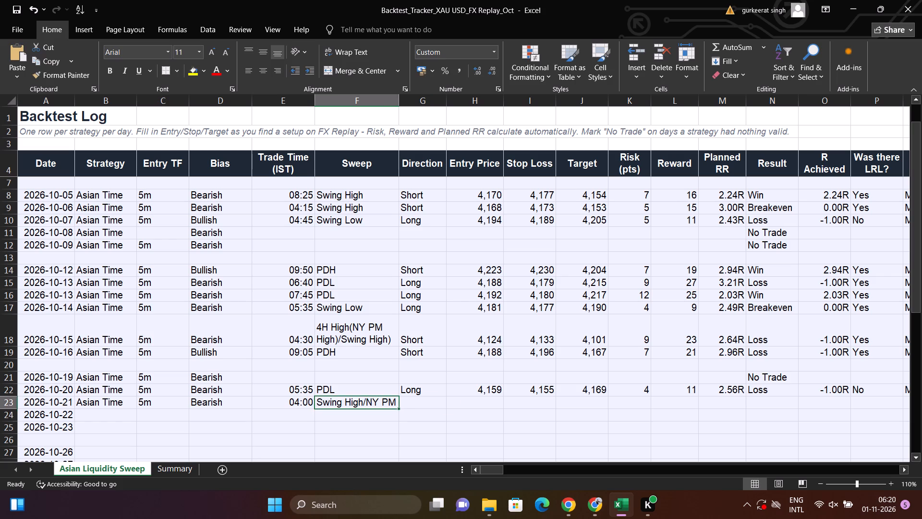
pyautogui.hotkey('alt', 'Down')
pyautogui.press('Down')
pyautogui.press('Return')
# Enter 4145.1, read off the chart's short position, as the entry price for the 2026-10-21 trade.
pyautogui.press('Right')
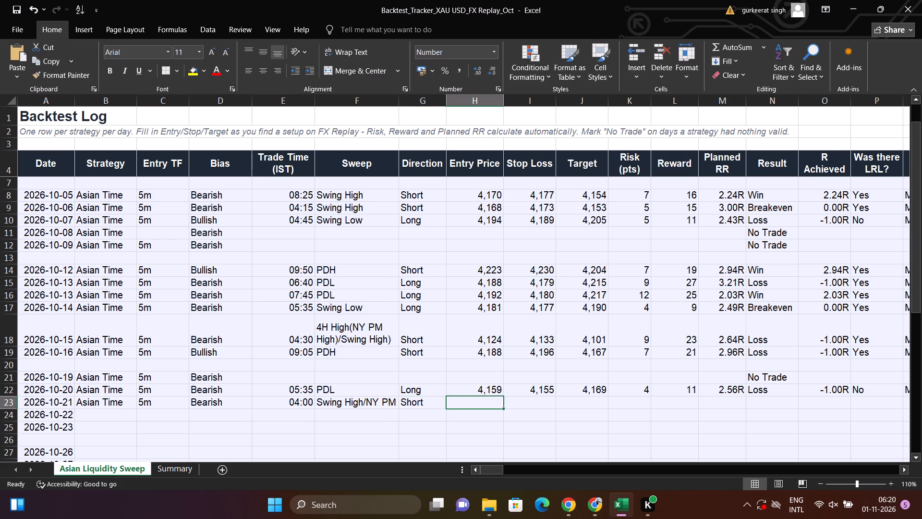
pyautogui.hotkey('alt', 'Tab')
pyautogui.hotkey('alt', 'Tab')
pyautogui.write('4145.1')
pyautogui.press('Return')
# Enter 4149.8, read off the chart's short position, as the stop loss for the 2026-10-21 trade.
pyautogui.press('Up')
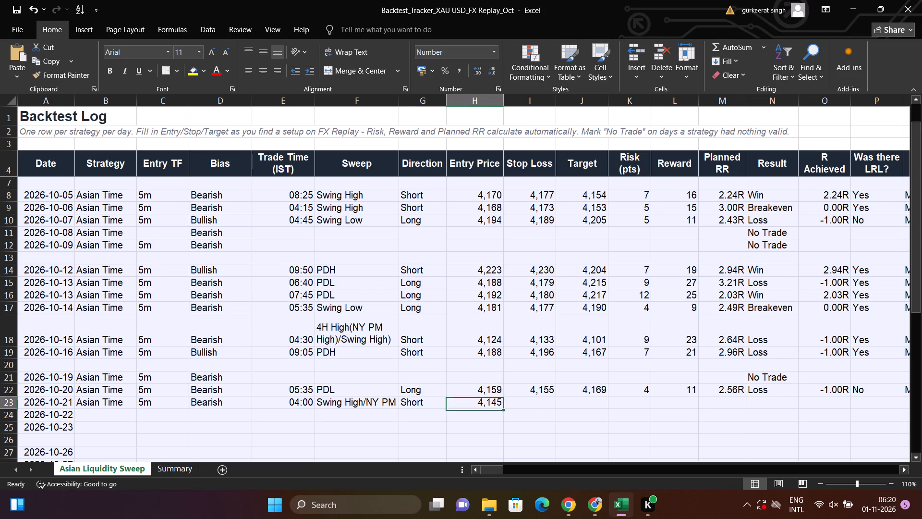
pyautogui.press('Right')
pyautogui.hotkey('alt', 'Tab')
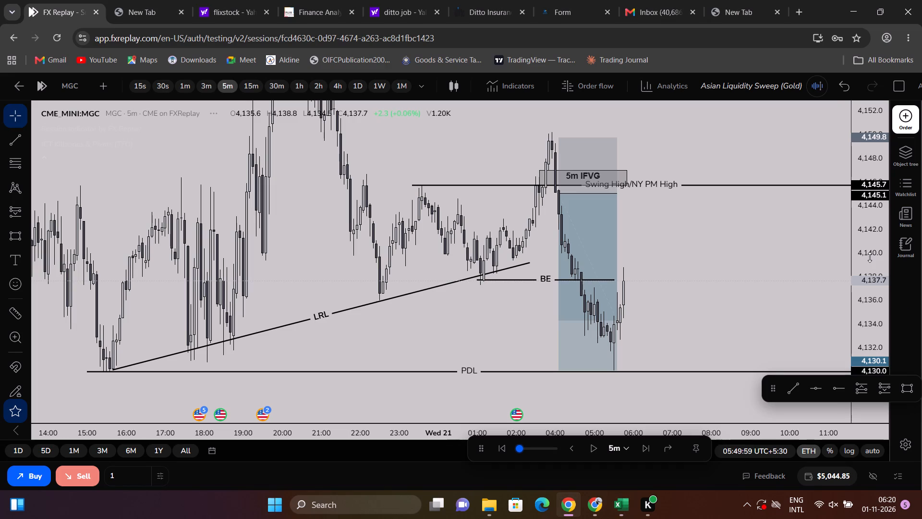
pyautogui.hotkey('alt', 'Tab')
pyautogui.write('4149.8')
pyautogui.press('Return')
# Enter 4130.1, read off the chart's short position, as the target for the 2026-10-21 trade.
pyautogui.hotkey('alt', 'Tab')
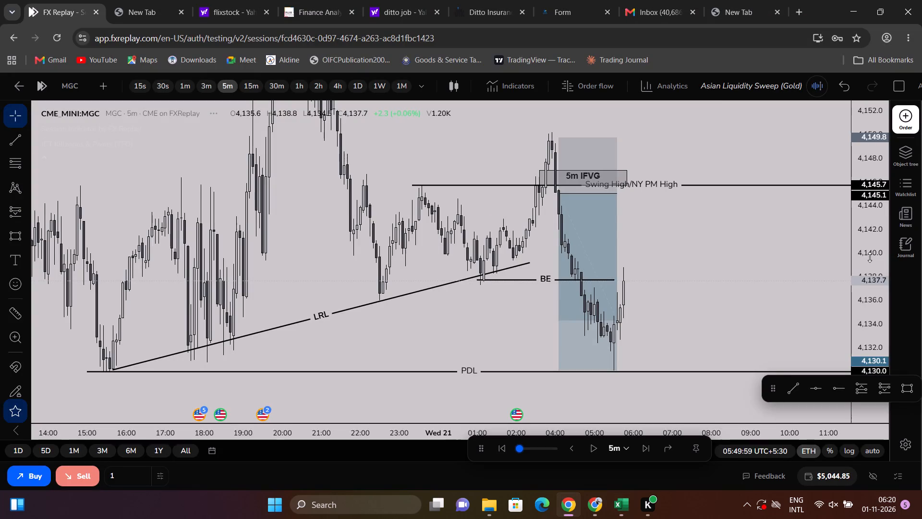
pyautogui.hotkey('alt', 'Tab')
pyautogui.press('Right')
pyautogui.press('Right')
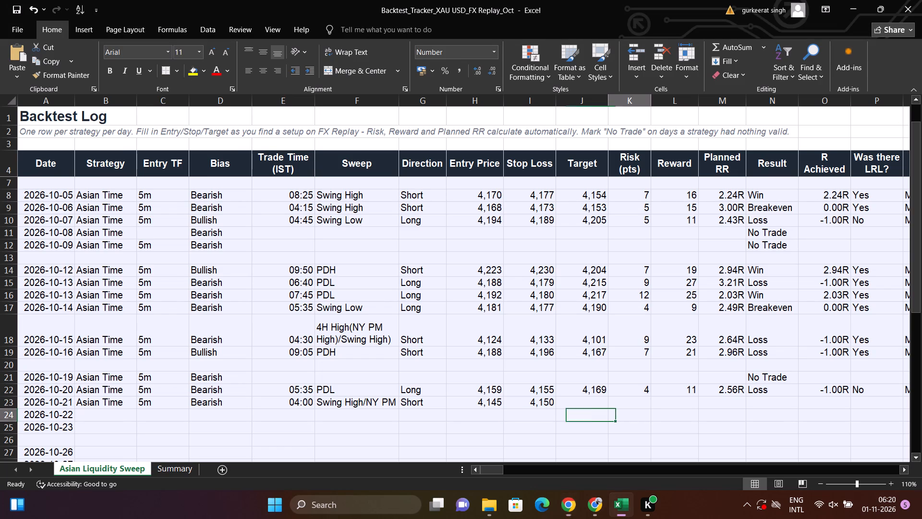
pyautogui.press('Left')
pyautogui.press('Up')
pyautogui.write('413')
pyautogui.write('0.1')
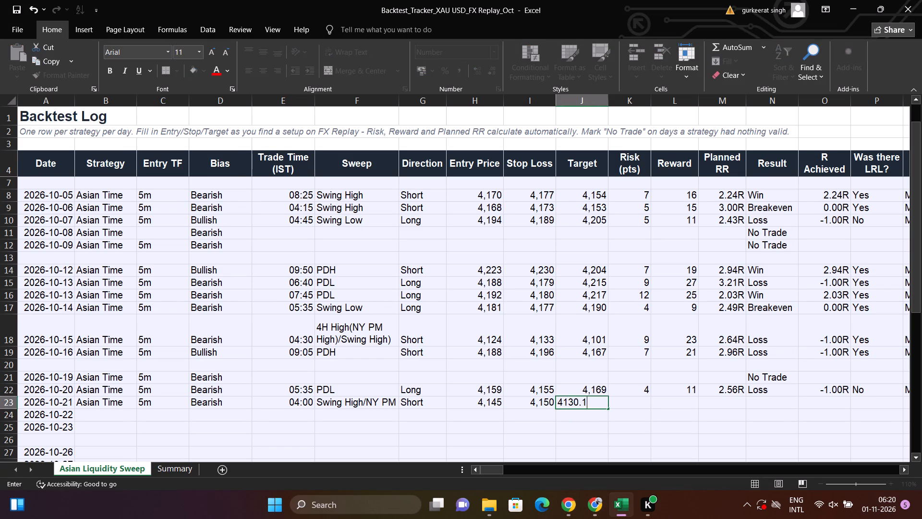
pyautogui.press('Return')
# Fill the Risk, Reward, Planned RR and Result cells down from the 2026-10-20 row into the 2026-10-21 row.
pyautogui.press('Up')
pyautogui.press('Right')
pyautogui.press('Up')
pyautogui.hotkey('shift', 'Right')
pyautogui.hotkey('shift', 'Right')
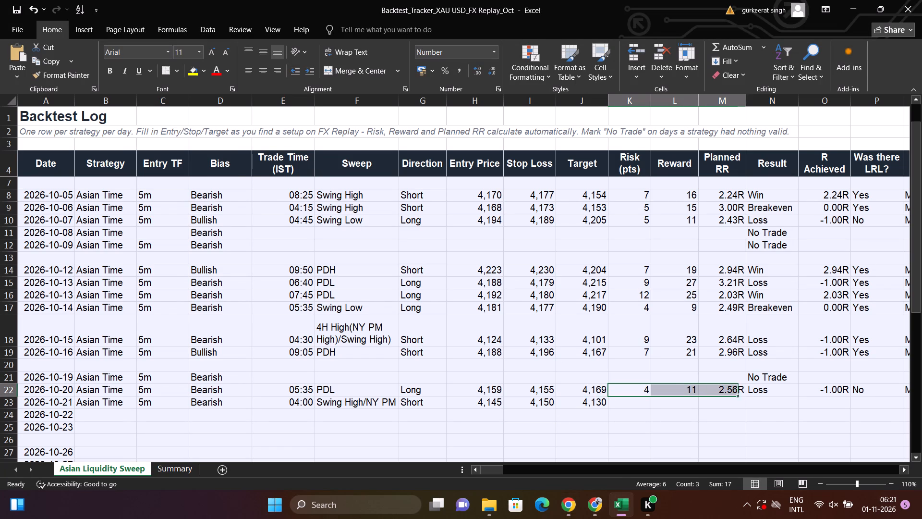
pyautogui.hotkey('shift', 'Right')
pyautogui.hotkey('shift', 'Down')
pyautogui.hotkey('ctrl', 'd')
# Set the result of the 2026-10-21 trade to Win.
pyautogui.press('Down')
pyautogui.press('Right')
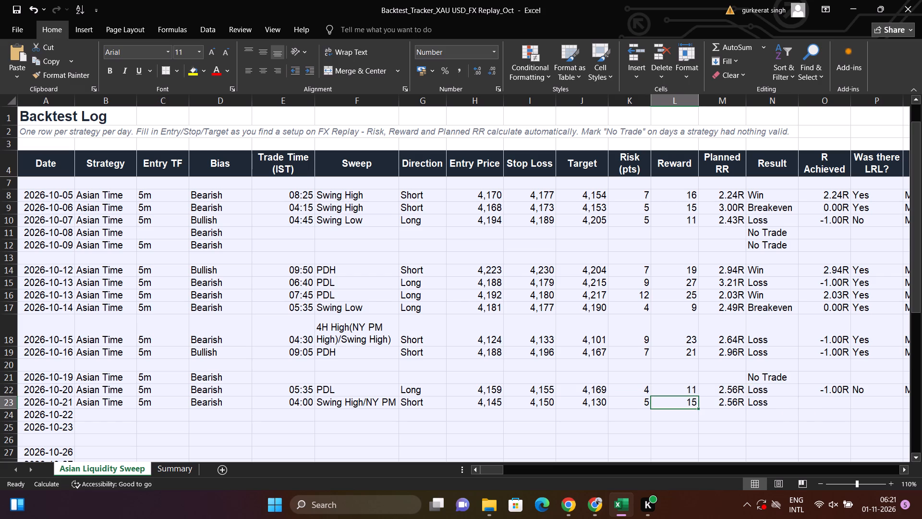
pyautogui.press('Right')
pyautogui.press('Right')
pyautogui.press('Left')
pyautogui.press('Right')
pyautogui.hotkey('alt', 'Down')
pyautogui.press('Down')
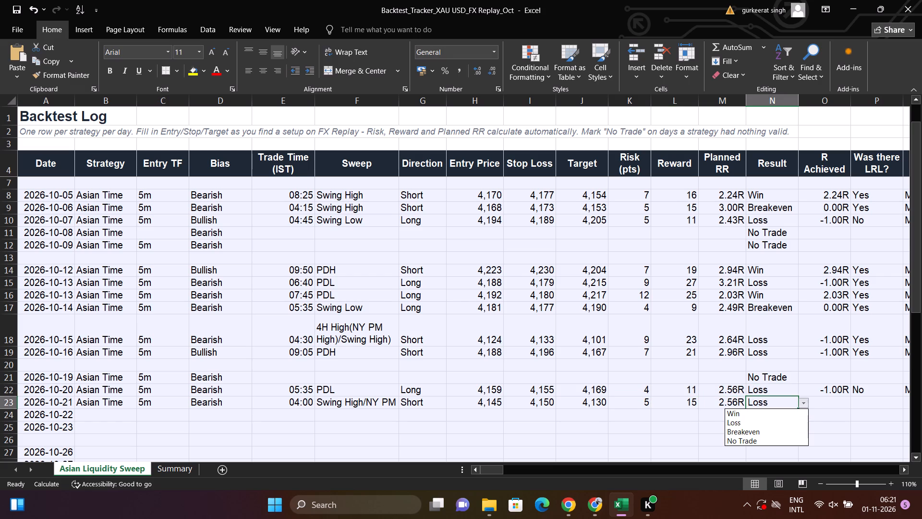
pyautogui.press('Up')
pyautogui.press('Up')
pyautogui.press('Return')
# Set R Achieved for the 2026-10-21 trade with a formula referencing that row's Planned RR cell.
pyautogui.press('Left')
pyautogui.press('Right')
pyautogui.press('Right')
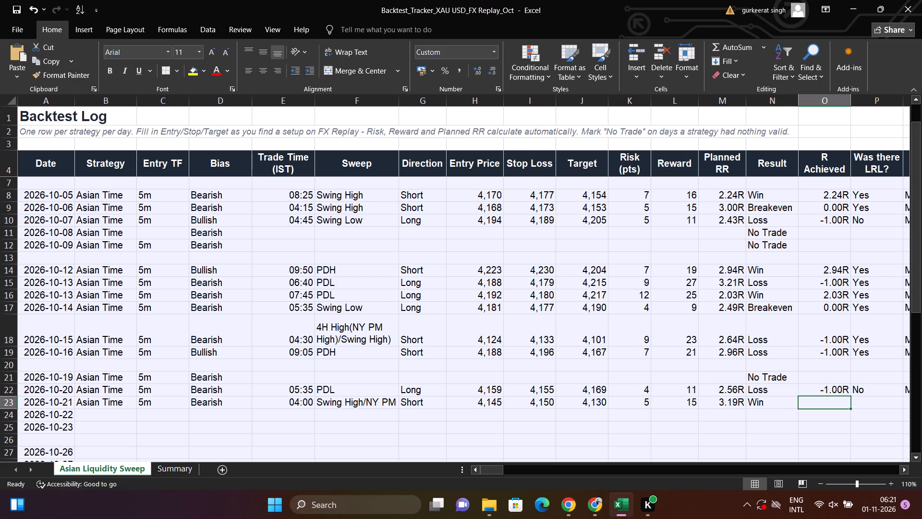
pyautogui.press('=')
pyautogui.press('Left')
pyautogui.press('Left')
pyautogui.press('Return')
pyautogui.press('\\')
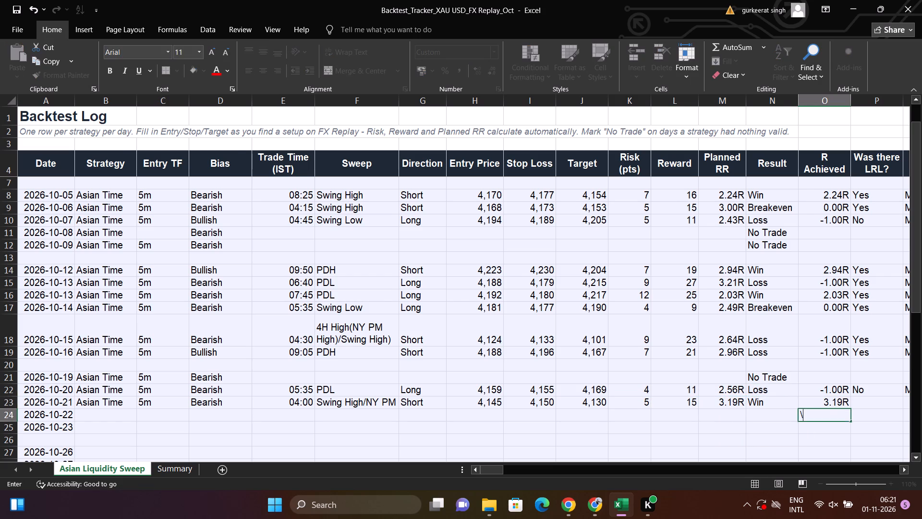
# Mark "Was there LRL?" as Yes for the 2026-10-21 trade.
pyautogui.press('Up')
pyautogui.press('Right')
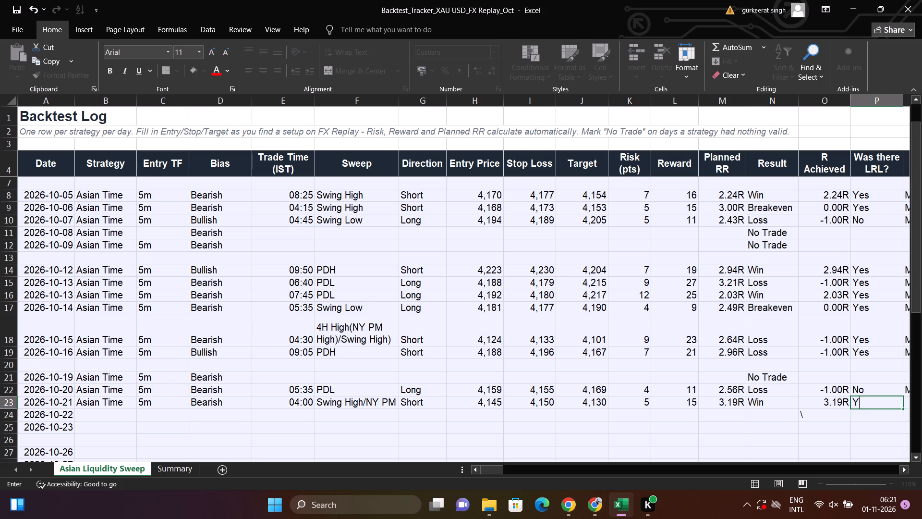
pyautogui.press('Return')
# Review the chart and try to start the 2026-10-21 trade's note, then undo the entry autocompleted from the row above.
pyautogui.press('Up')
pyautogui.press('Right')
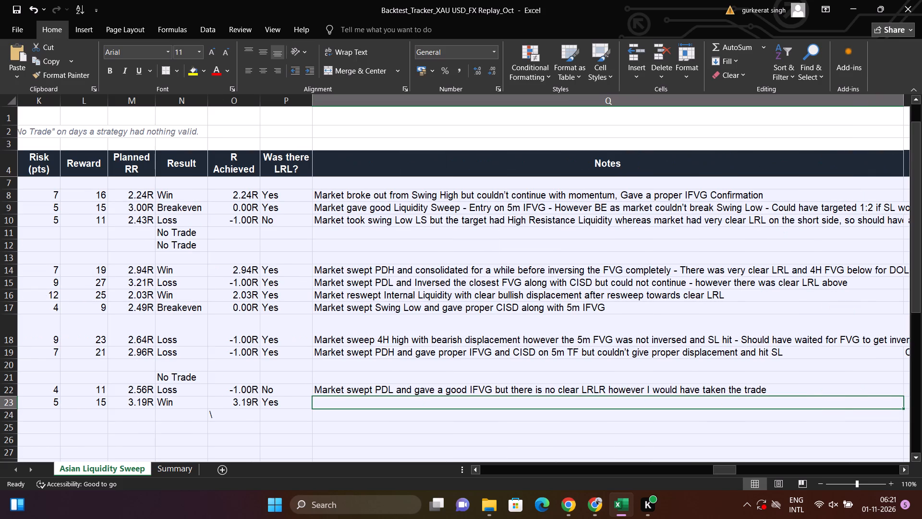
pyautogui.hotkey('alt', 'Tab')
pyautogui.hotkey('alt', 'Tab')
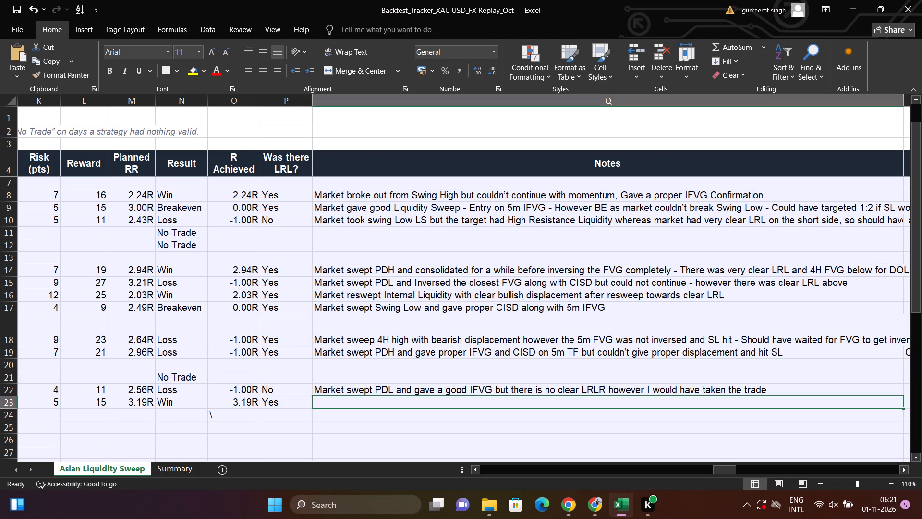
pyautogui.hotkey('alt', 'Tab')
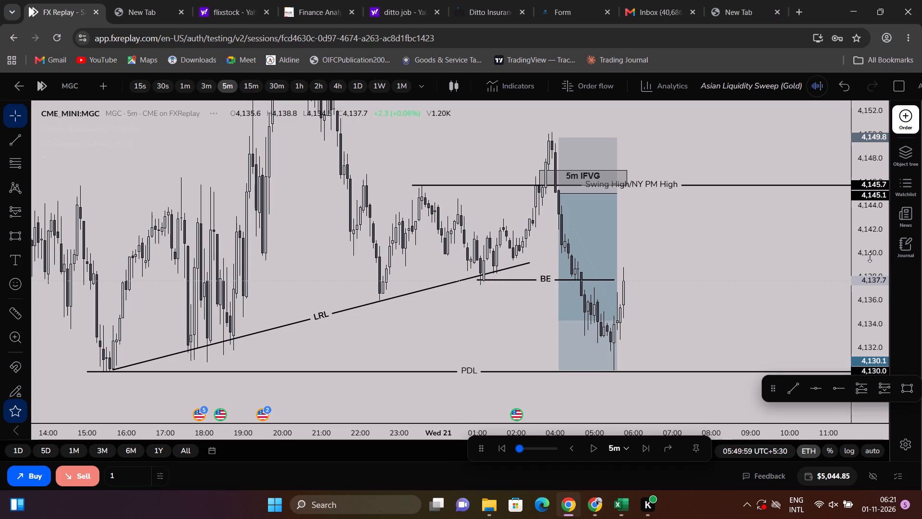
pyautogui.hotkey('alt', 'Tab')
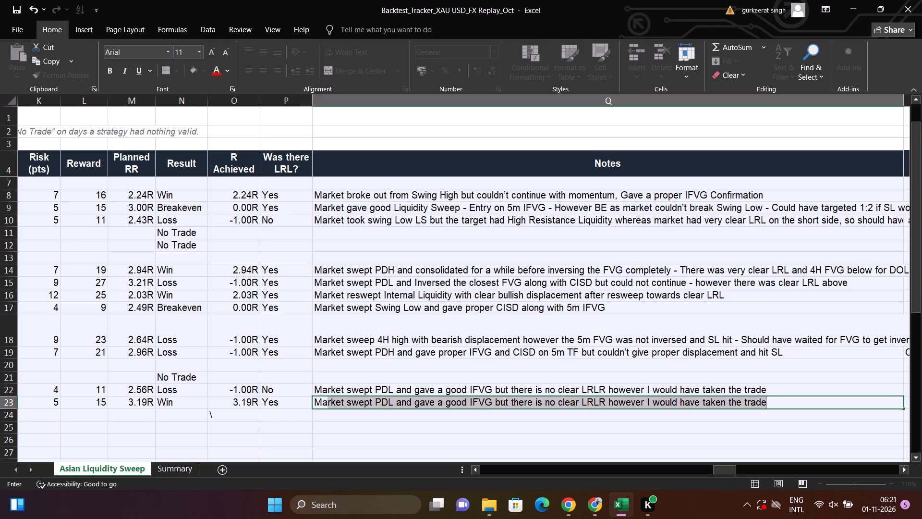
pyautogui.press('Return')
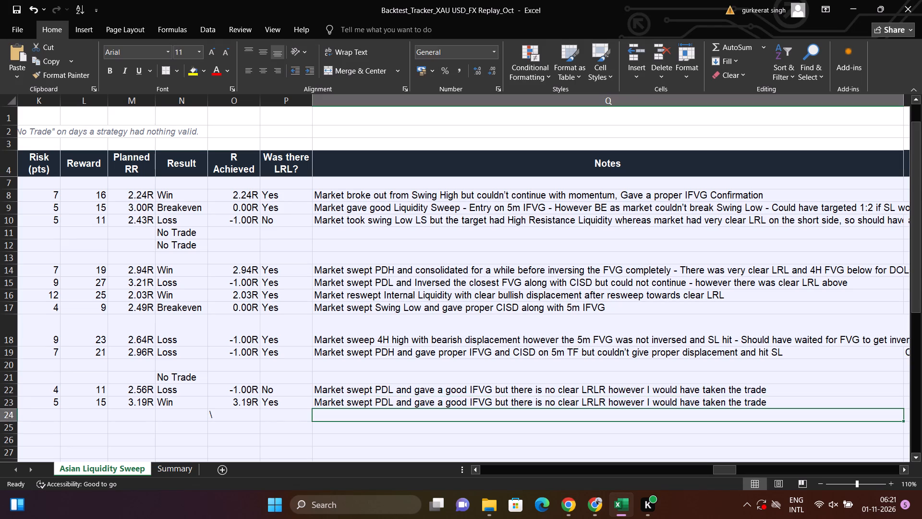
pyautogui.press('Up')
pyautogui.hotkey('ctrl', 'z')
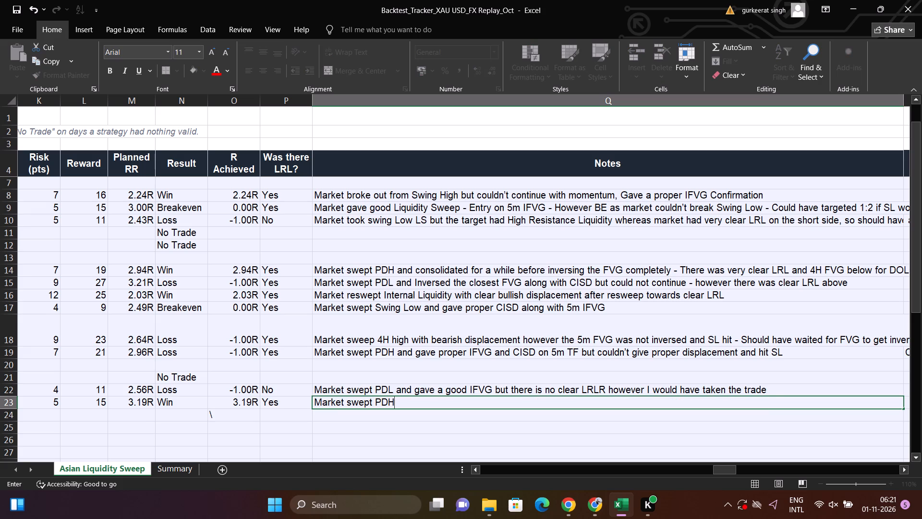
# Enter the 2026-10-21 trade's note: "Market swept Swing High(NY PM High) and had clear LRLR specifically trendline liqquidity which is A+".
pyautogui.press('BackSpace')
pyautogui.press('BackSpace')
pyautogui.press('BackSpace')
pyautogui.press('BackSpace')
pyautogui.press('BackSpace')
pyautogui.press('BackSpace')
pyautogui.press('BackSpace')
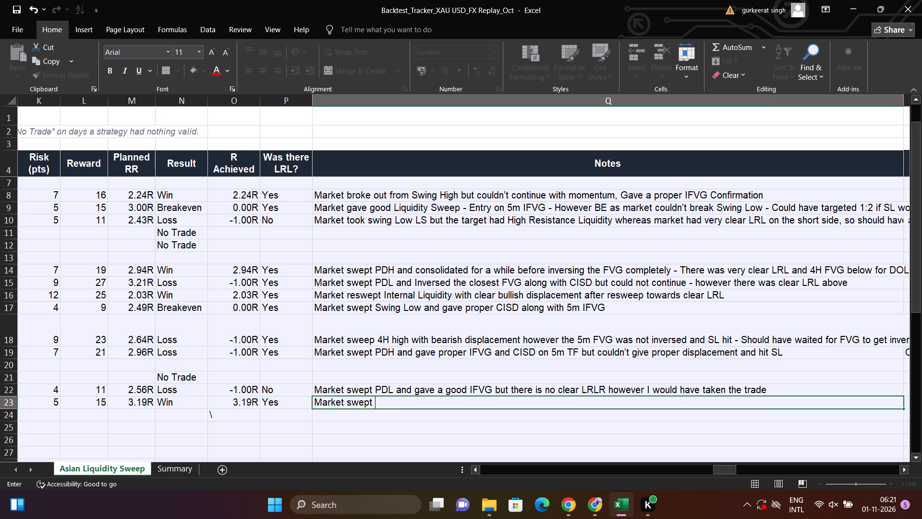
pyautogui.press('n')
pyautogui.press('BackSpace')
pyautogui.hotkey('shift', '(')
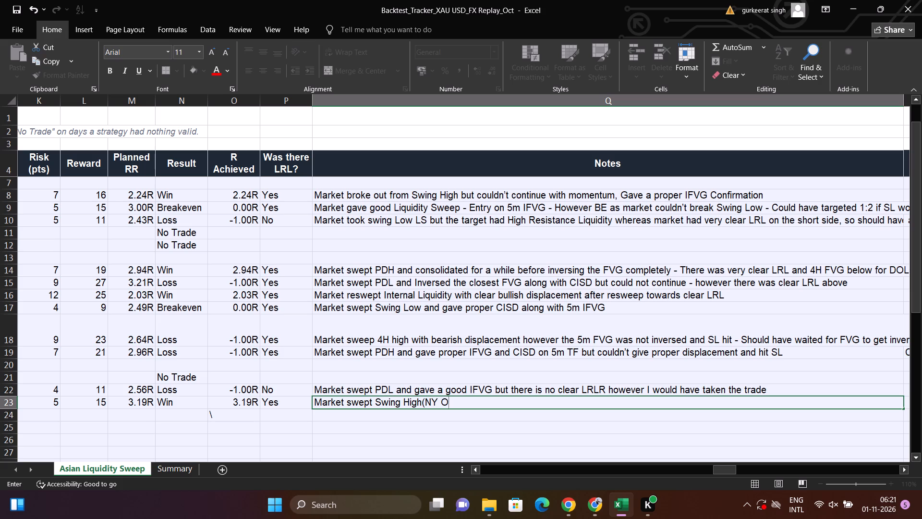
pyautogui.press('BackSpace')
pyautogui.press('BackSpace')
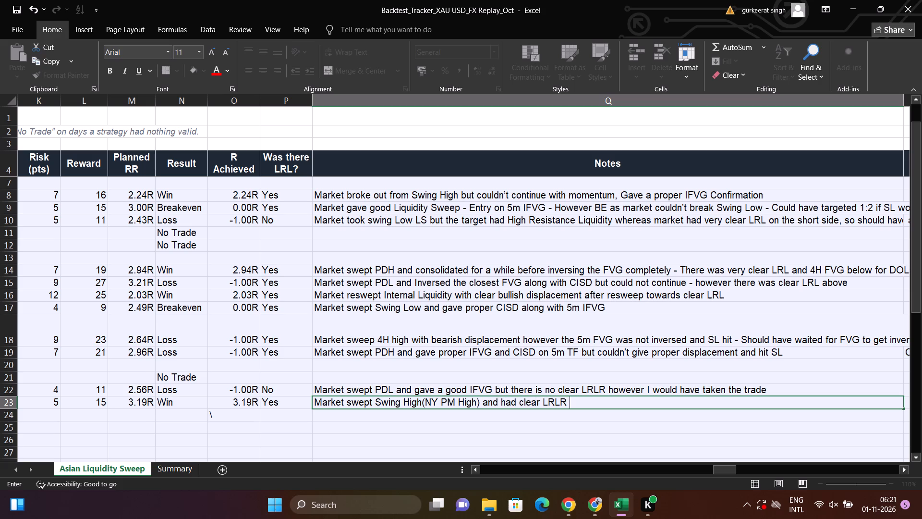
pyautogui.write('specifically trendline liqy')
pyautogui.press('BackSpace')
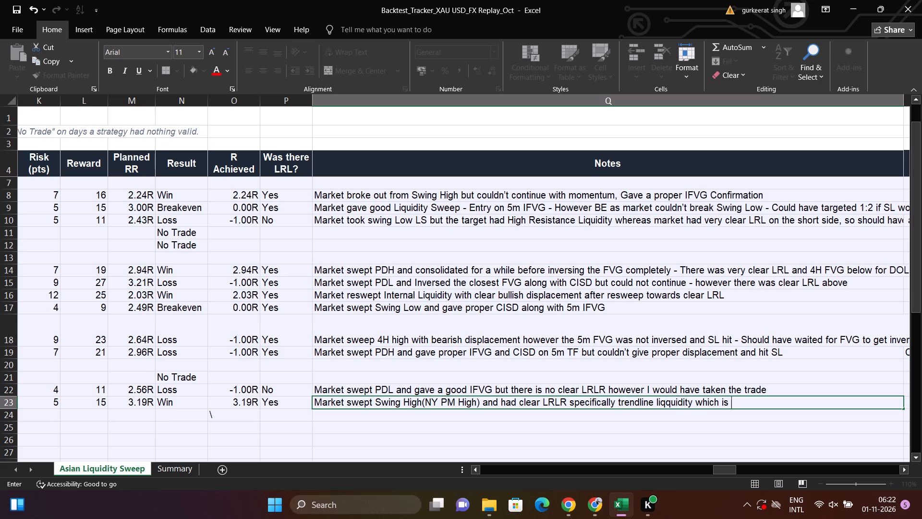
pyautogui.press('a')
pyautogui.hotkey('shift', '+')
pyautogui.press('Left')
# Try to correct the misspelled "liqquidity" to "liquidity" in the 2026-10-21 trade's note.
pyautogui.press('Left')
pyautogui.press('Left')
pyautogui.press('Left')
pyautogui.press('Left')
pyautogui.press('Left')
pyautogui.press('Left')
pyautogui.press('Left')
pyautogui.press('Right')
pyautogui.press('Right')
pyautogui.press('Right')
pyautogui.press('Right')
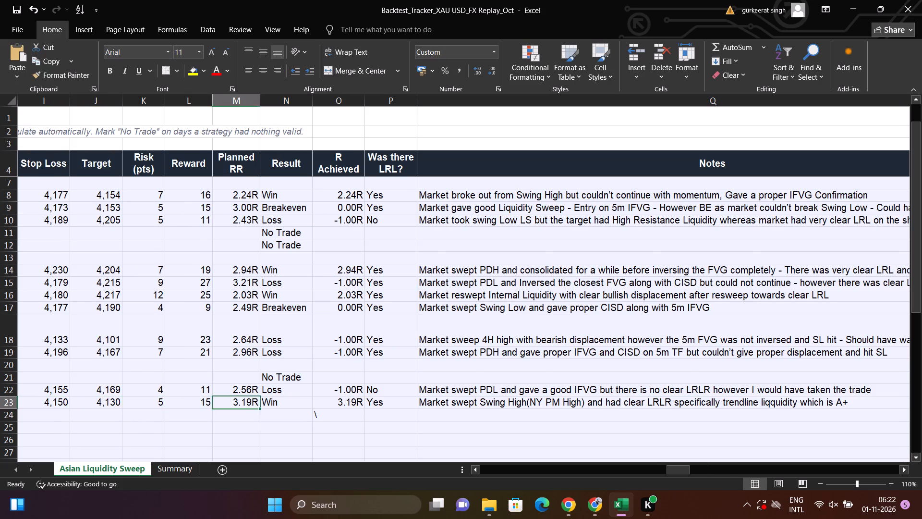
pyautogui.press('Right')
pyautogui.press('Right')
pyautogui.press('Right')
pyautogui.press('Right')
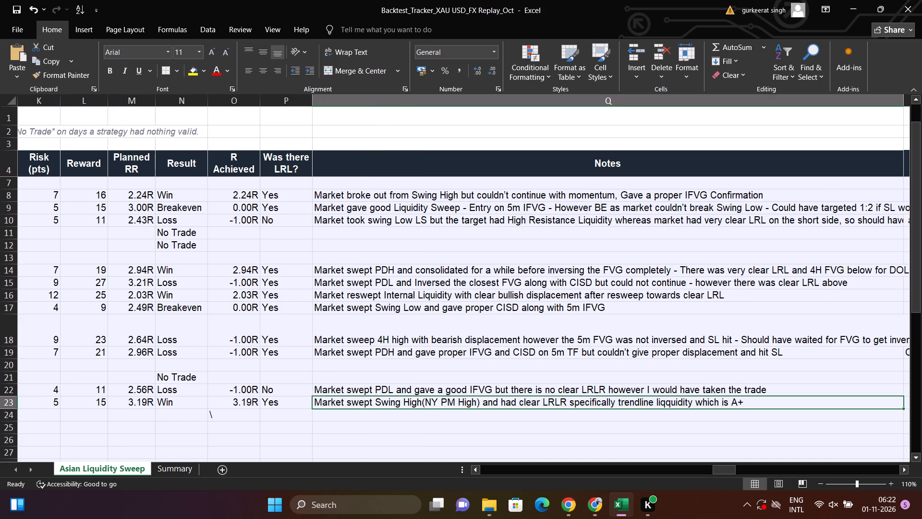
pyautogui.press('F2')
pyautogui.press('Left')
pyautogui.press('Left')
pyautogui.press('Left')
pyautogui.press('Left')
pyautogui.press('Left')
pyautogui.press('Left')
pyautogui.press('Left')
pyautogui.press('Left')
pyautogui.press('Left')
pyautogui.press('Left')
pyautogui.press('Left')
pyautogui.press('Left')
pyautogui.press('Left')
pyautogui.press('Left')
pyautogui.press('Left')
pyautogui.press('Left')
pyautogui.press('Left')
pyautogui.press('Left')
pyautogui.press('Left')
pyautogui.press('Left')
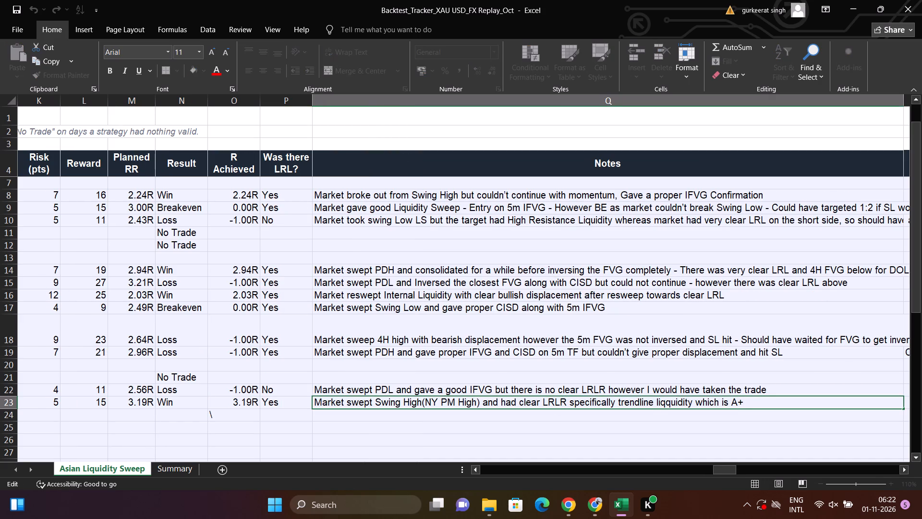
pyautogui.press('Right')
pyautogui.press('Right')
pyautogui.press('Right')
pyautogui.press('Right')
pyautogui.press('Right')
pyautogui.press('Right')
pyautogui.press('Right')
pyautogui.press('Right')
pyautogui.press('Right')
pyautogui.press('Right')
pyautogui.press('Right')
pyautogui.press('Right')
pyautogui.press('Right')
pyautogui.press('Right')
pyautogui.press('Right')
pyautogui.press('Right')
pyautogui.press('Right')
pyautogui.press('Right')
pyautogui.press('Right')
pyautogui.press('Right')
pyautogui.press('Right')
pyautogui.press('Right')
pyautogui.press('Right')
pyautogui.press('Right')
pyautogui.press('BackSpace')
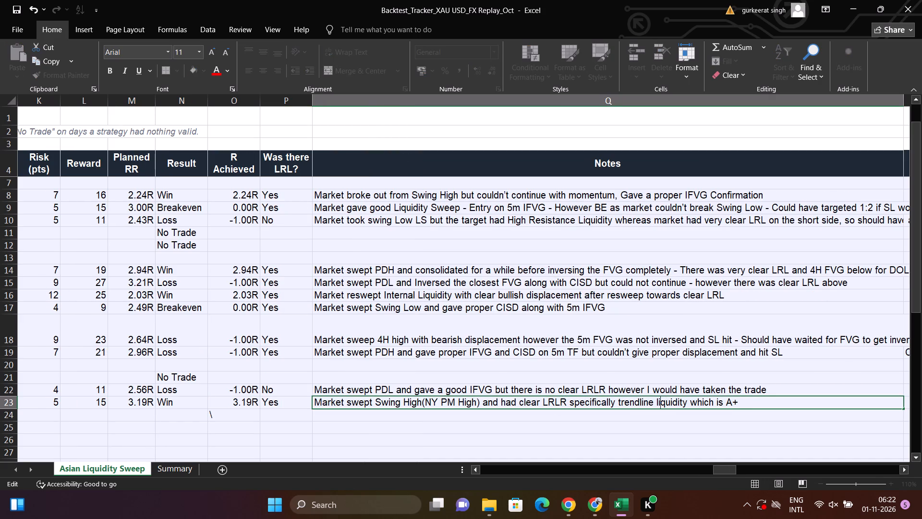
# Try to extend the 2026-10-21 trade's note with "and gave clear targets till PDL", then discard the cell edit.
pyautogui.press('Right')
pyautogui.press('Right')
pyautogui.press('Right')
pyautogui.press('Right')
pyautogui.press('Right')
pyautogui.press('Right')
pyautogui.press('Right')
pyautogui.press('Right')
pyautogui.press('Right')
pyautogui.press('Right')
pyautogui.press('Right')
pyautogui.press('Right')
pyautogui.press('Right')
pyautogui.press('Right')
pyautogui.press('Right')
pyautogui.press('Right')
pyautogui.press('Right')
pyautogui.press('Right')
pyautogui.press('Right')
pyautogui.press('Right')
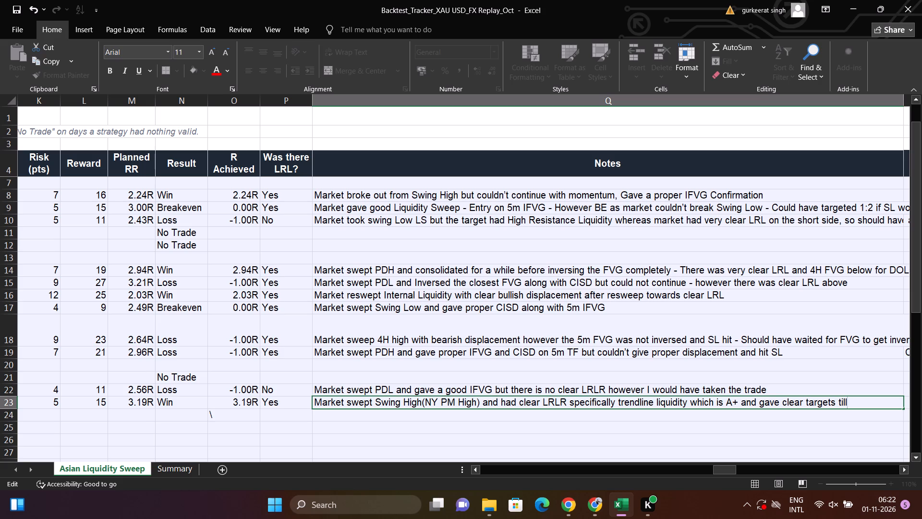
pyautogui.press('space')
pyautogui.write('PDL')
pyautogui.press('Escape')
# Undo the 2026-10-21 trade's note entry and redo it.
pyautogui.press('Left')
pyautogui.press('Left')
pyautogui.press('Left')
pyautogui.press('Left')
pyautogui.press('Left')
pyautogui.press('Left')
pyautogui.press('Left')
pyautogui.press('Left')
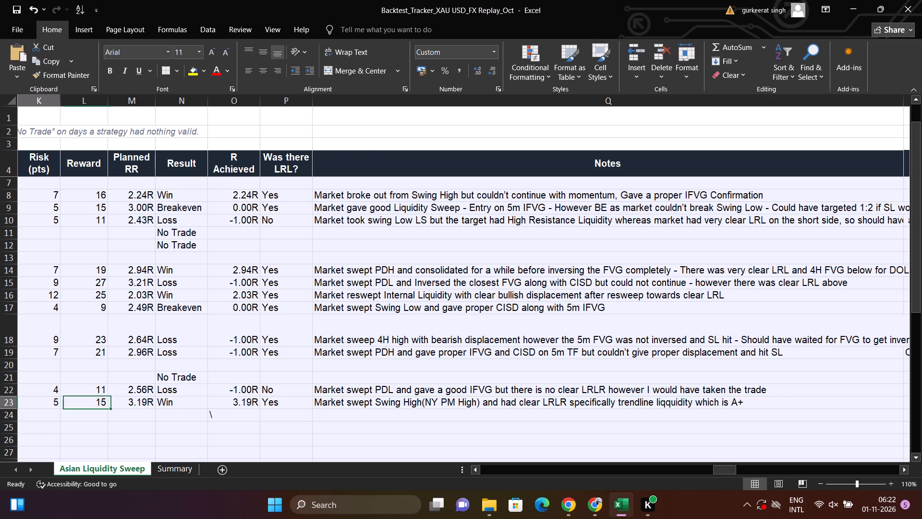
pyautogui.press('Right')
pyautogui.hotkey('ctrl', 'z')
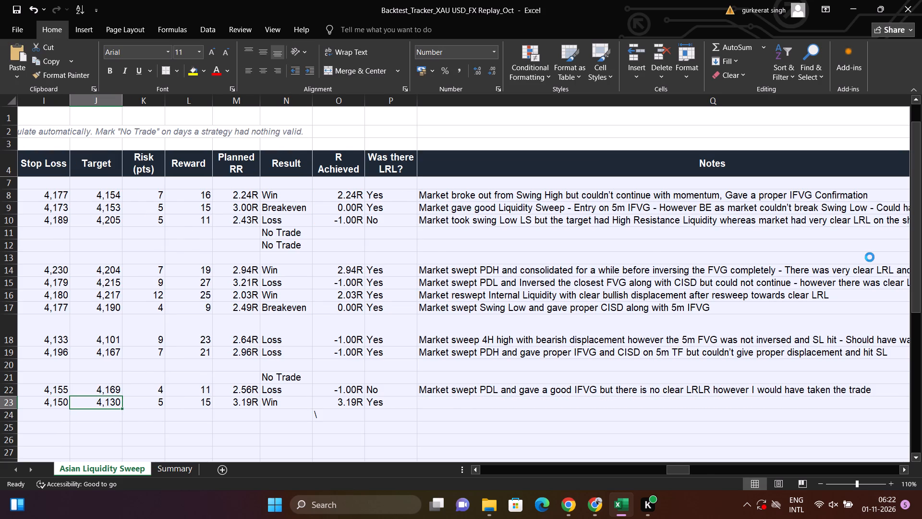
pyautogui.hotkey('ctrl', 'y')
# Append "and gave clear target till PDL" to the end of the 2026-10-21 trade's note.
pyautogui.press('Right')
pyautogui.press('Right')
pyautogui.press('Left')
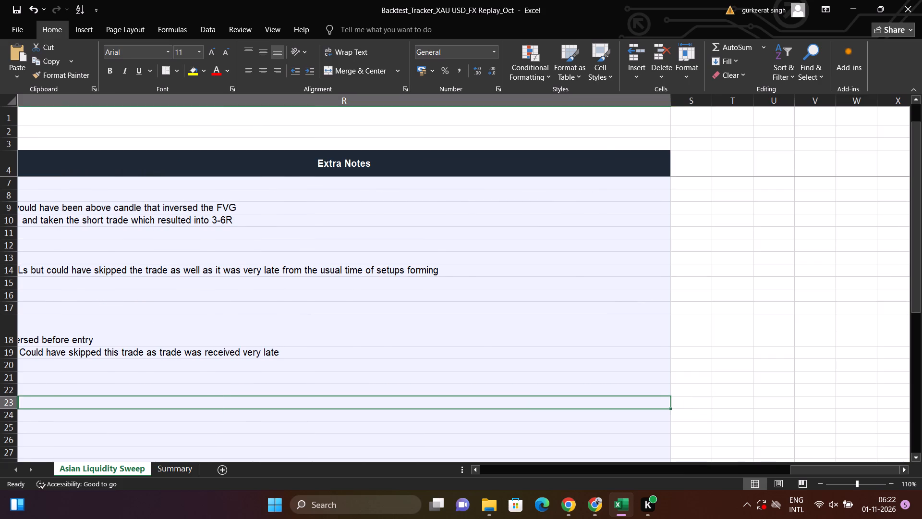
pyautogui.press('Left')
pyautogui.press('F2')
pyautogui.press('space')
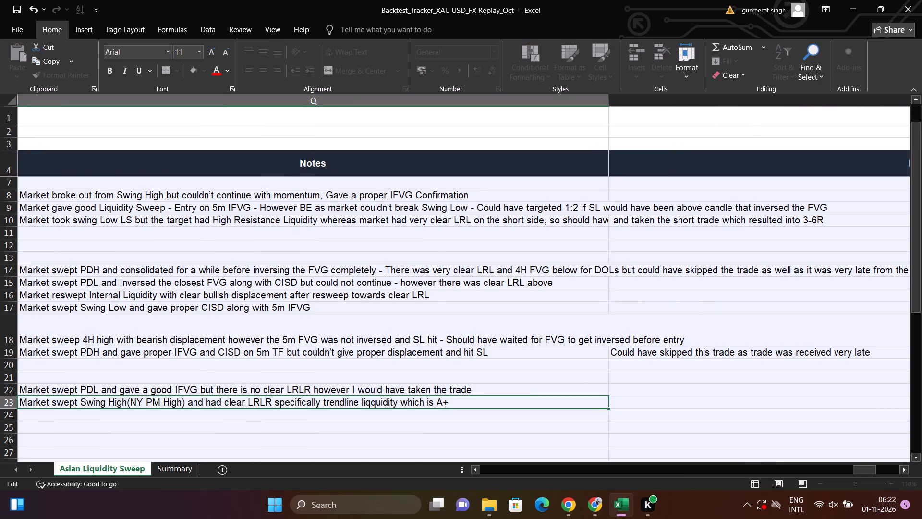
pyautogui.write('and gave clear targets')
pyautogui.press('space')
pyautogui.press('BackSpace')
pyautogui.press('BackSpace')
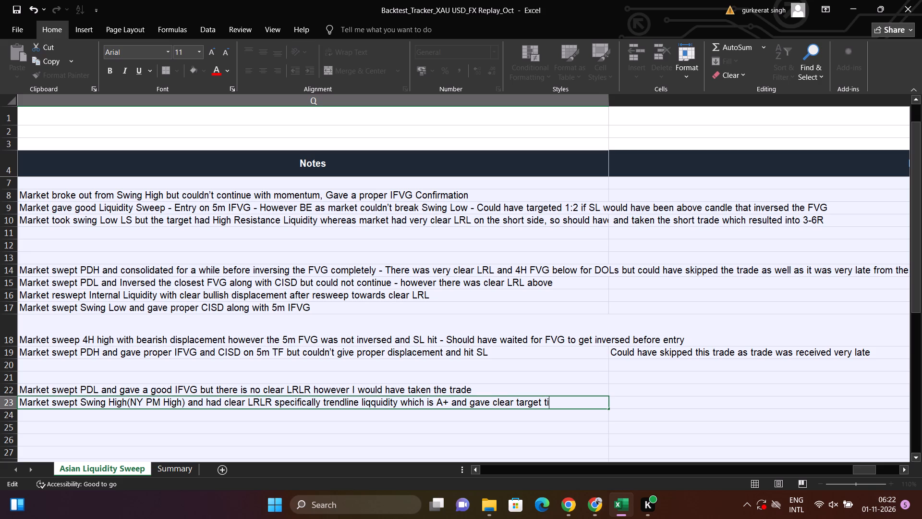
pyautogui.press('Return')
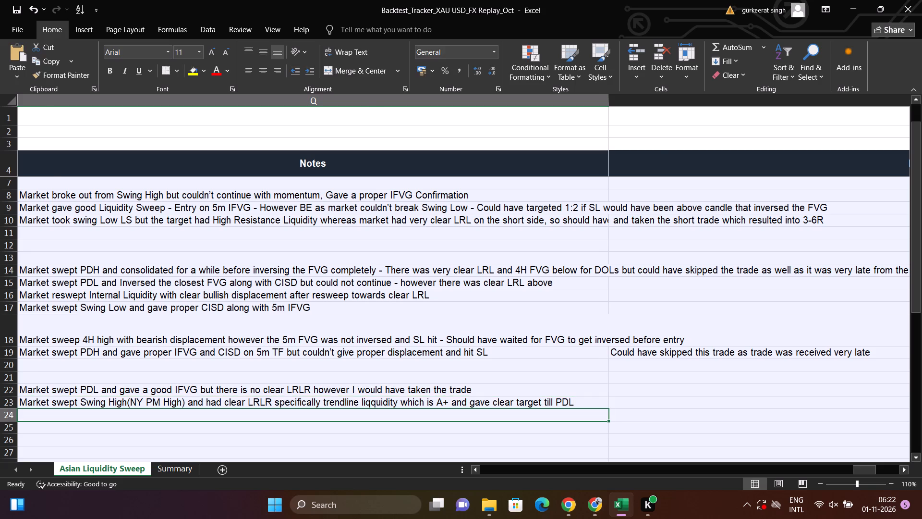
# Go back along the 2026-10-21 row to its Date cell and review the trade's logged details.
pyautogui.press('Up')
pyautogui.press('Left')
pyautogui.press('Left')
pyautogui.press('Left')
pyautogui.press('Left')
pyautogui.press('Left')
pyautogui.press('Left')
pyautogui.press('Left')
pyautogui.press('Left')
pyautogui.press('Left')
pyautogui.press('Left')
pyautogui.press('Left')
pyautogui.press('Left')
pyautogui.press('Left')
pyautogui.press('Left')
pyautogui.press('Left')
pyautogui.press('Left')
pyautogui.press('Left')
pyautogui.press('Left')
pyautogui.press('Left')
pyautogui.press('Left')
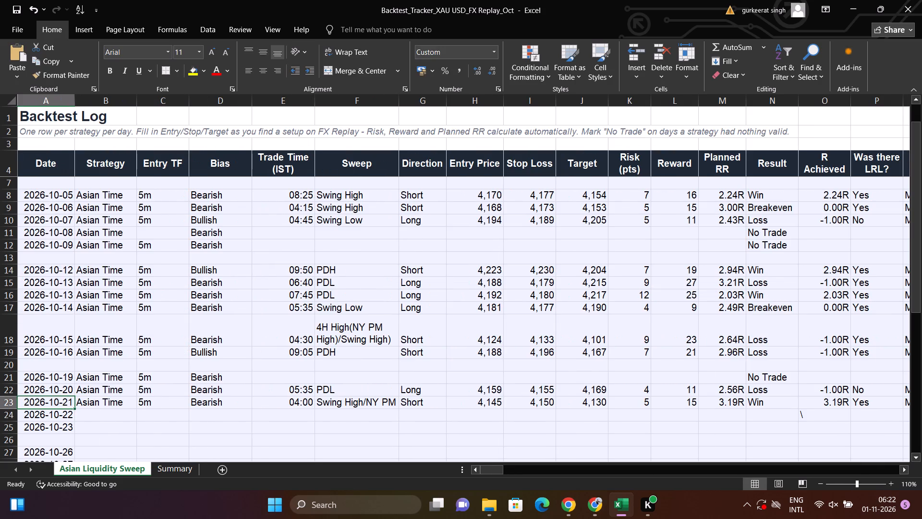
# Switch to the October Backtesting journal in Notion and add a spaced-out "+3.1R" to the October 21 page's title.
pyautogui.hotkey('alt', 'Tab')
pyautogui.hotkey('alt', 'Right')
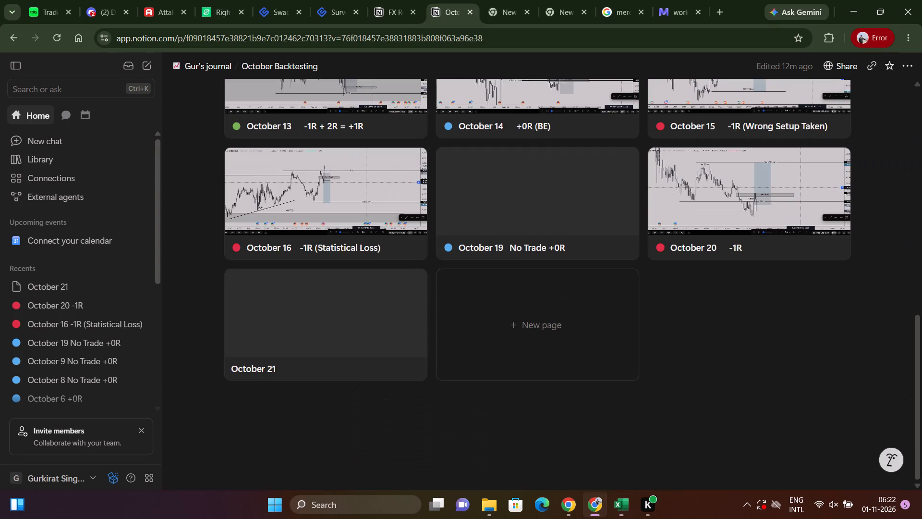
pyautogui.click(348, 294)
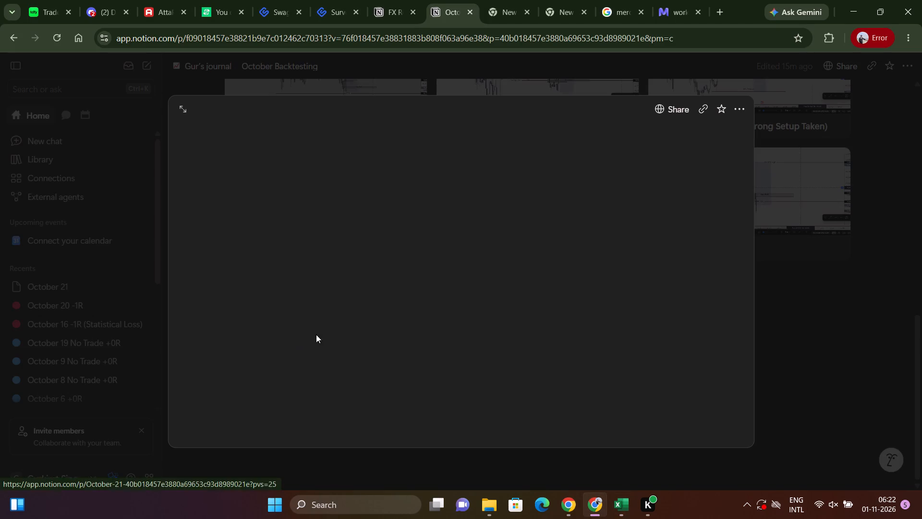
pyautogui.hotkey('alt', 'Tab')
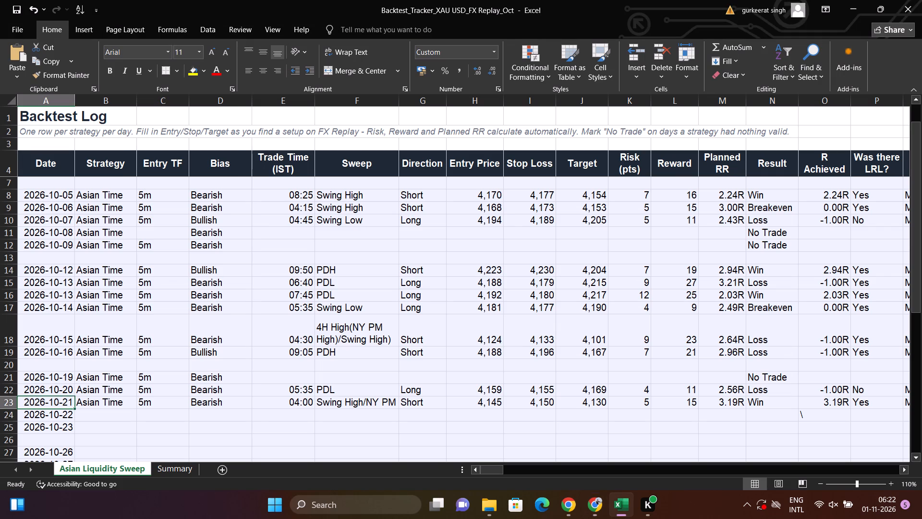
pyautogui.hotkey('alt', 'Tab')
pyautogui.press('space')
pyautogui.press('space')
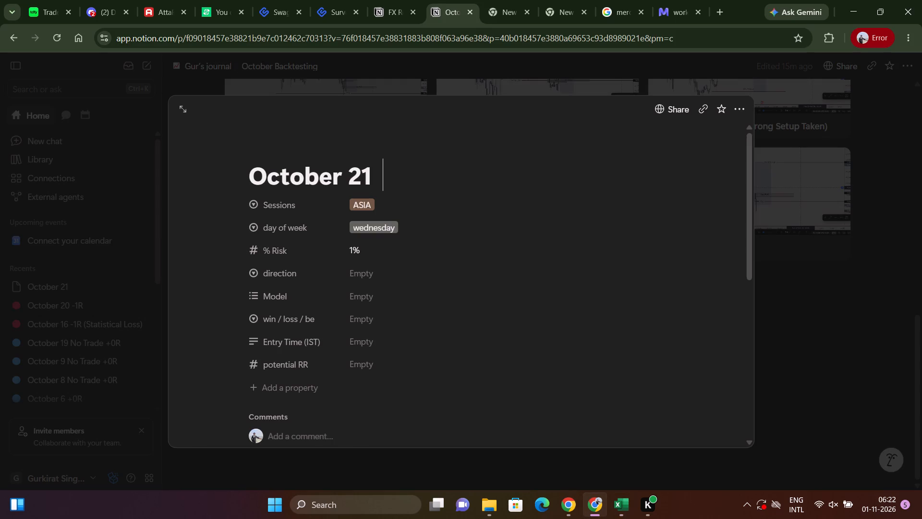
pyautogui.write('+3.1')
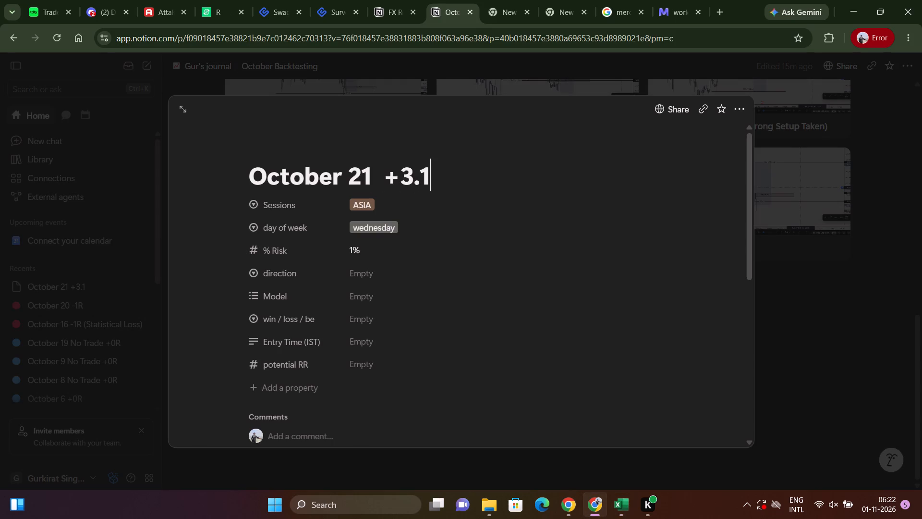
pyautogui.press('Left')
pyautogui.press('Left')
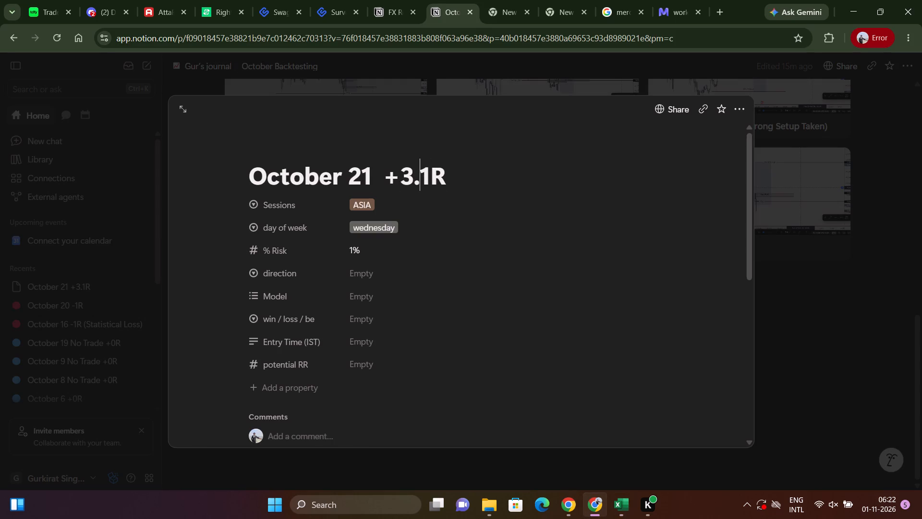
pyautogui.press('Left')
pyautogui.press('Left')
pyautogui.press('Left')
pyautogui.press('space')
pyautogui.press('space')
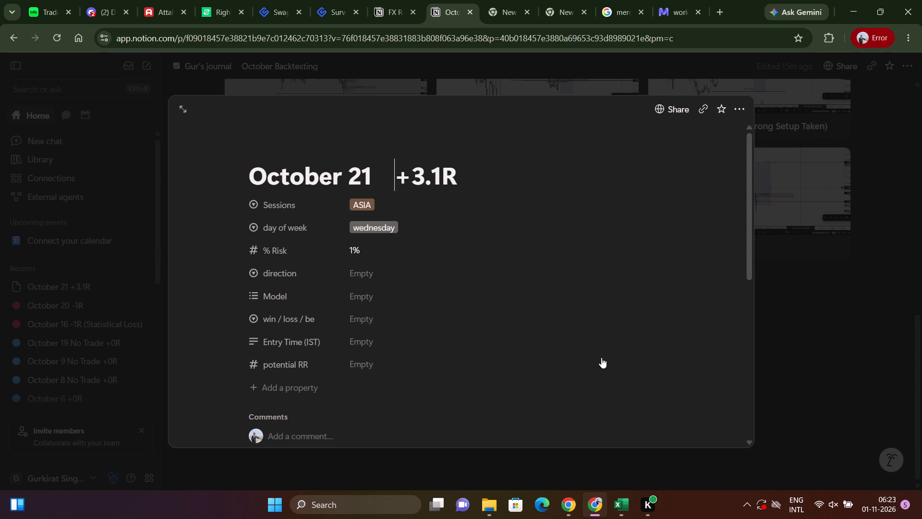
# Fill in the October 21 page's properties: direction short, model Asian Liquidity Sweep (Gold) and result win.
pyautogui.click(363, 272)
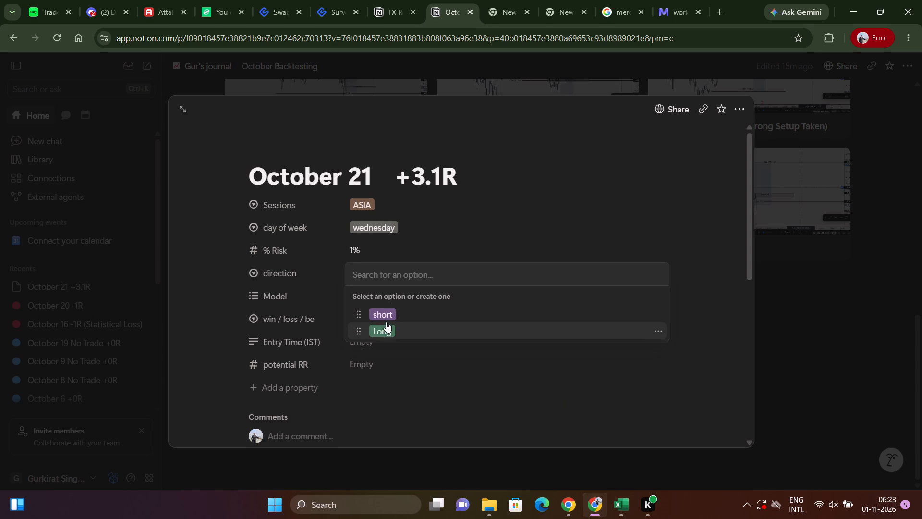
pyautogui.click(386, 318)
pyautogui.click(372, 295)
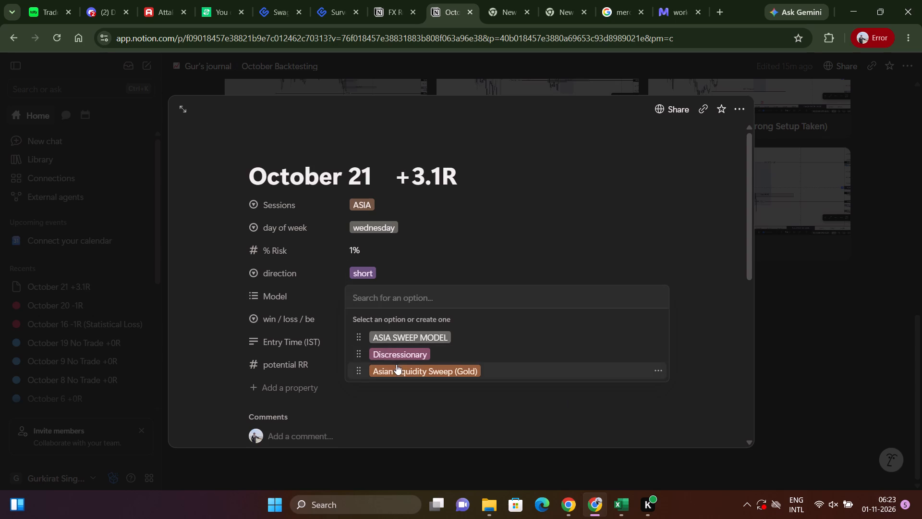
pyautogui.click(396, 364)
pyautogui.click(396, 430)
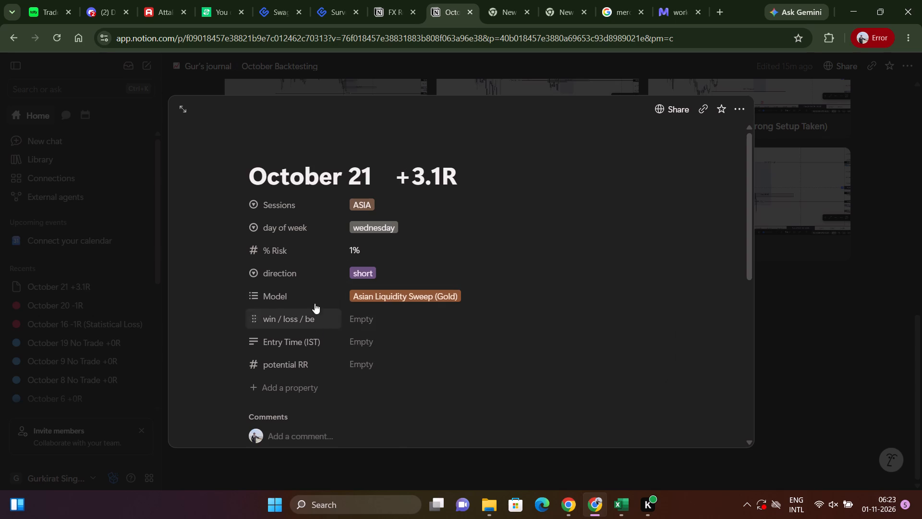
pyautogui.click(360, 318)
pyautogui.click(386, 391)
pyautogui.click(380, 338)
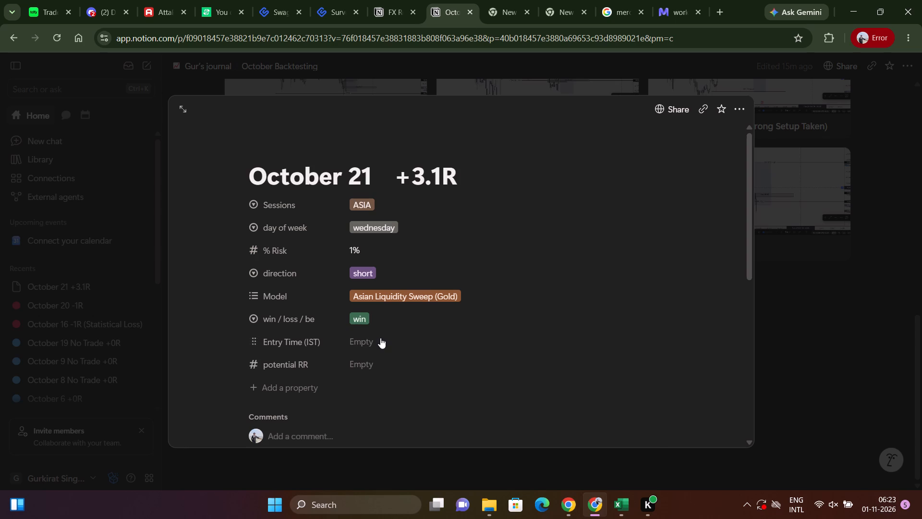
# Set the October 21 page's entry time (IST) to 4:00 am and its potential RR to 3.1.
pyautogui.click(380, 338)
pyautogui.press('Return')
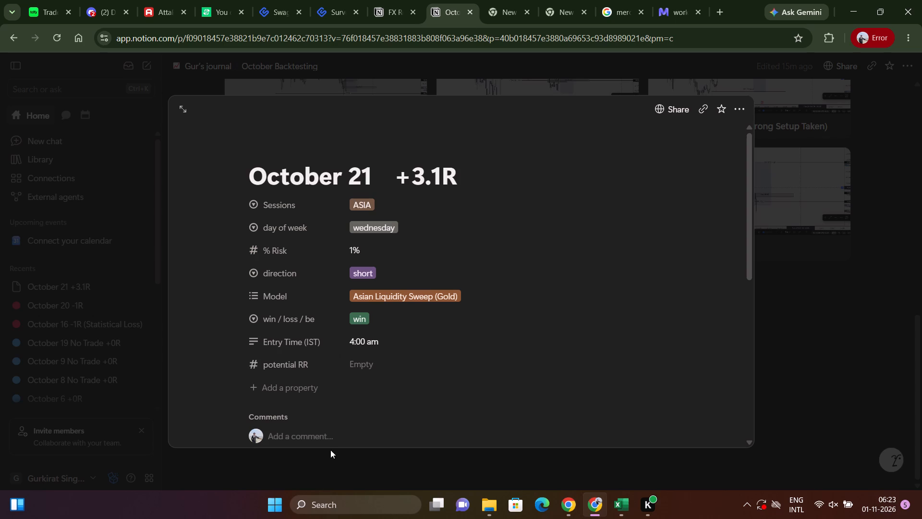
pyautogui.click(364, 365)
pyautogui.write('3.1')
pyautogui.press('r')
pyautogui.scroll(-3, 361, 363)
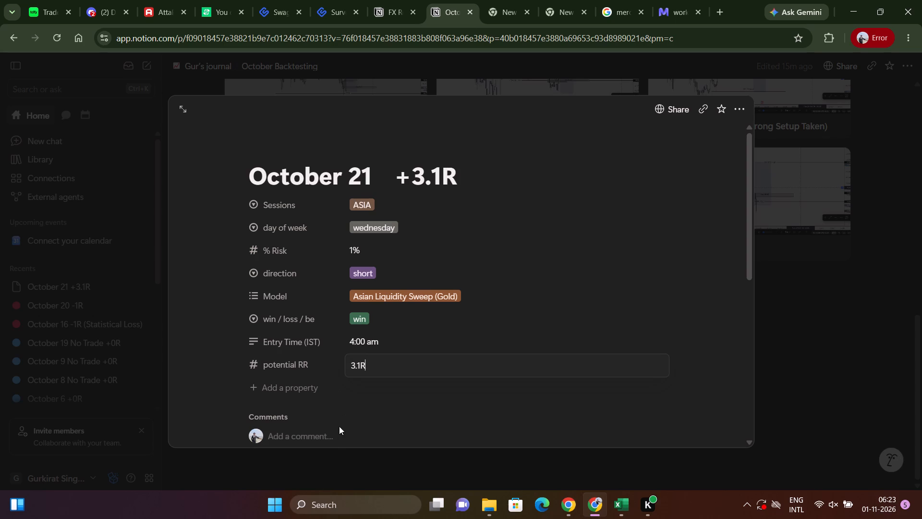
pyautogui.click(336, 435)
pyautogui.scroll(-2, 362, 424)
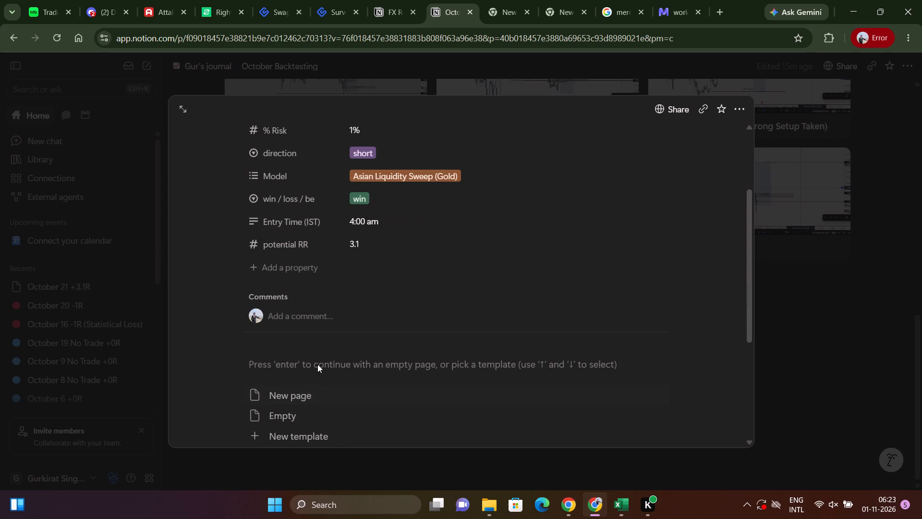
# Start an empty page body, switch to FX Replay, and copy a screenshot of the annotated MGC 5m chart showing the October 21 short.
pyautogui.click(317, 364)
pyautogui.hotkey('alt', 'Tab')
pyautogui.hotkey('alt', 'Tab')
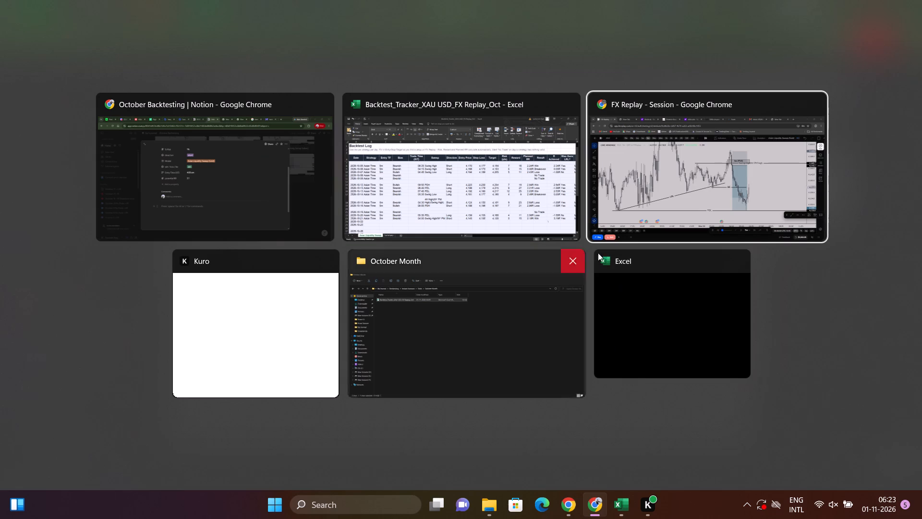
pyautogui.keyDown('alt'); pyautogui.click(640, 215); pyautogui.keyUp('alt')
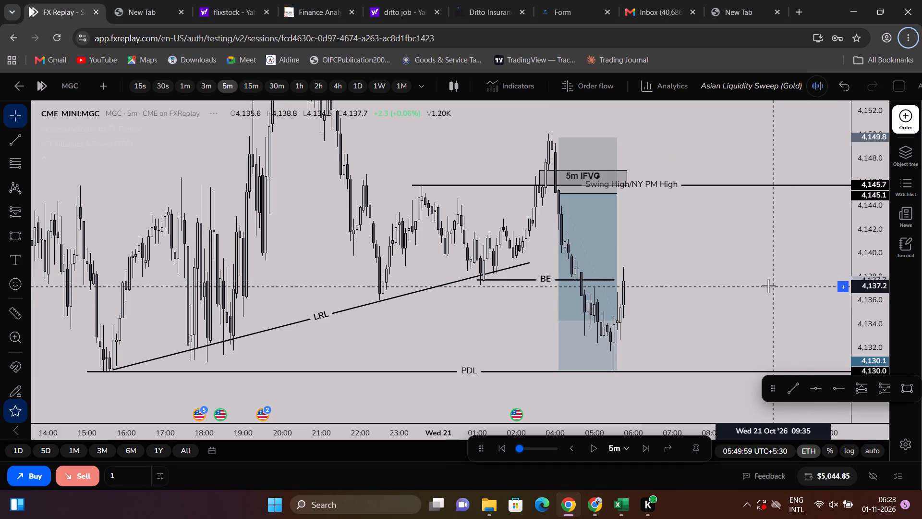
pyautogui.press('shift+super+s')
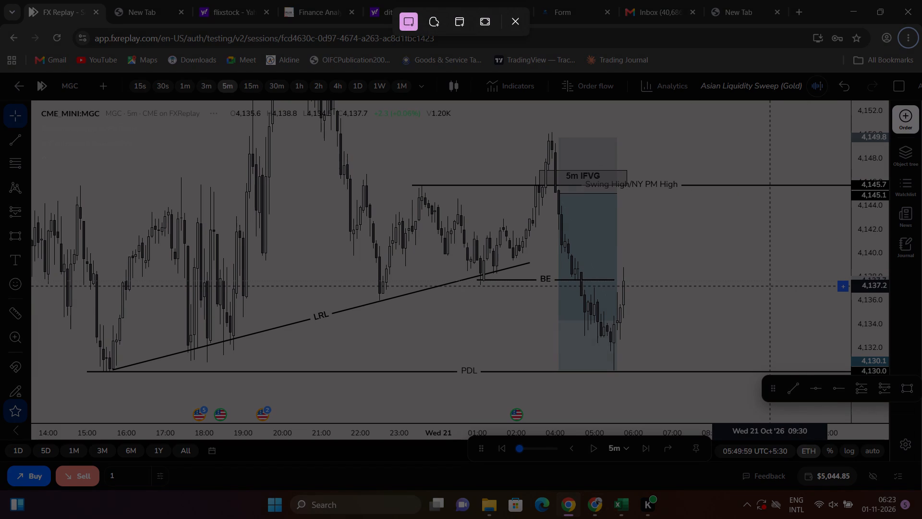
pyautogui.moveTo(31, 99); pyautogui.dragTo(531, 321)
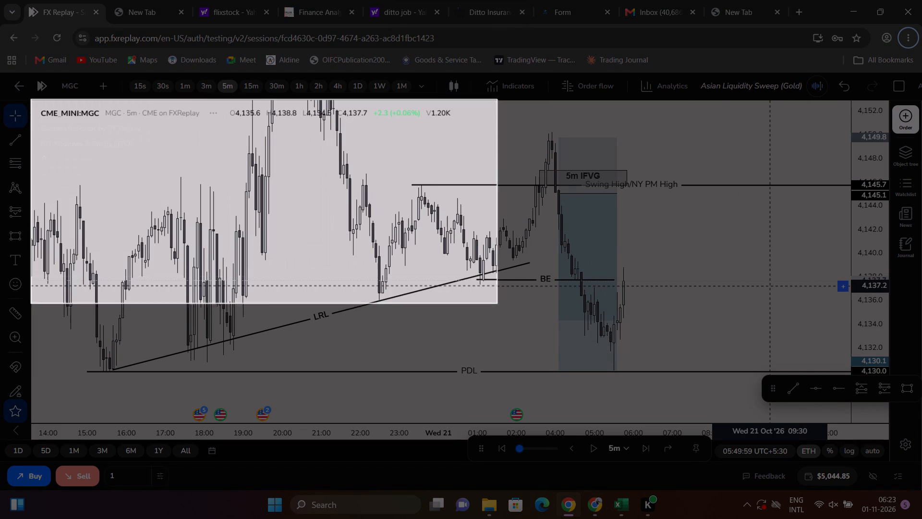
pyautogui.moveTo(531, 321); pyautogui.dragTo(898, 465)
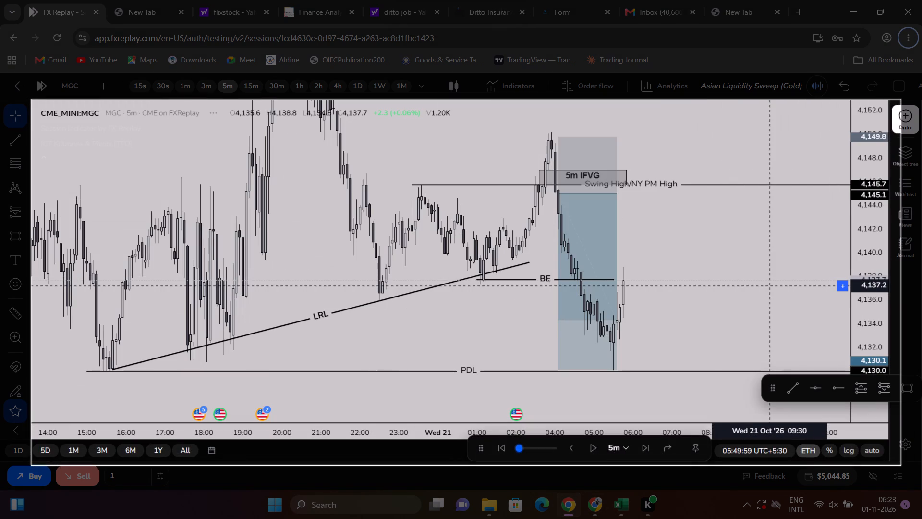
pyautogui.moveTo(898, 465); pyautogui.dragTo(891, 464)
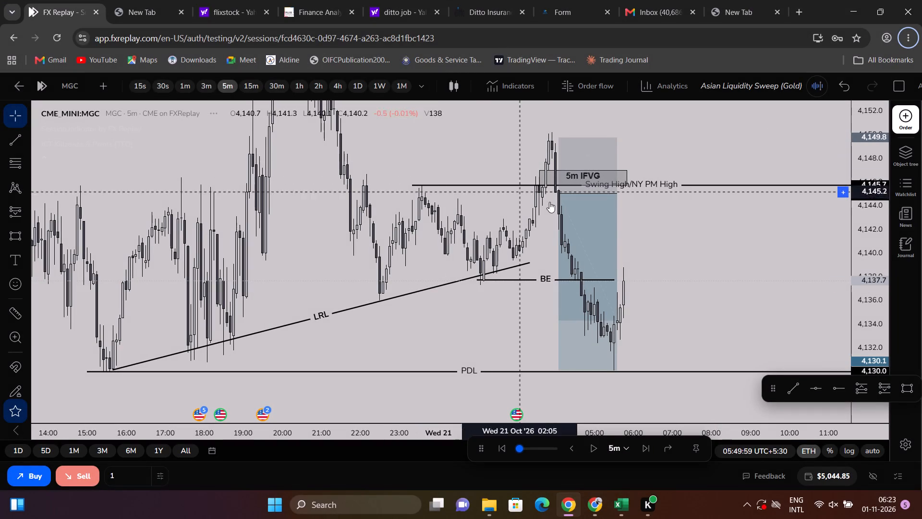
pyautogui.scroll(-3, 592, 169)
pyautogui.scroll(3, 605, 190)
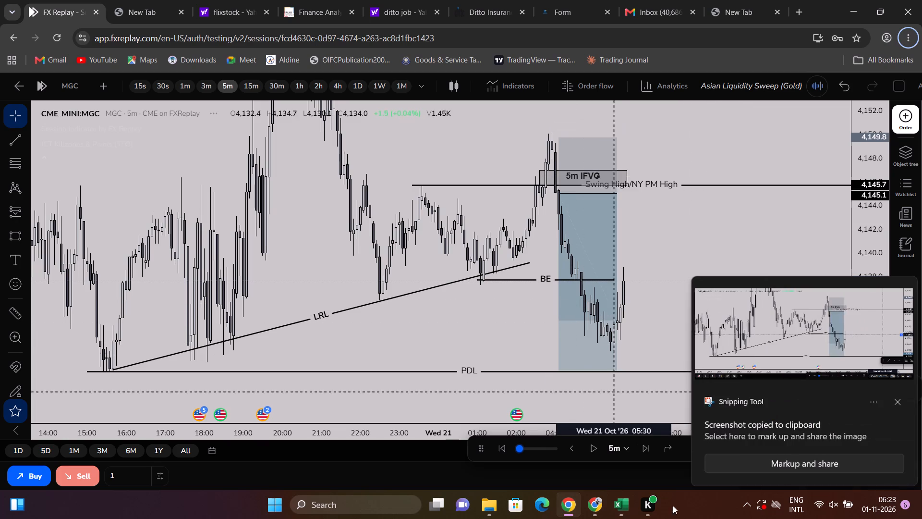
pyautogui.click(822, 331)
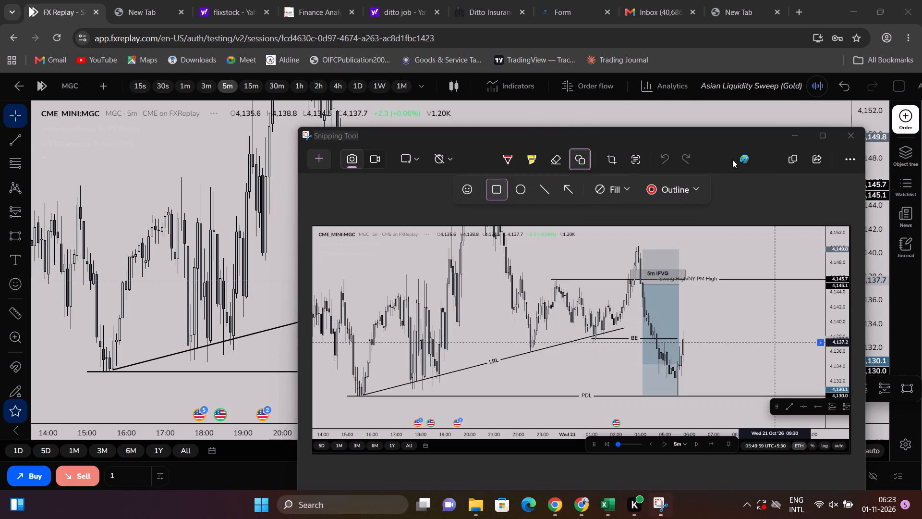
pyautogui.click(784, 157)
# Switch back to the Notion journal and paste the chart screenshot into the October 21 page's body.
pyautogui.hotkey('alt', 'Tab')
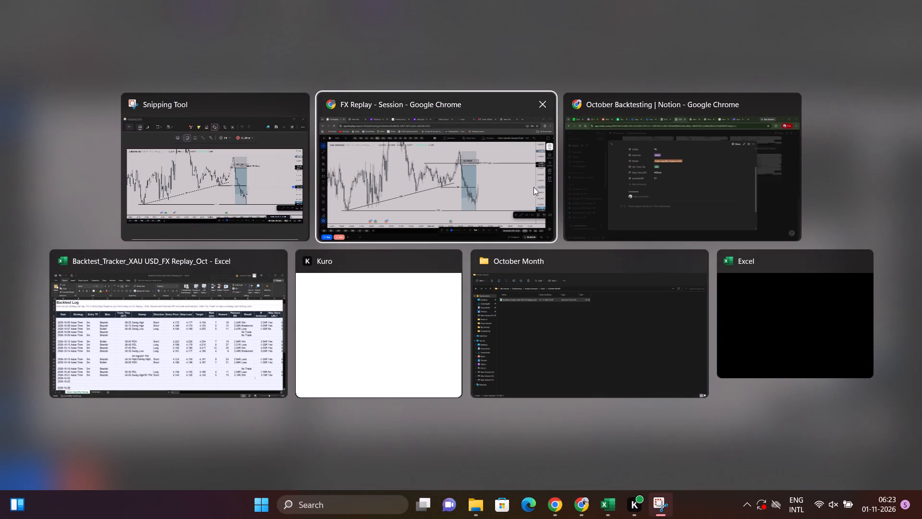
pyautogui.keyDown('alt'); pyautogui.click(635, 198); pyautogui.keyUp('alt')
pyautogui.click(342, 350)
pyautogui.hotkey('ctrl', 'v')
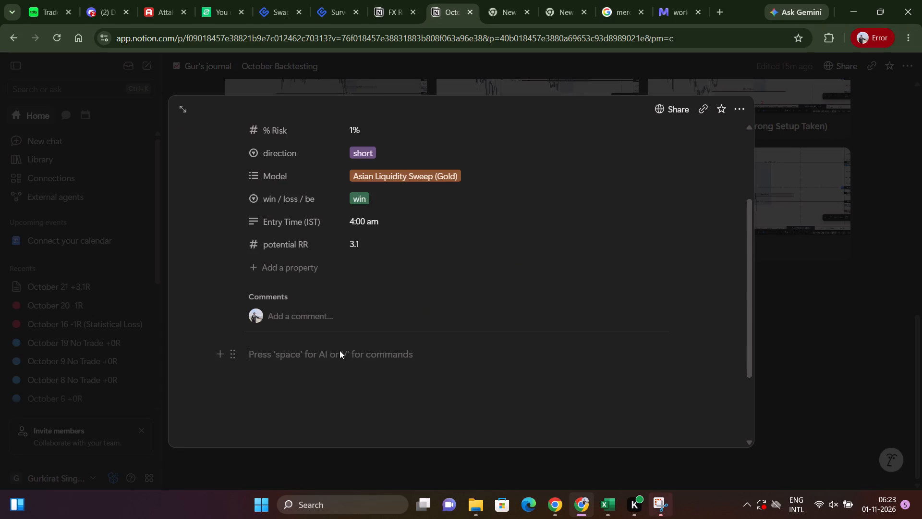
pyautogui.scroll(-1, 380, 322)
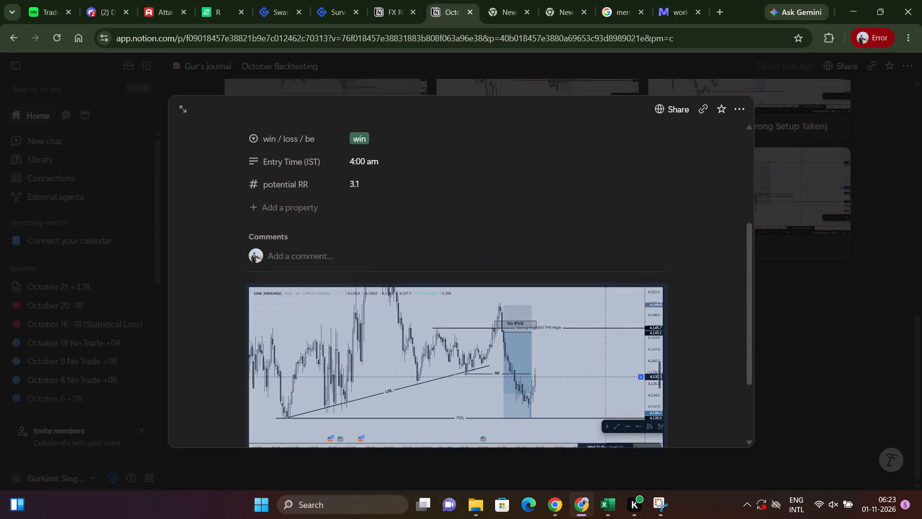
# Enlarge the pasted chart screenshot to nearly the full page width and close the October 21 page.
pyautogui.scroll(-4, 663, 371)
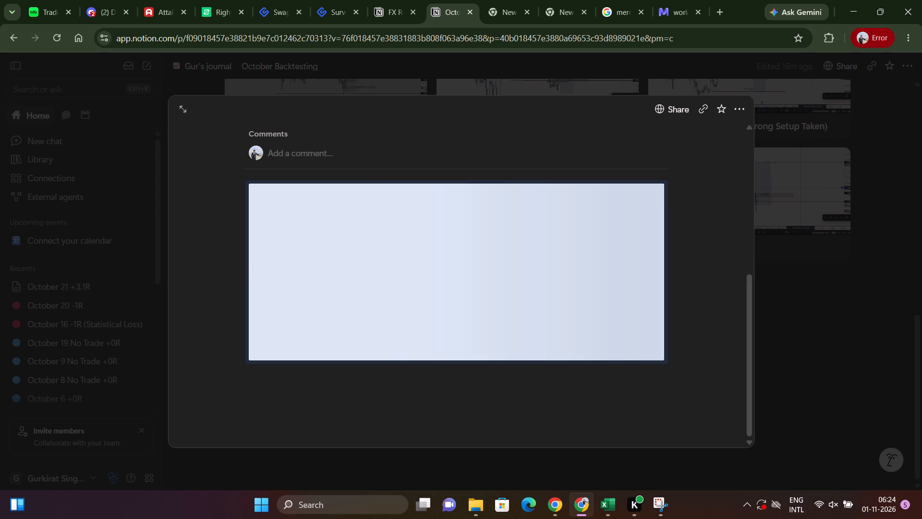
pyautogui.moveTo(662, 358); pyautogui.dragTo(725, 395)
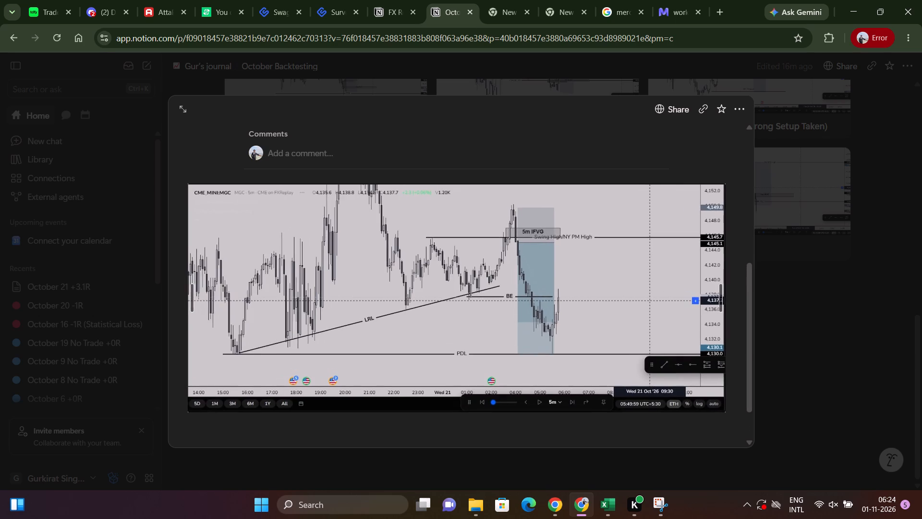
pyautogui.moveTo(725, 395); pyautogui.dragTo(724, 394)
pyautogui.scroll(1, 576, 327)
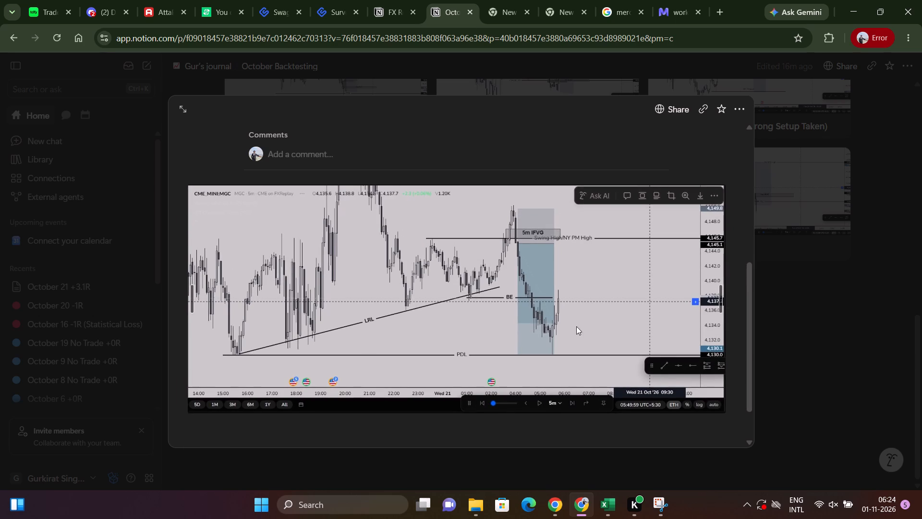
pyautogui.scroll(1, 576, 326)
pyautogui.click(863, 359)
# Open the October 5 page and copy its three-line comment covering liquidity sweep, confirmation and LRLR.
pyautogui.scroll(2, 745, 335)
pyautogui.scroll(-2, 745, 335)
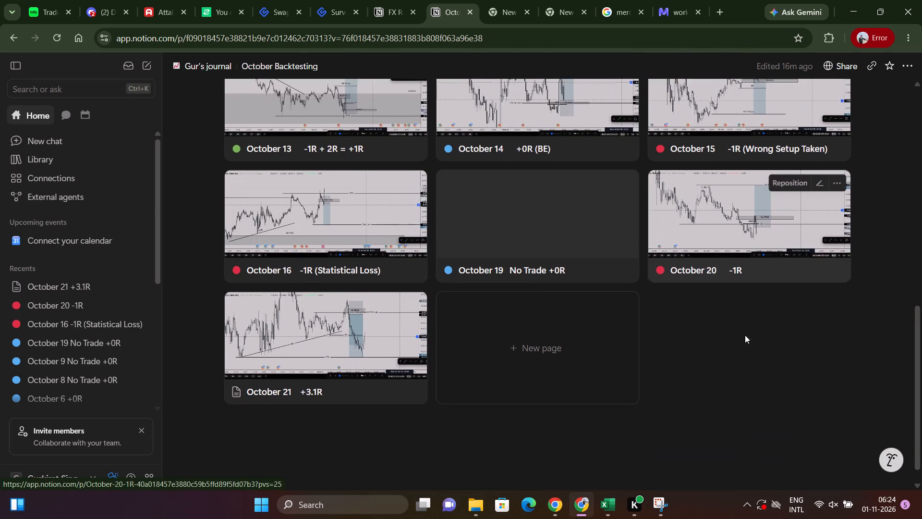
pyautogui.scroll(2, 658, 251)
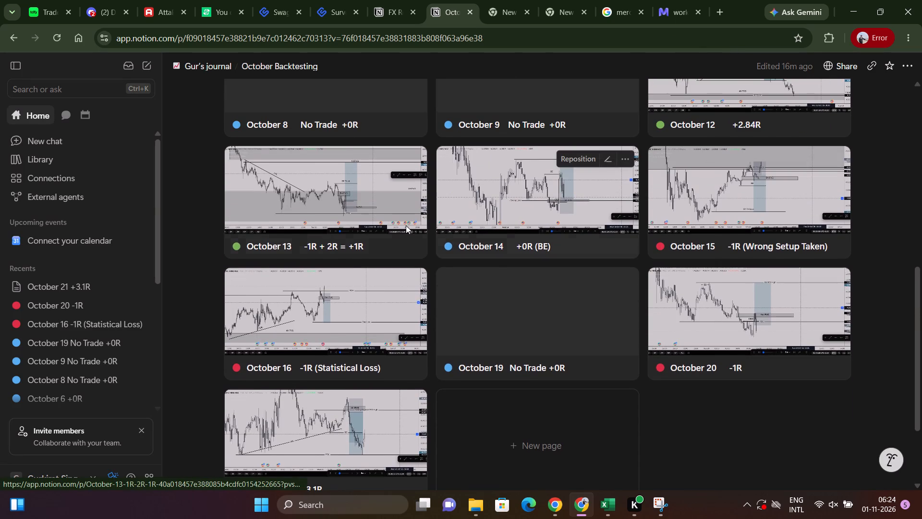
pyautogui.scroll(4, 407, 225)
pyautogui.scroll(3, 506, 243)
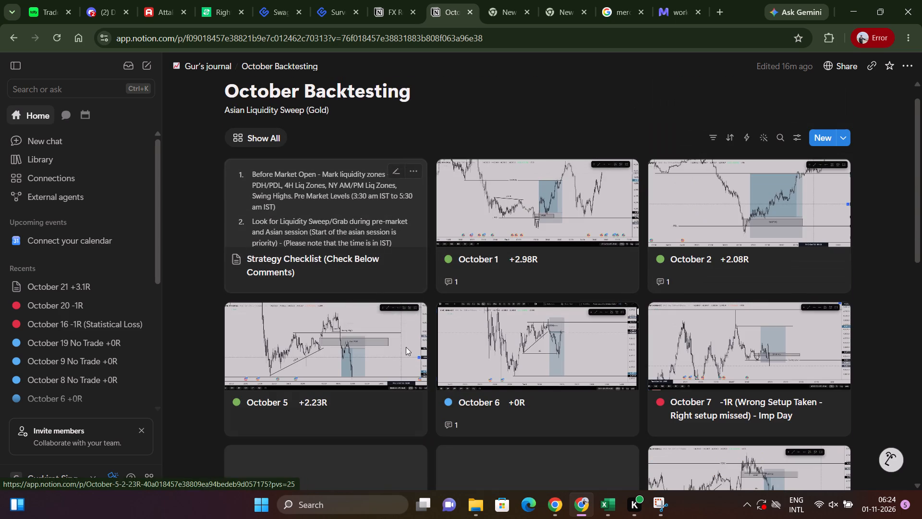
pyautogui.click(359, 367)
pyautogui.scroll(-3, 420, 334)
pyautogui.scroll(-5, 384, 318)
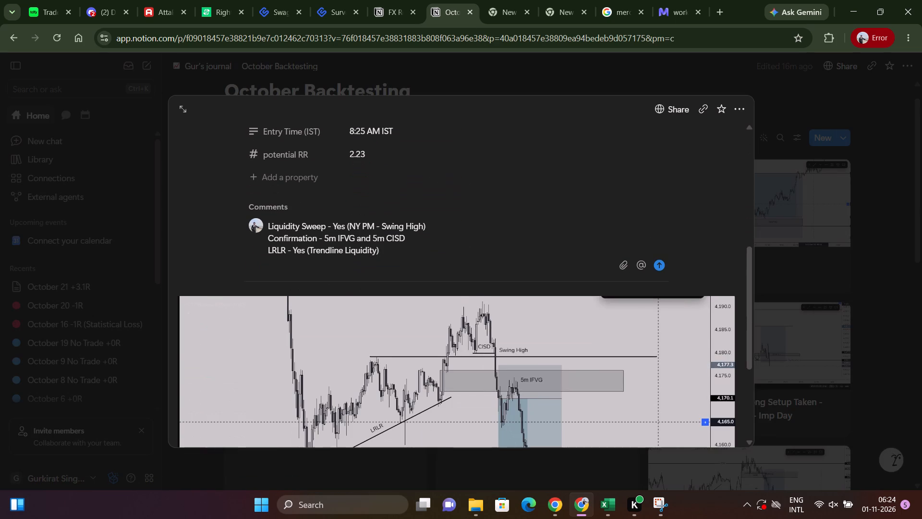
pyautogui.moveTo(394, 256); pyautogui.dragTo(264, 227)
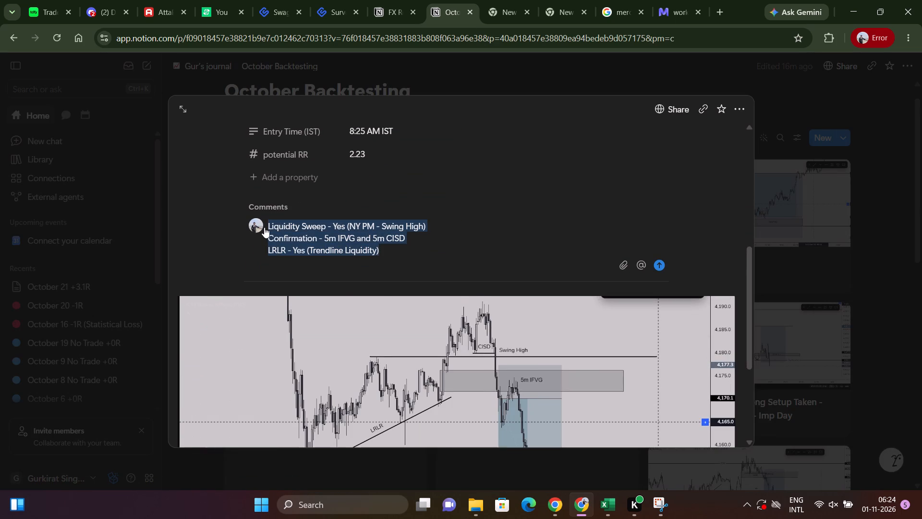
pyautogui.hotkey('ctrl', 'c')
pyautogui.click(863, 303)
# Reopen the October 21 page and paste the copied text into its comment box.
pyautogui.scroll(-6, 661, 350)
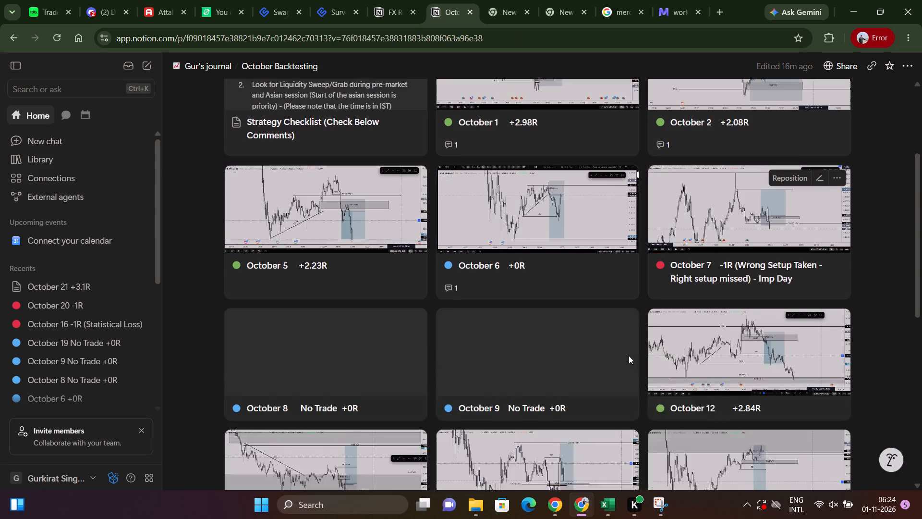
pyautogui.scroll(-11, 629, 356)
pyautogui.click(366, 334)
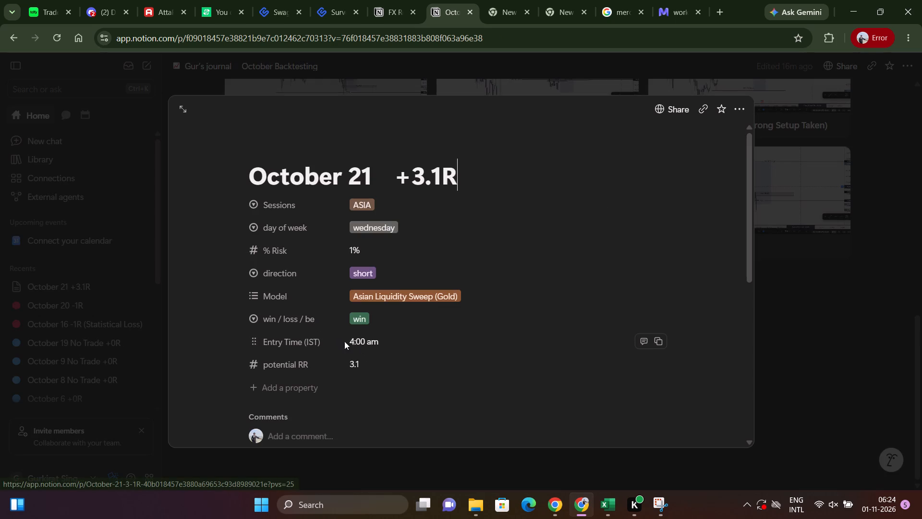
pyautogui.scroll(-2, 342, 346)
pyautogui.click(299, 320)
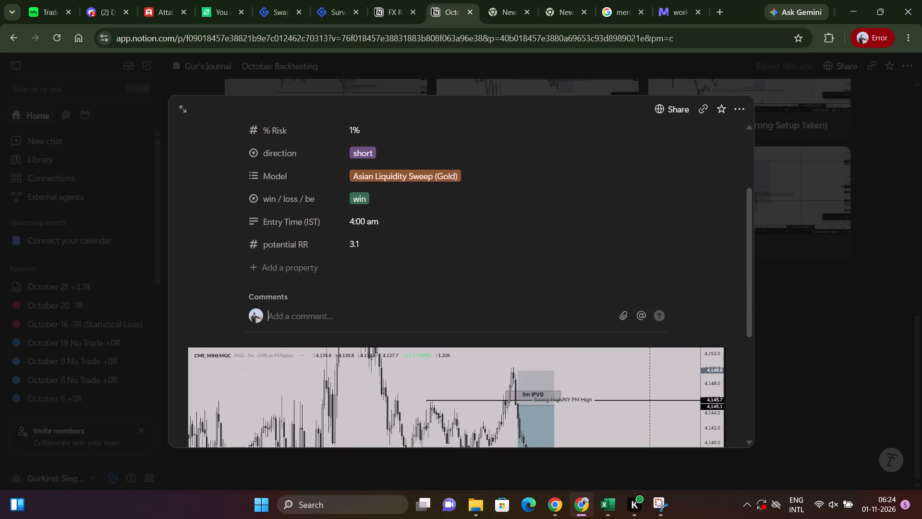
pyautogui.hotkey('ctrl', 'v')
# Delete "and 5m CISD" from the Confirmation line of the October 21 comment.
pyautogui.scroll(-1, 406, 318)
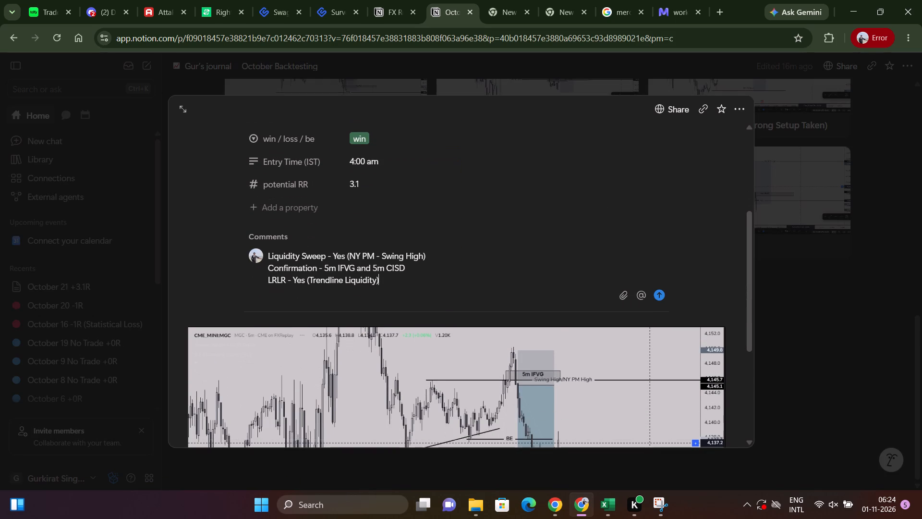
pyautogui.click(400, 264)
pyautogui.moveTo(416, 266); pyautogui.dragTo(367, 269)
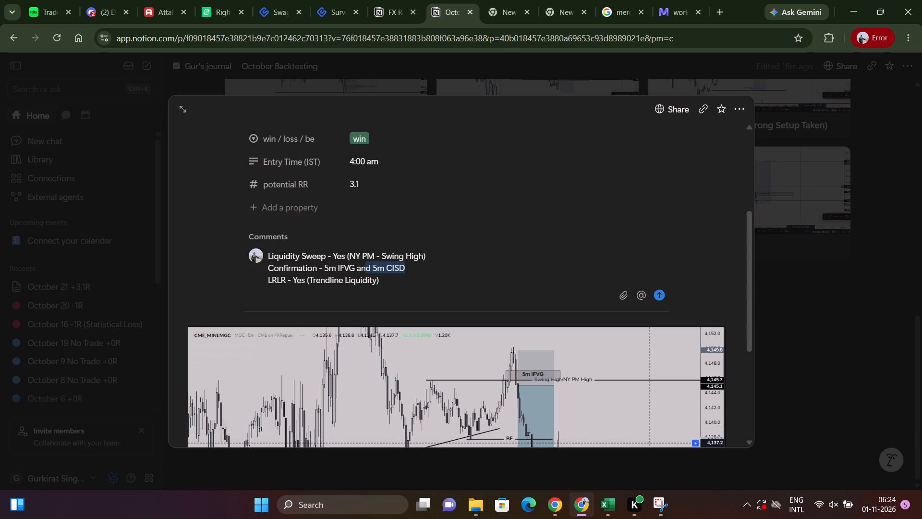
pyautogui.moveTo(367, 269); pyautogui.dragTo(354, 270)
pyautogui.press('BackSpace')
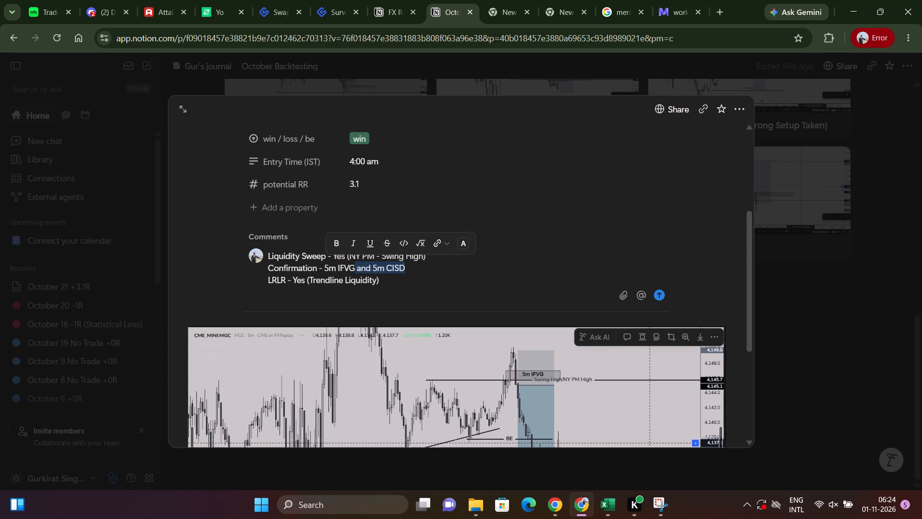
pyautogui.scroll(-4, 804, 342)
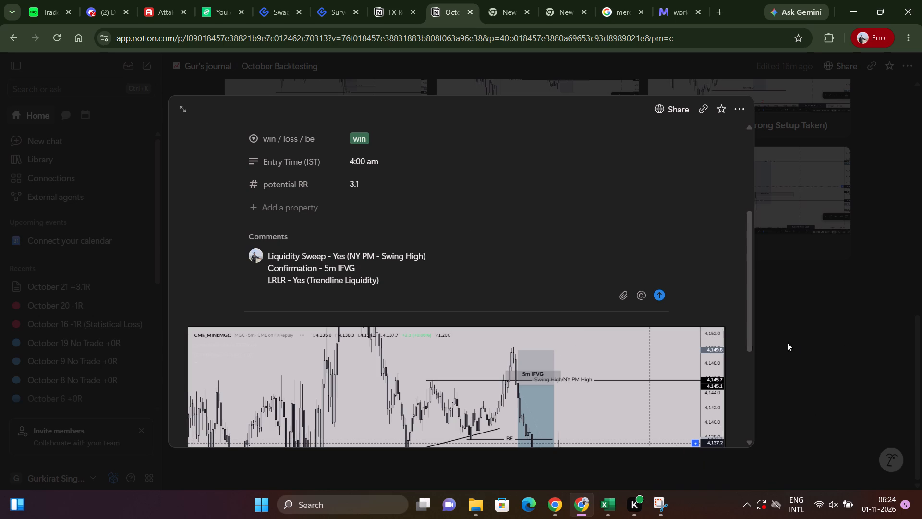
# Set the October 21 journal page's icon to the green circle emoji and close the page.
pyautogui.scroll(-3, 654, 341)
pyautogui.click(825, 328)
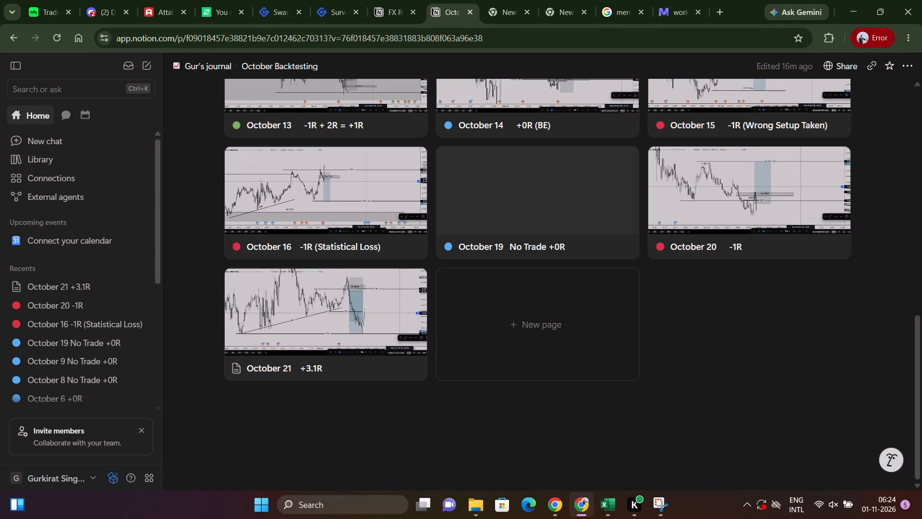
pyautogui.click(343, 348)
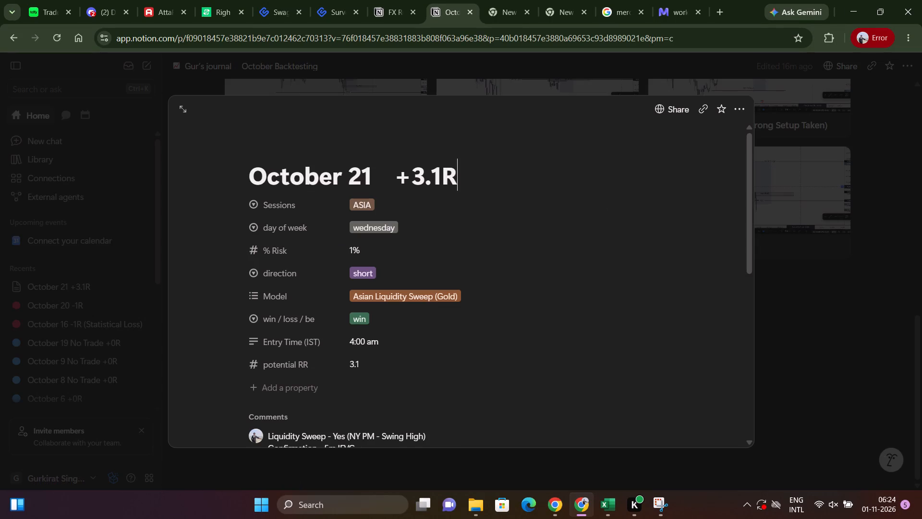
pyautogui.click(255, 150)
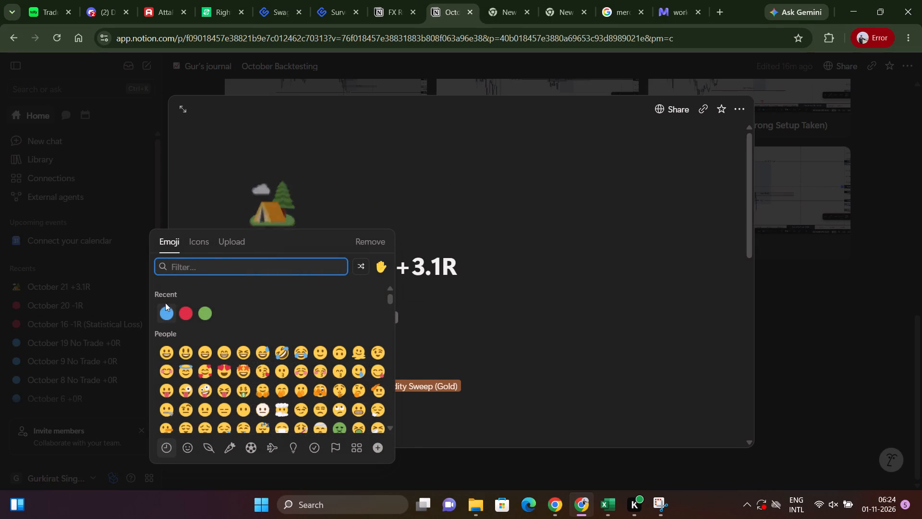
pyautogui.click(203, 313)
pyautogui.click(846, 313)
# Create a new journal page titled "October 22" in October Backtesting, with trailing spaces after the date.
pyautogui.click(538, 338)
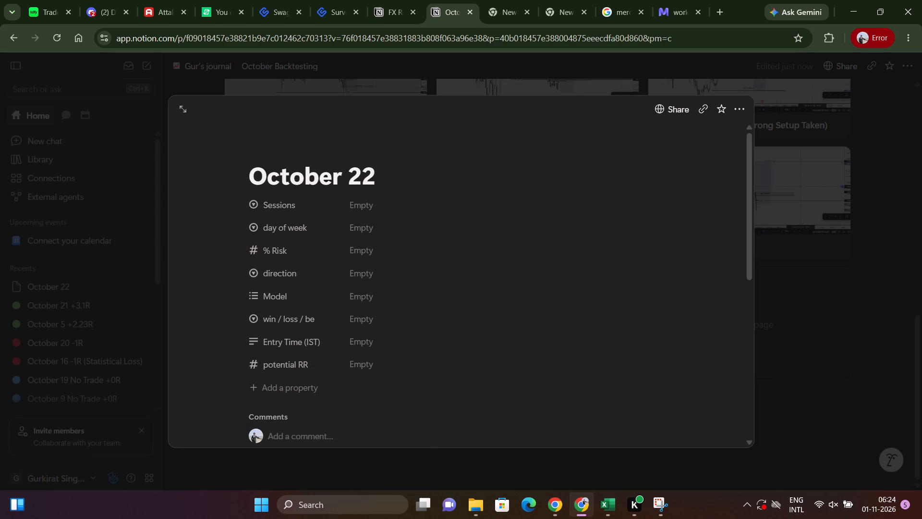
pyautogui.press('space')
pyautogui.press('space')
pyautogui.press('space')
pyautogui.press('space')
pyautogui.press('space')
# Set the October 22 page's Sessions to ASIA and day of week to thursday.
pyautogui.click(364, 204)
pyautogui.click(387, 278)
pyautogui.click(383, 233)
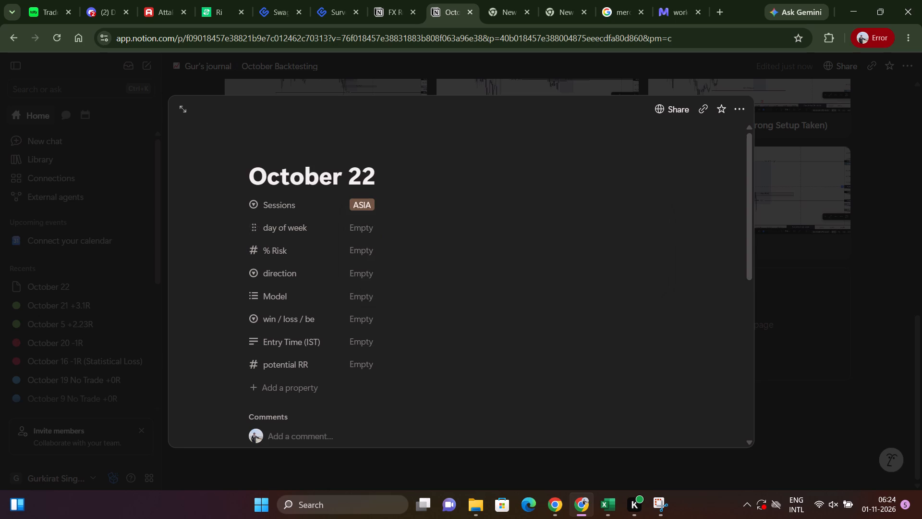
pyautogui.click(394, 287)
# Switch to Excel to check the October 22 row of the Backtest Log, and return to the Notion page.
pyautogui.hotkey('alt', 'Tab')
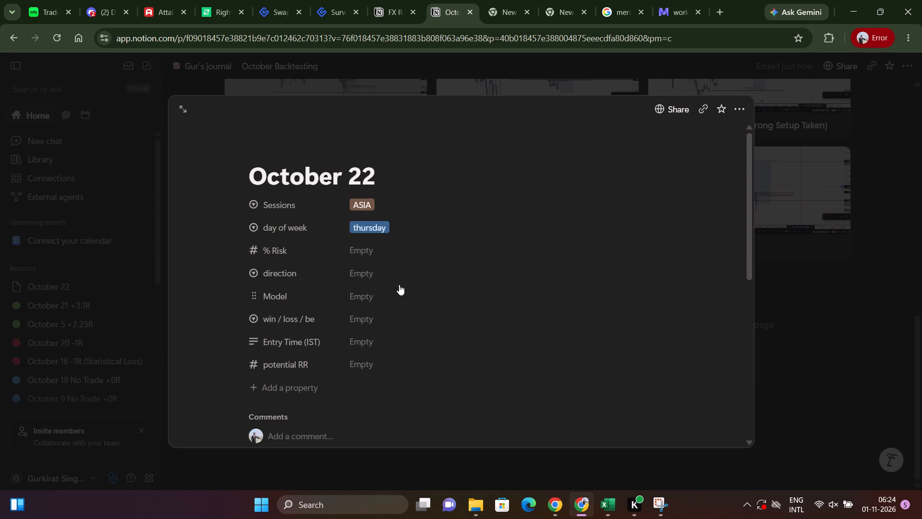
pyautogui.hotkey('alt', 'Tab')
pyautogui.hotkey('alt', 'Tab')
pyautogui.hotkey('alt', 'Tab')
pyautogui.keyDown('alt'); pyautogui.click(184, 348); pyautogui.keyUp('alt')
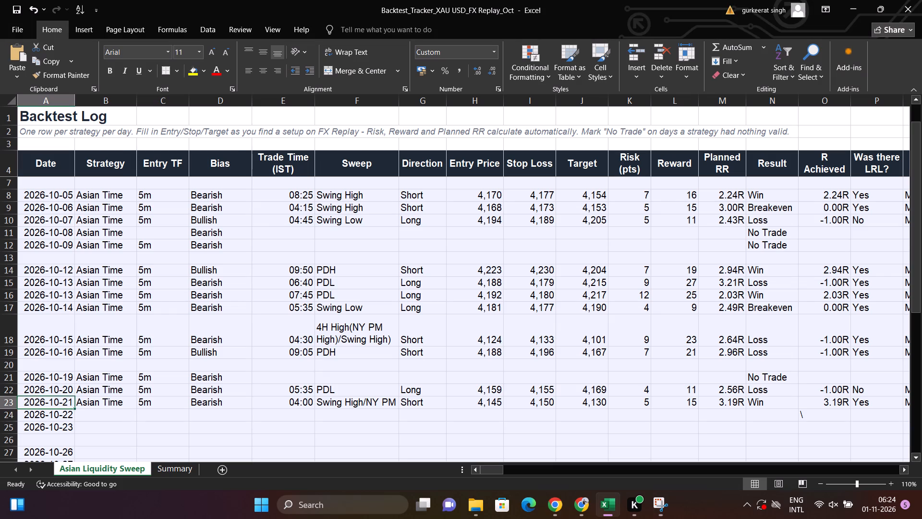
pyautogui.click(81, 415)
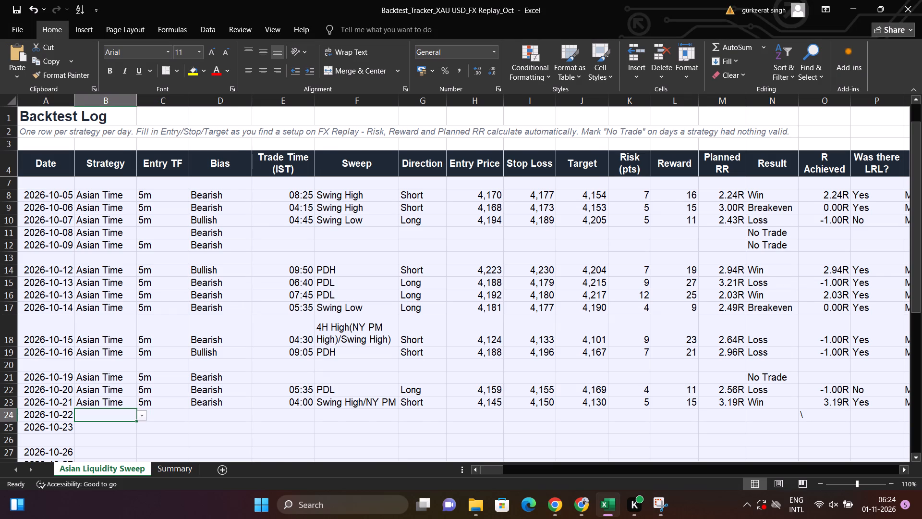
pyautogui.hotkey('alt', 'Tab')
pyautogui.hotkey('alt', 'Tab')
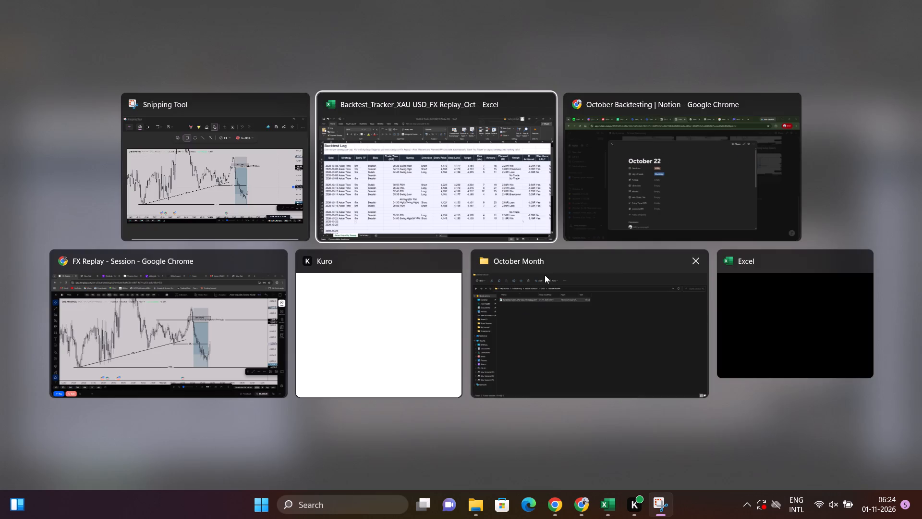
pyautogui.keyDown('alt'); pyautogui.click(655, 218); pyautogui.keyUp('alt')
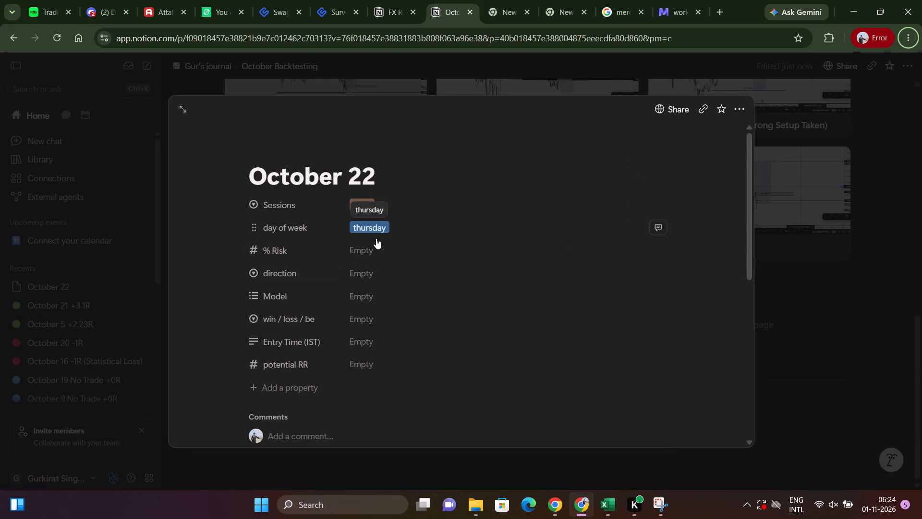
# Set the October 22 page's % Risk to 1%.
pyautogui.click(371, 250)
pyautogui.press('1')
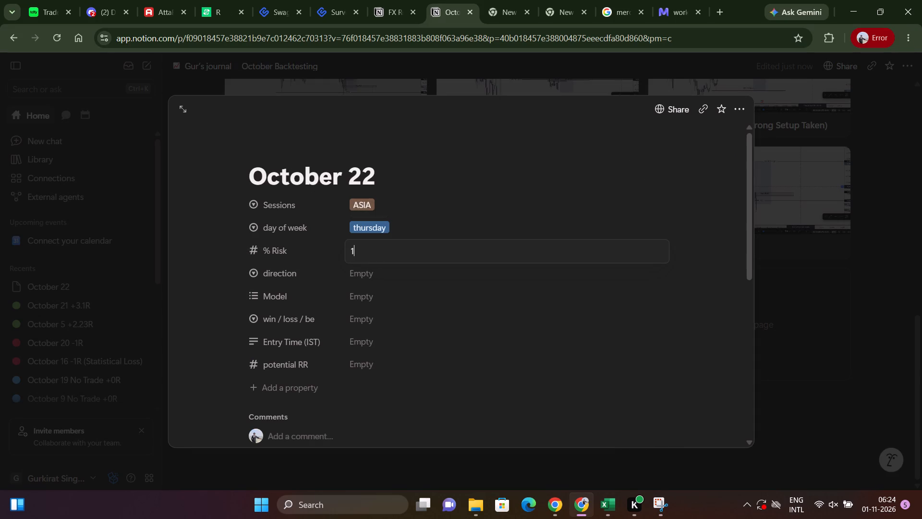
pyautogui.hotkey('shift', '%')
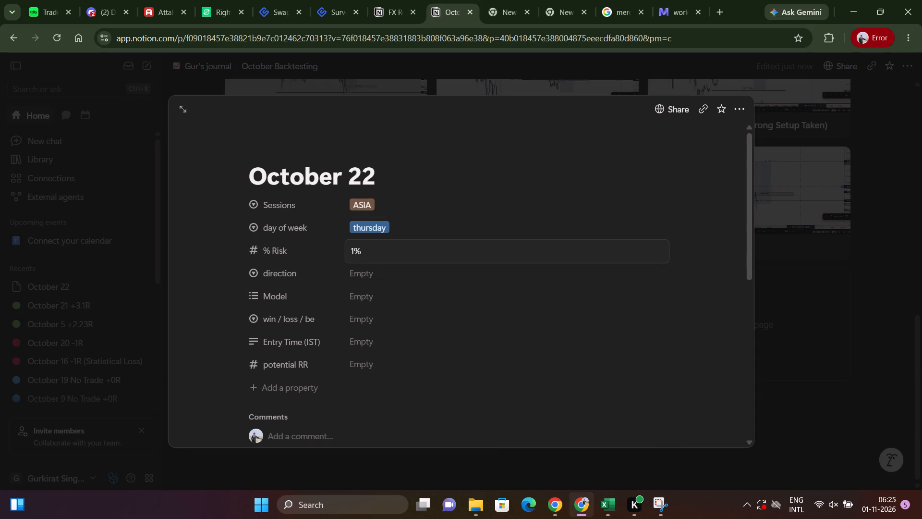
pyautogui.click(365, 275)
# Close the Snipping Tool window holding the October 21 chart screenshot.
pyautogui.hotkey('alt', 'Tab')
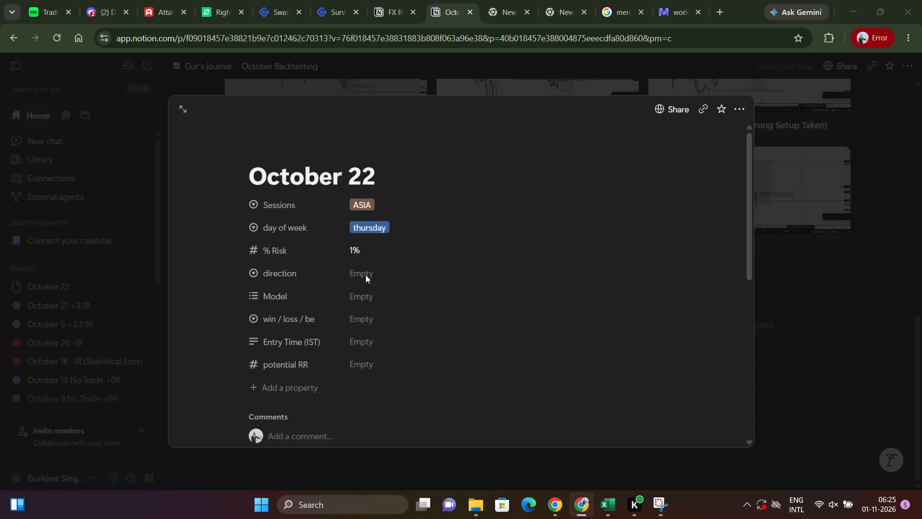
pyautogui.keyDown('alt'); pyautogui.click(493, 203); pyautogui.keyUp('alt')
pyautogui.scroll(3, 639, 279)
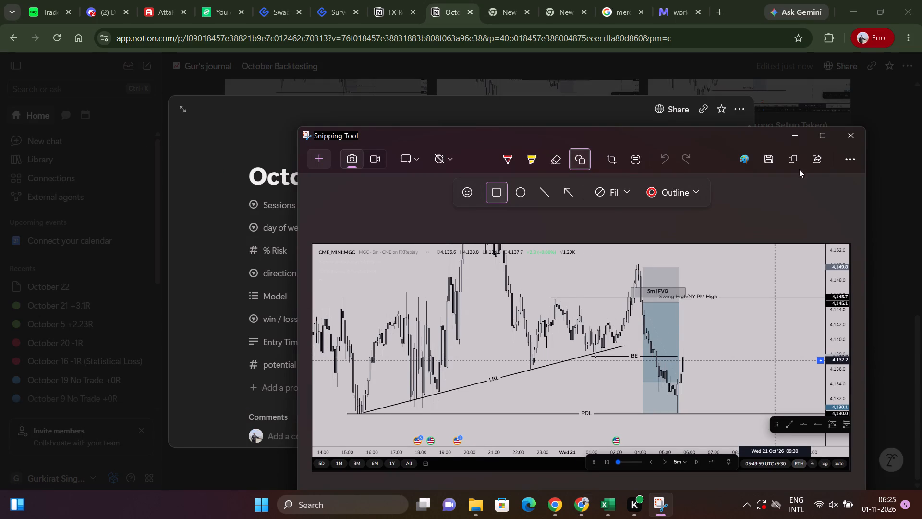
pyautogui.click(844, 137)
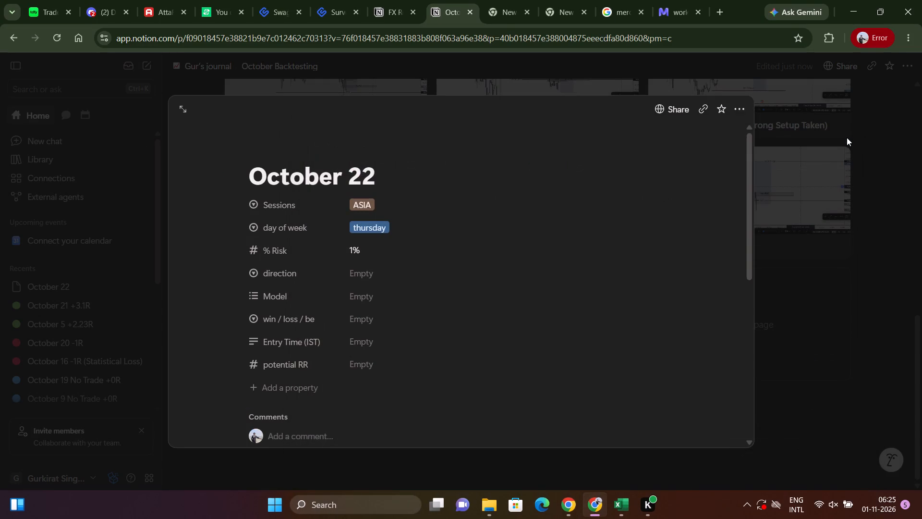
# Switch to the FX Replay session and clear all the October 21 drawings from the MGC chart.
pyautogui.hotkey('alt', 'Tab')
pyautogui.hotkey('alt', 'Right')
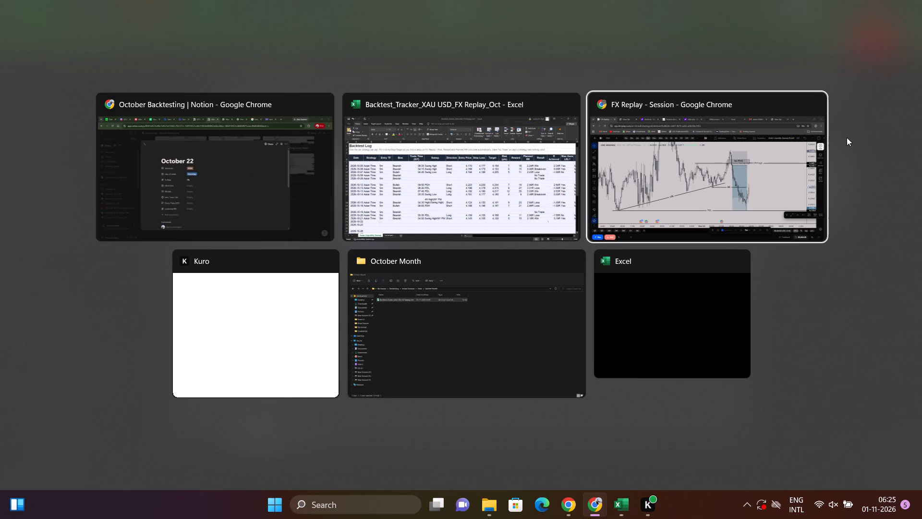
pyautogui.click(735, 250)
pyautogui.rightClick(735, 250)
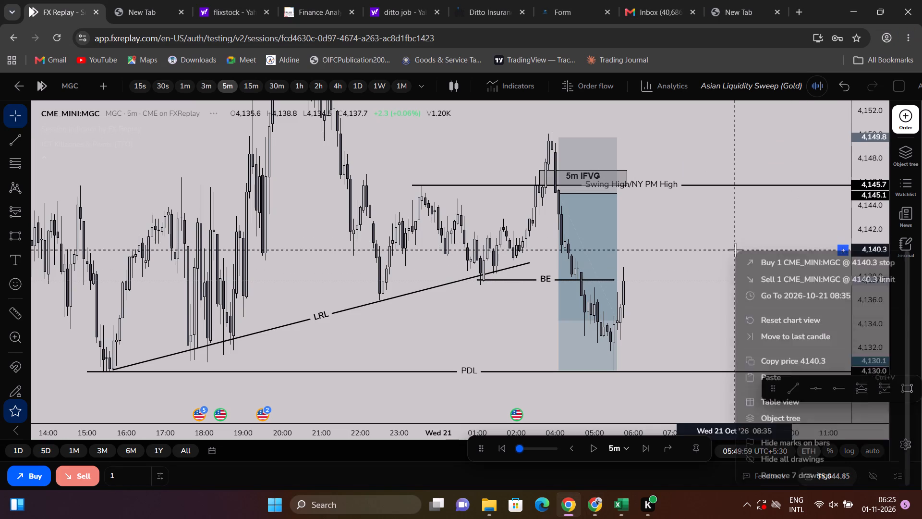
pyautogui.click(796, 461)
# Switch the chart to 15m and advance the replay in 1h steps to about 19:30 on October 21.
pyautogui.moveTo(689, 324); pyautogui.dragTo(636, 301)
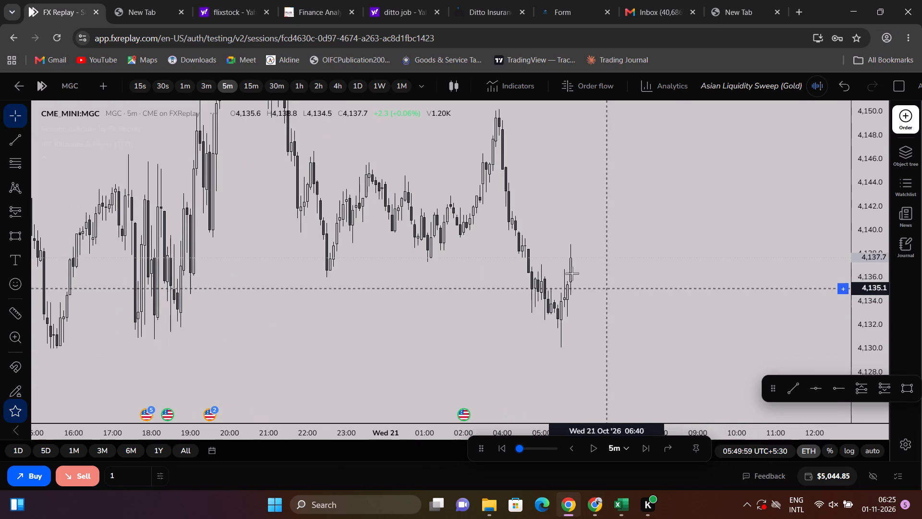
pyautogui.scroll(-4, 442, 242)
pyautogui.click(244, 85)
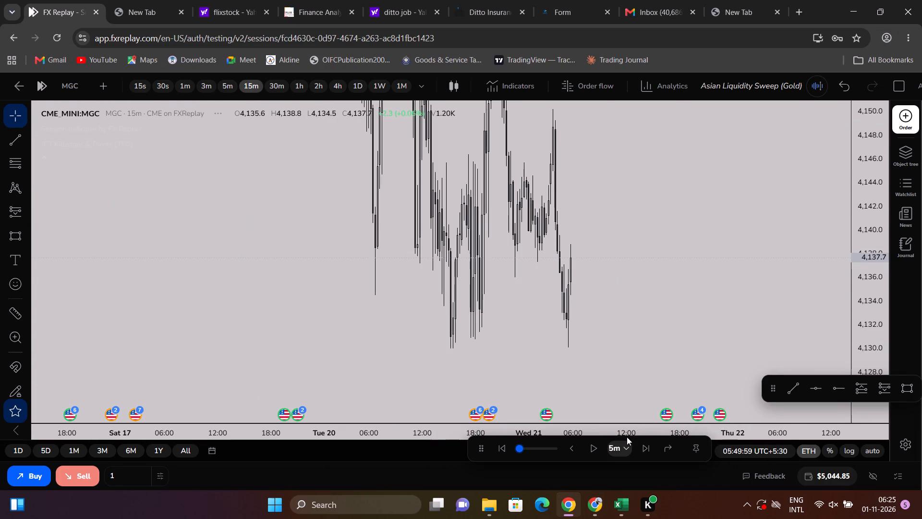
pyautogui.click(625, 436)
pyautogui.click(623, 451)
pyautogui.scroll(-5, 619, 418)
pyautogui.click(584, 393)
pyautogui.scroll(4, 587, 395)
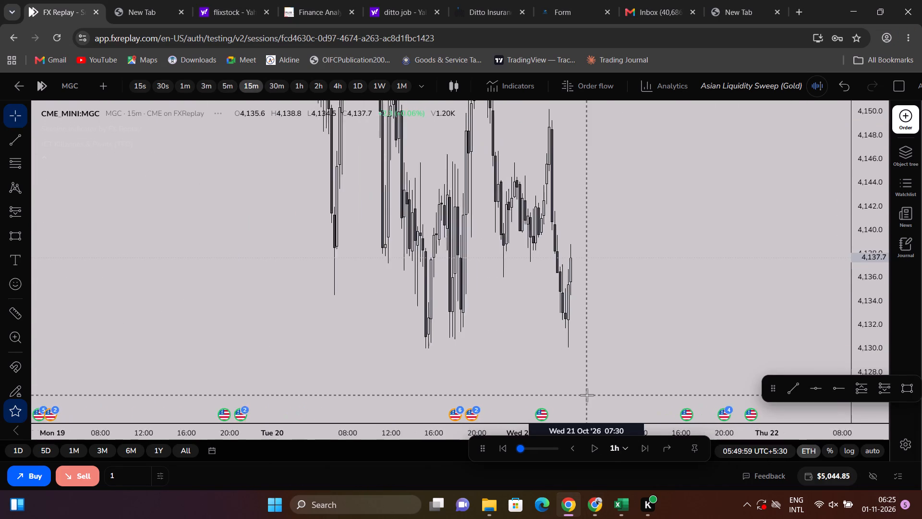
pyautogui.click(647, 450)
pyautogui.click(647, 450)
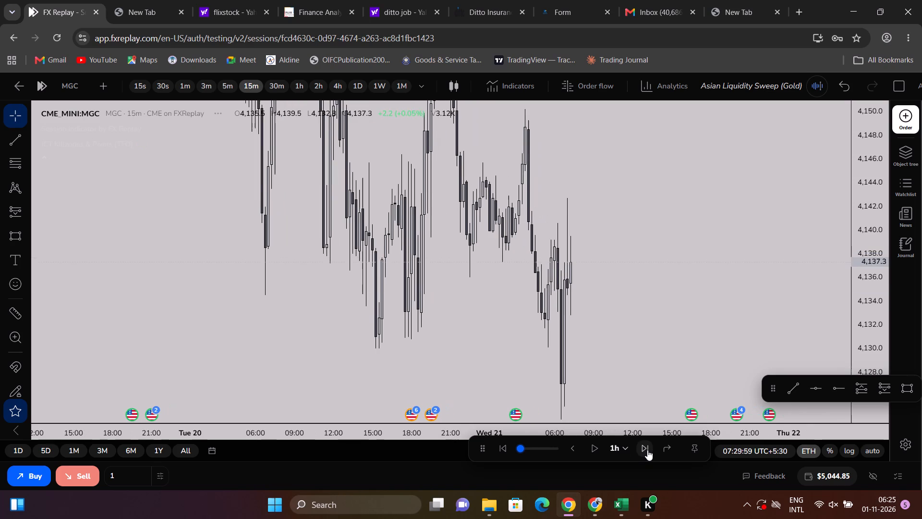
pyautogui.click(647, 450)
pyautogui.click(647, 450)
pyautogui.click(647, 450)
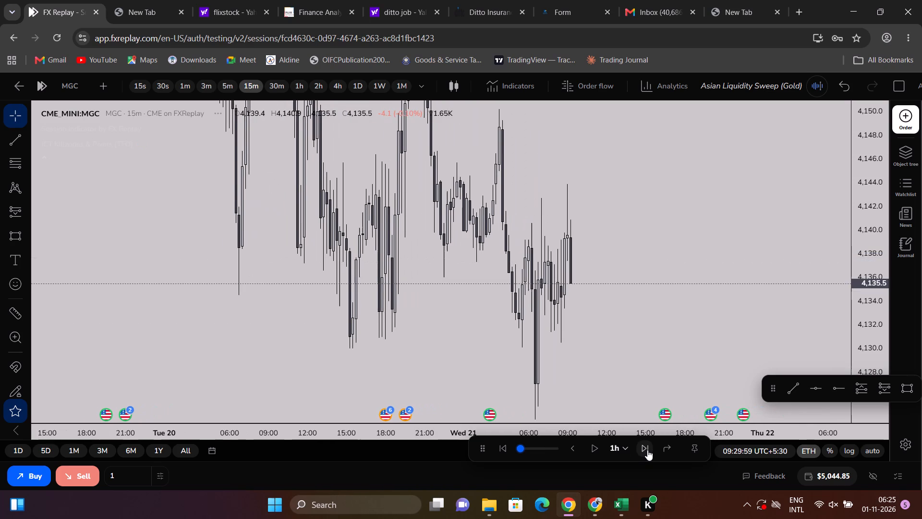
pyautogui.click(647, 450)
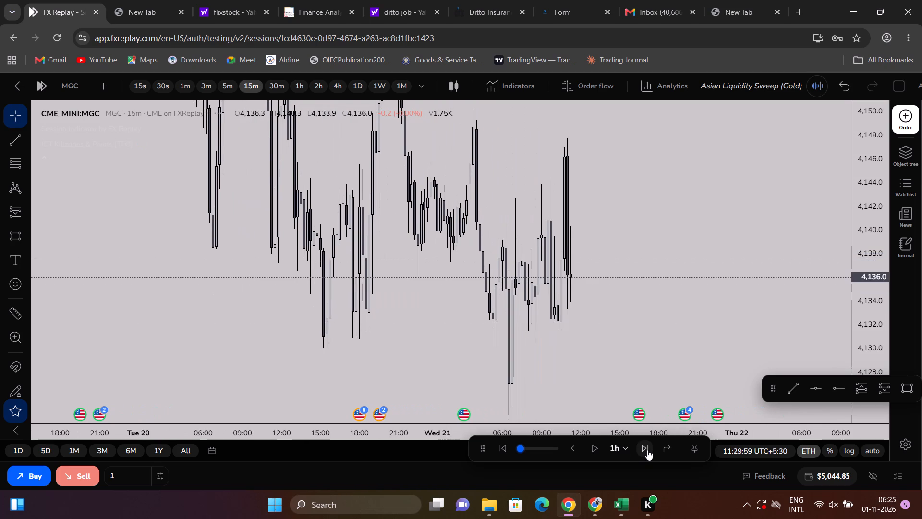
pyautogui.tripleClick(647, 450)
pyautogui.tripleClick(647, 450)
pyautogui.click(647, 450)
pyautogui.click(647, 450)
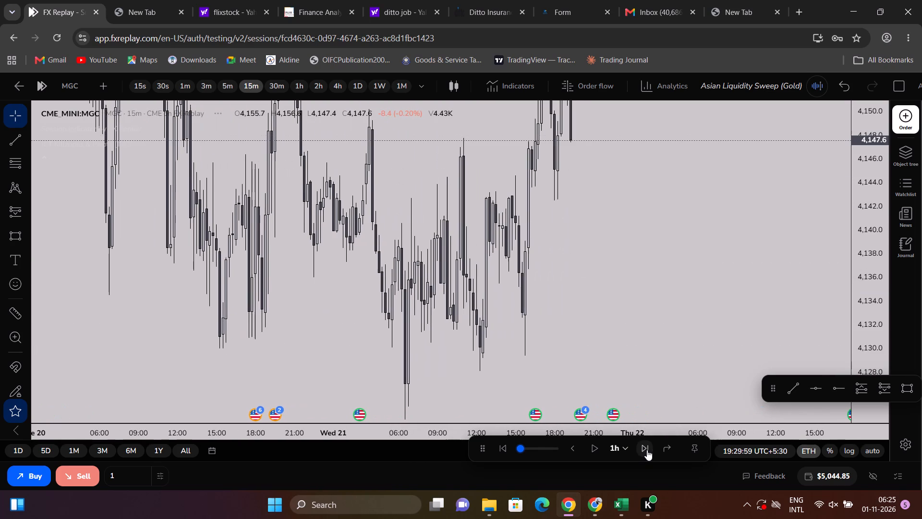
# Advance the replay further in 1h steps to about 02:30 on October 22.
pyautogui.moveTo(845, 268); pyautogui.dragTo(828, 402)
pyautogui.moveTo(881, 210); pyautogui.dragTo(873, 249)
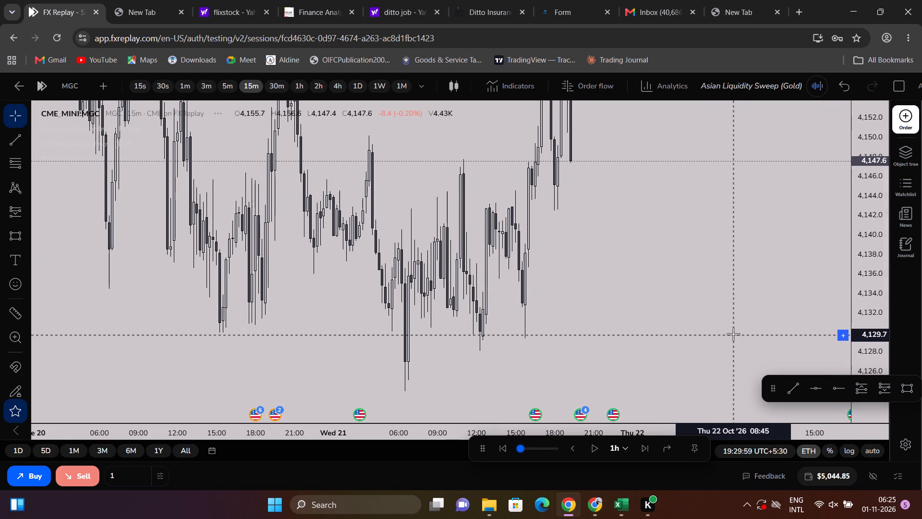
pyautogui.moveTo(746, 297); pyautogui.dragTo(742, 409)
pyautogui.scroll(-3, 767, 346)
pyautogui.moveTo(841, 262); pyautogui.dragTo(849, 348)
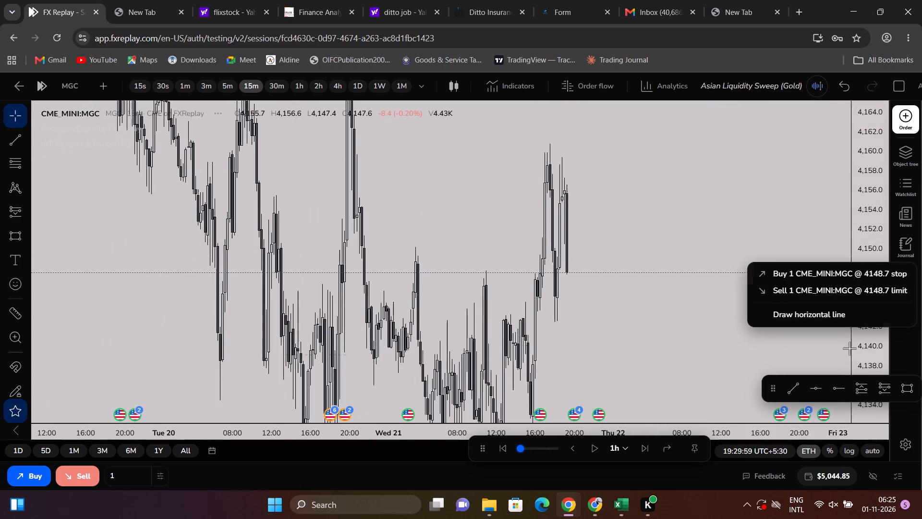
pyautogui.moveTo(849, 348); pyautogui.dragTo(844, 368)
pyautogui.moveTo(862, 185); pyautogui.dragTo(845, 300)
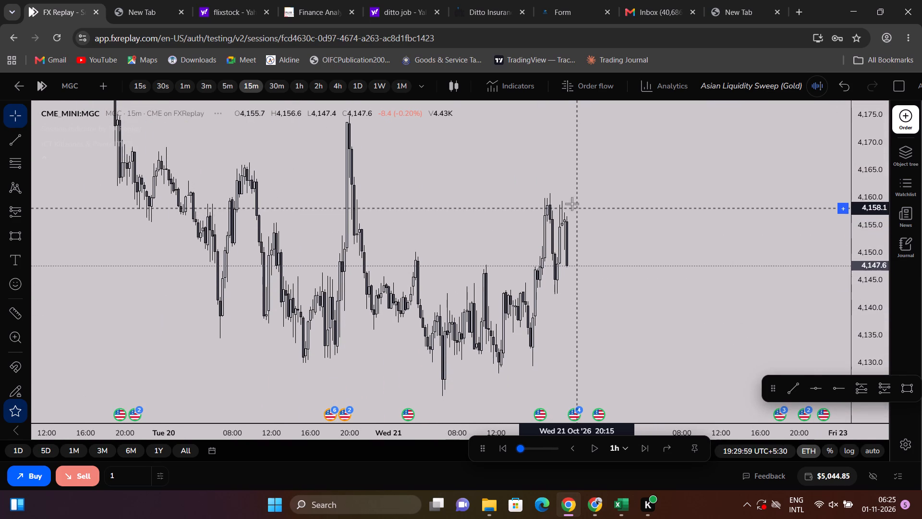
pyautogui.click(641, 447)
pyautogui.click(641, 447)
pyautogui.click(641, 447)
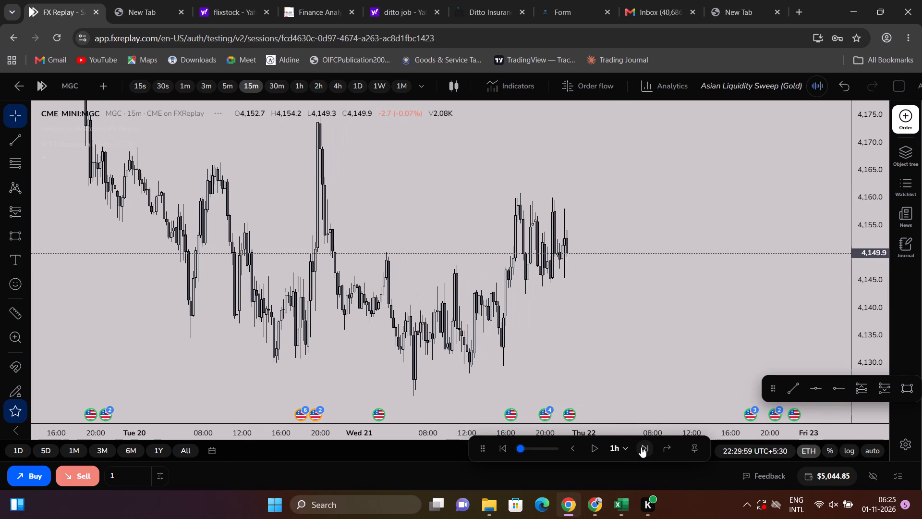
pyautogui.click(641, 447)
pyautogui.click(641, 447)
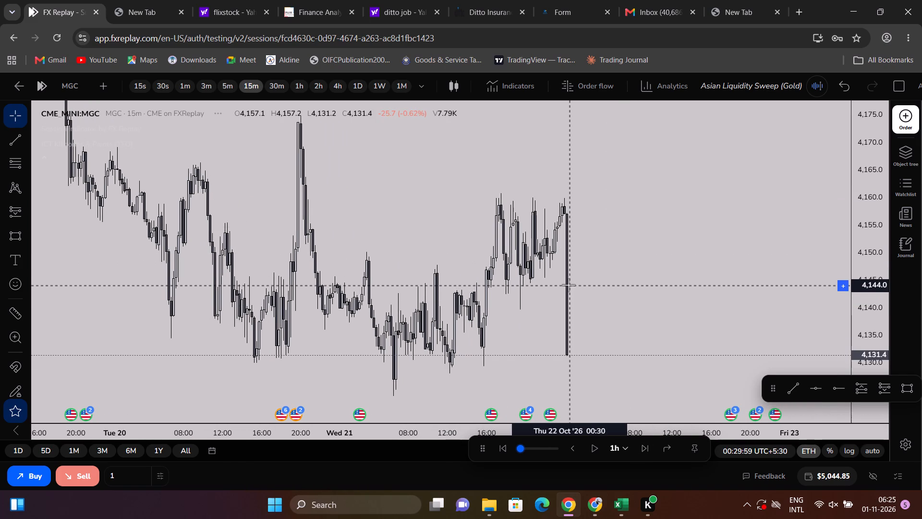
pyautogui.click(644, 449)
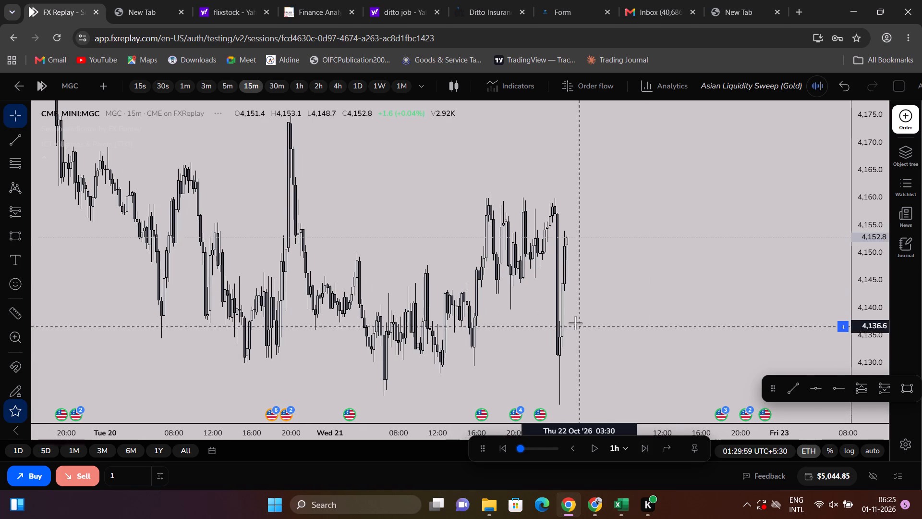
pyautogui.click(646, 447)
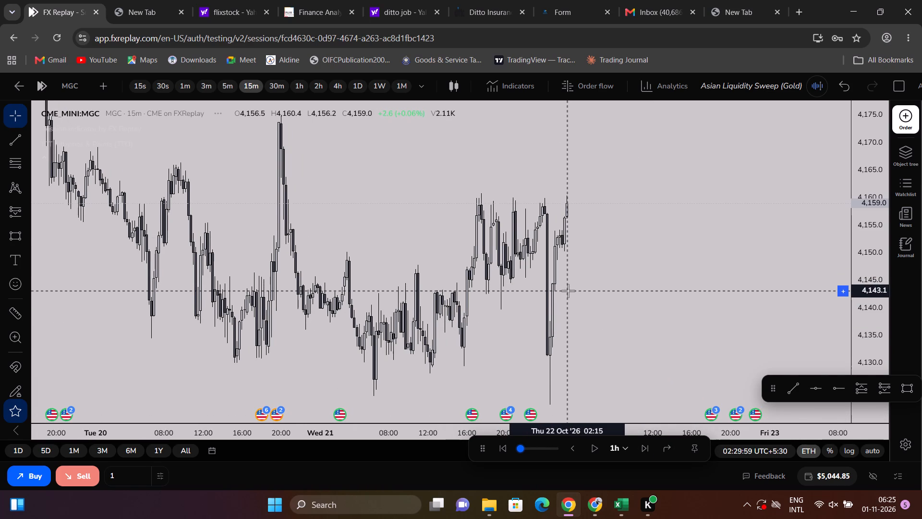
# Switch the MGC chart to 1D and place a horizontal ray from the October 20 candle's high at about 4,174.8.
pyautogui.scroll(3, 568, 296)
pyautogui.scroll(-1, 699, 169)
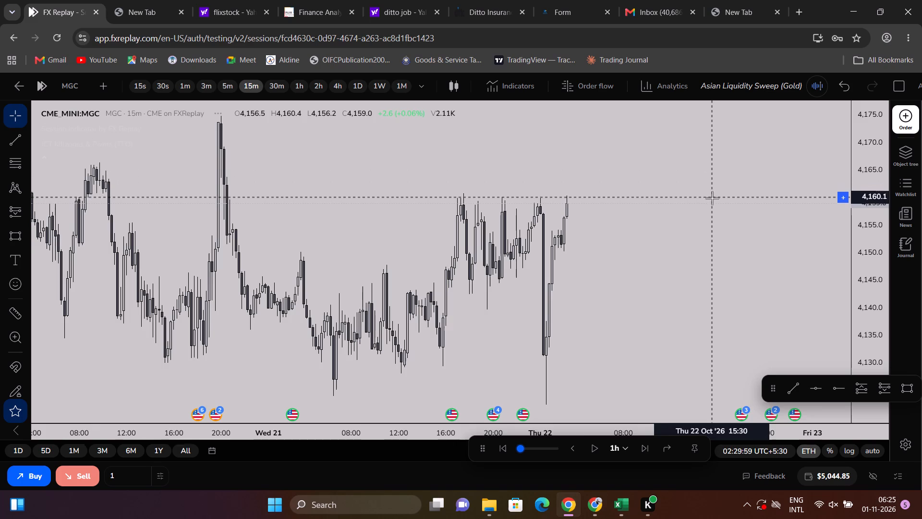
pyautogui.scroll(2, 630, 181)
pyautogui.click(358, 87)
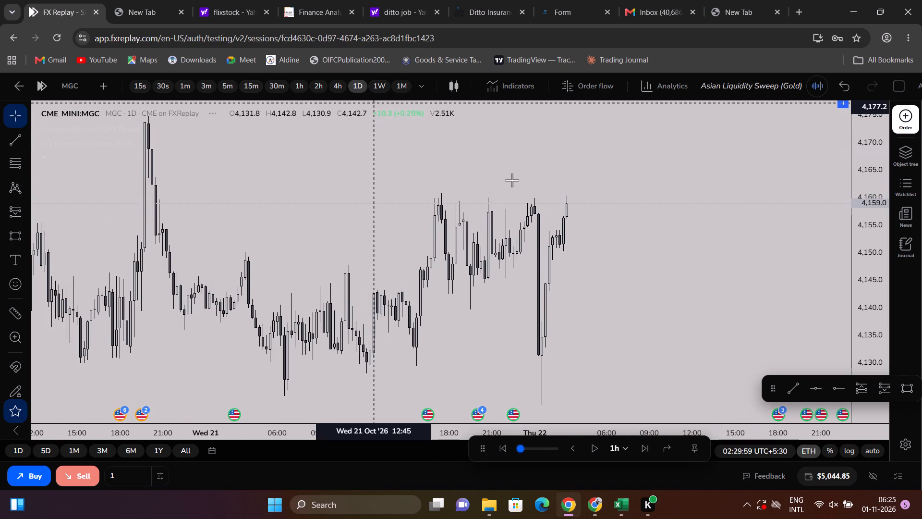
pyautogui.scroll(11, 714, 300)
pyautogui.moveTo(611, 273); pyautogui.dragTo(568, 334)
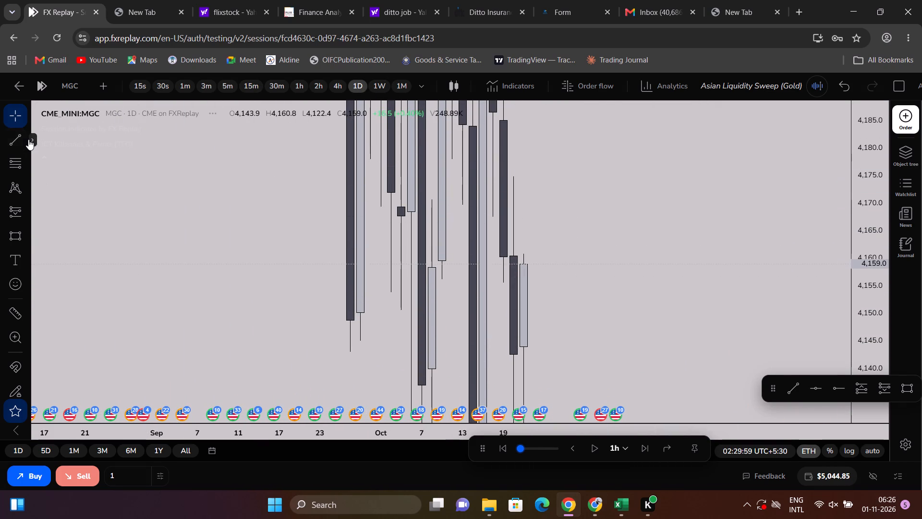
pyautogui.click(28, 139)
pyautogui.click(70, 285)
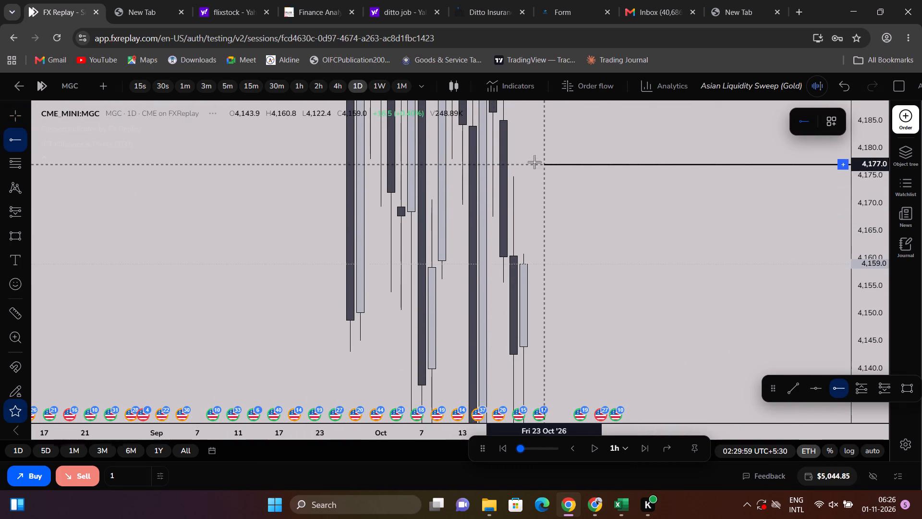
pyautogui.click(510, 177)
pyautogui.click(546, 195)
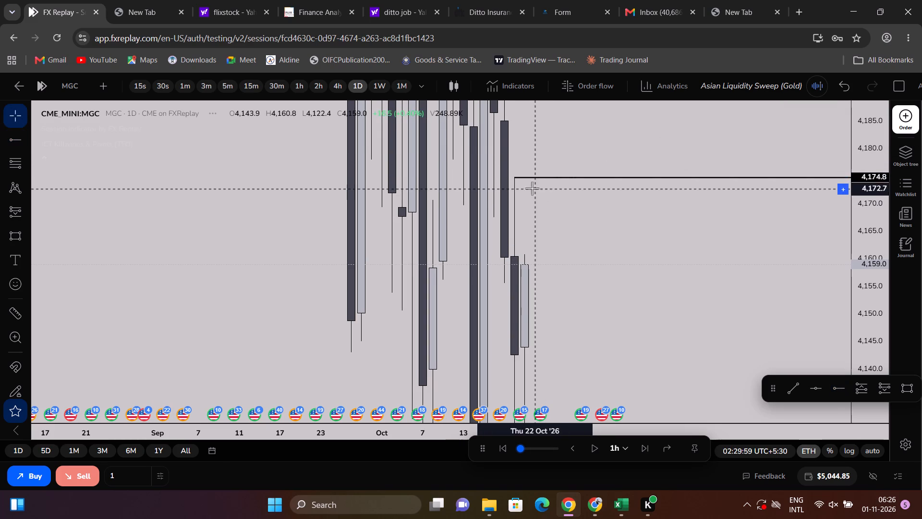
pyautogui.moveTo(524, 179); pyautogui.dragTo(520, 181)
pyautogui.click(528, 186)
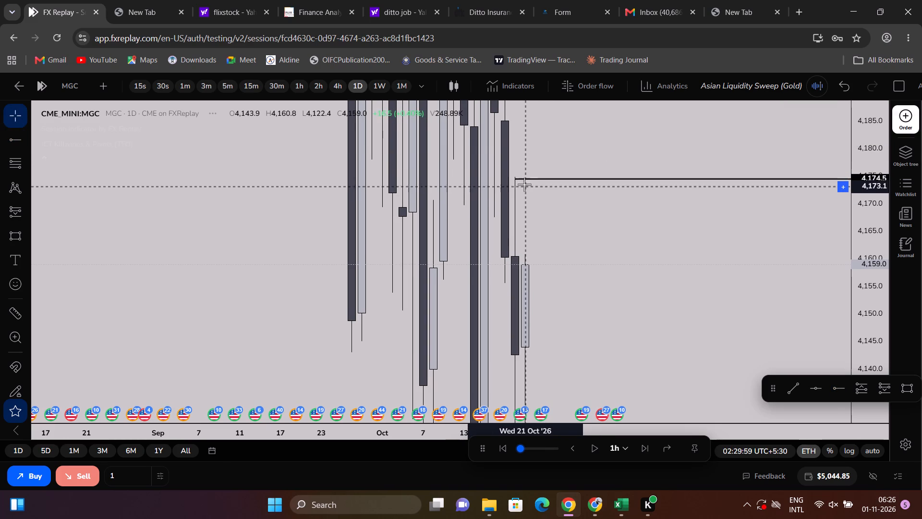
pyautogui.click(521, 178)
pyautogui.click(525, 182)
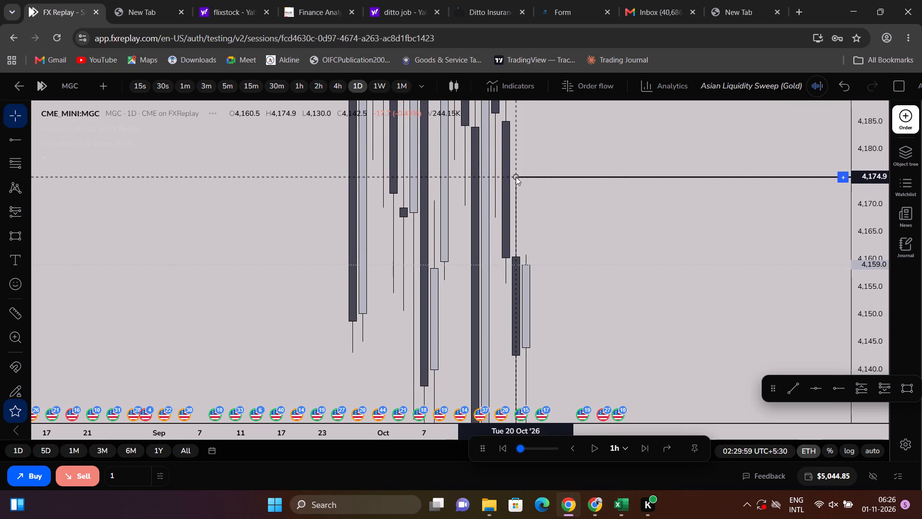
pyautogui.click(515, 177)
pyautogui.click(529, 187)
# Label the horizontal ray at the October 20 high "PDH".
pyautogui.doubleClick(515, 180)
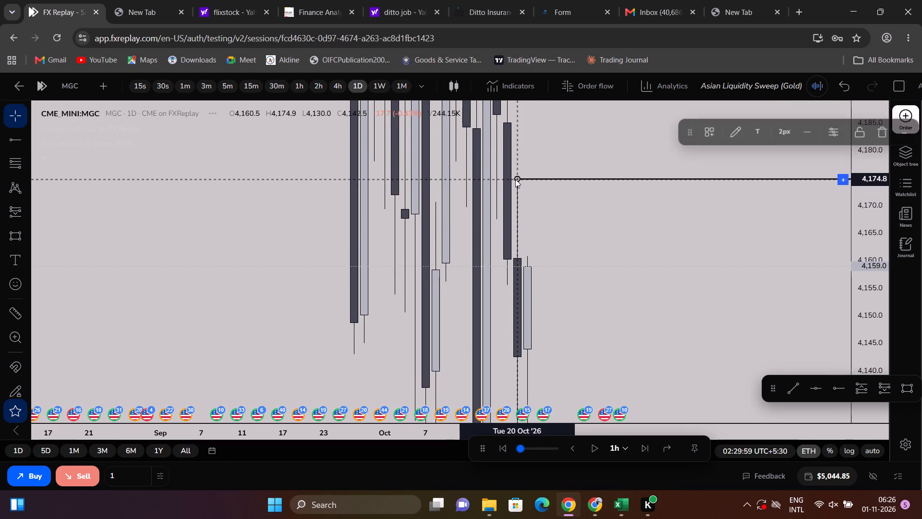
pyautogui.click(395, 323)
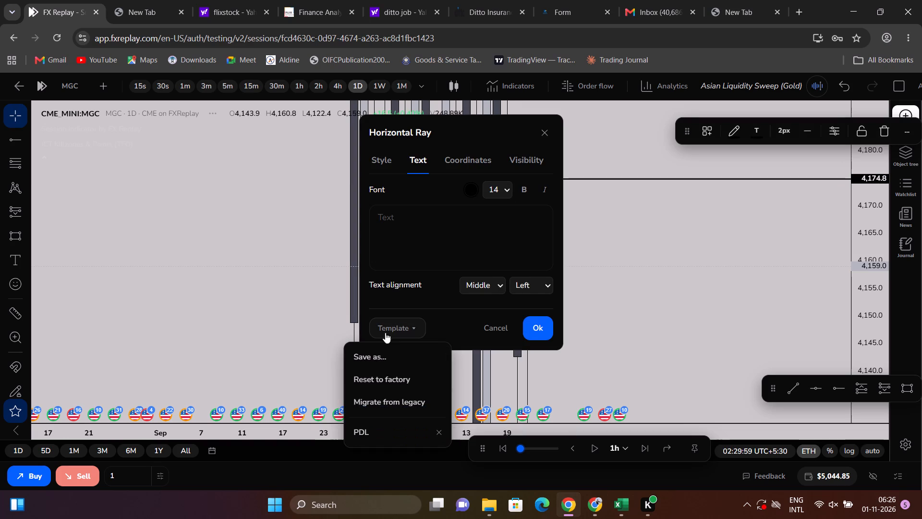
pyautogui.click(459, 208)
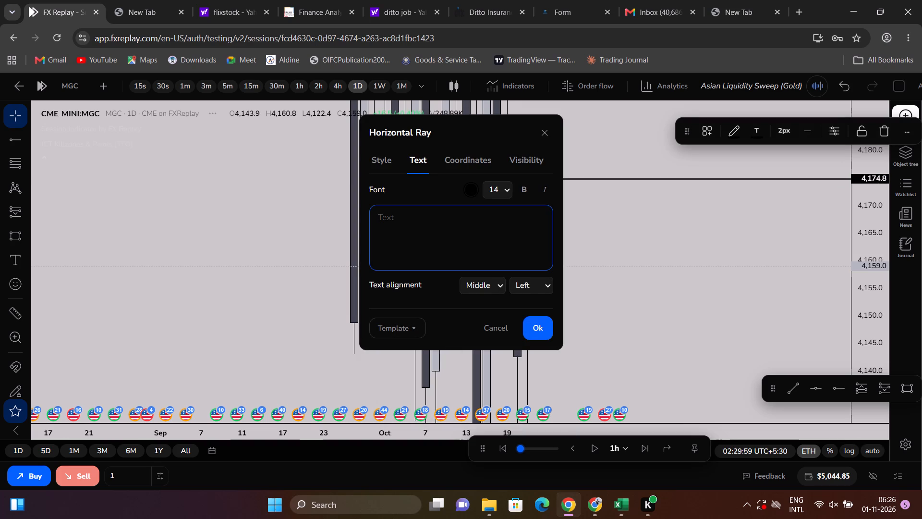
pyautogui.write('PDH')
pyautogui.click(529, 327)
# Draw a horizontal ray from the October 21 candle's low at about 4,122.7.
pyautogui.moveTo(603, 325); pyautogui.dragTo(609, 144)
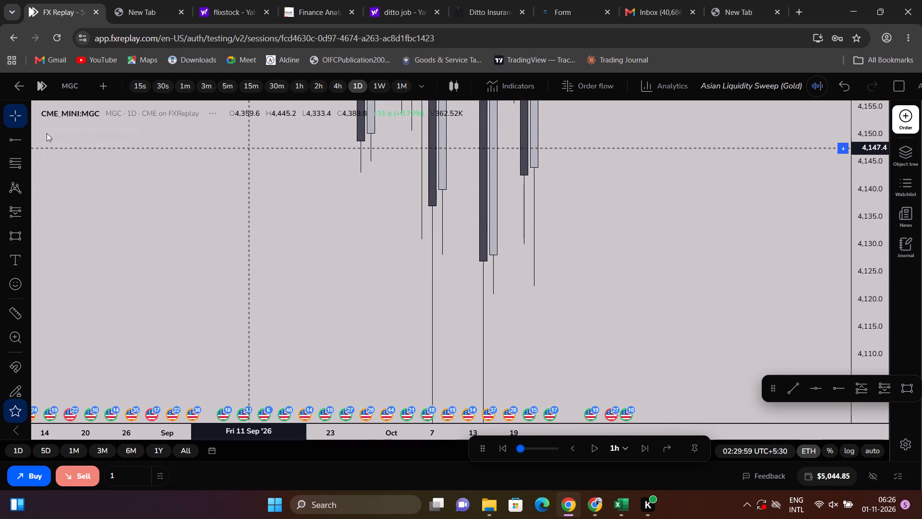
pyautogui.moveTo(5, 137); pyautogui.dragTo(11, 138)
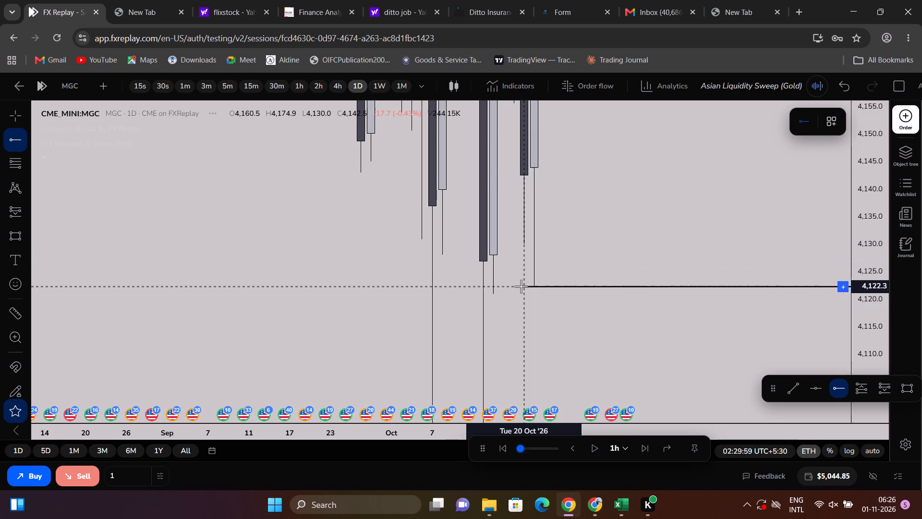
pyautogui.click(530, 287)
pyautogui.click(554, 267)
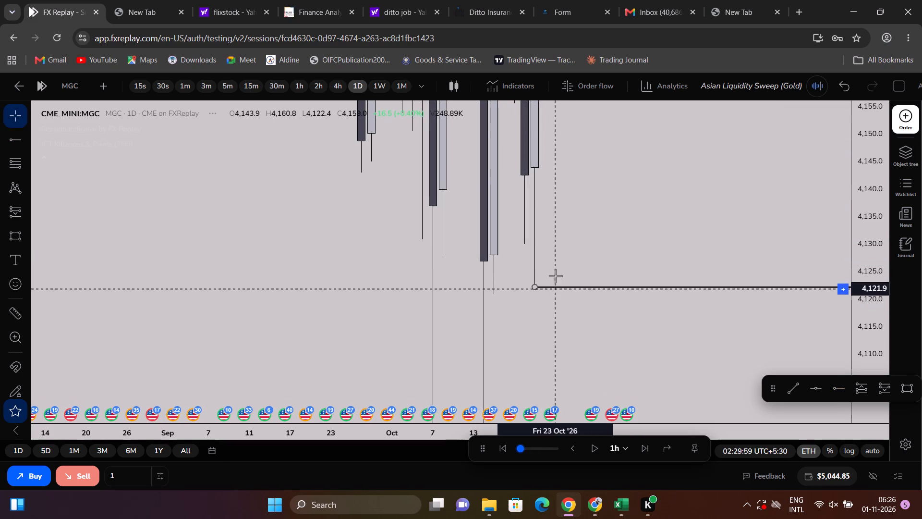
pyautogui.click(534, 286)
pyautogui.click(546, 278)
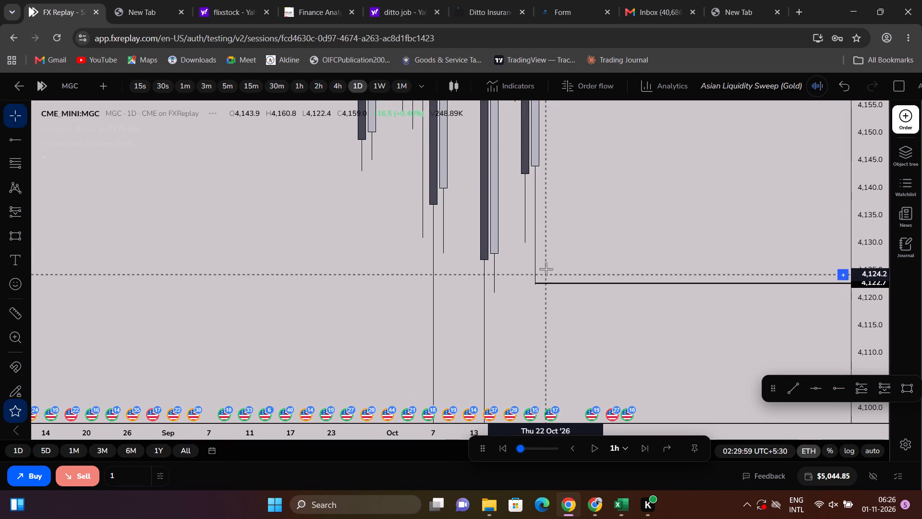
pyautogui.click(552, 242)
# Apply the saved PDL template to the horizontal ray at the October 21 low.
pyautogui.doubleClick(536, 282)
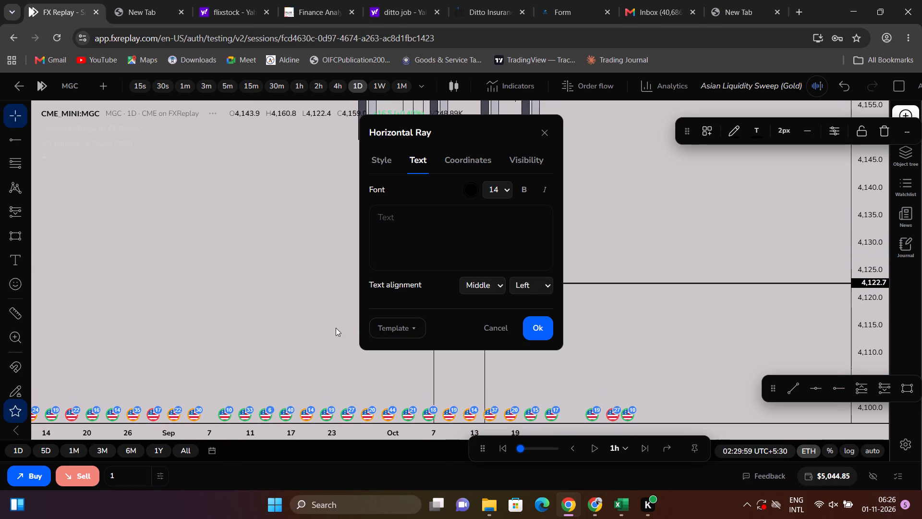
pyautogui.click(402, 334)
pyautogui.click(368, 424)
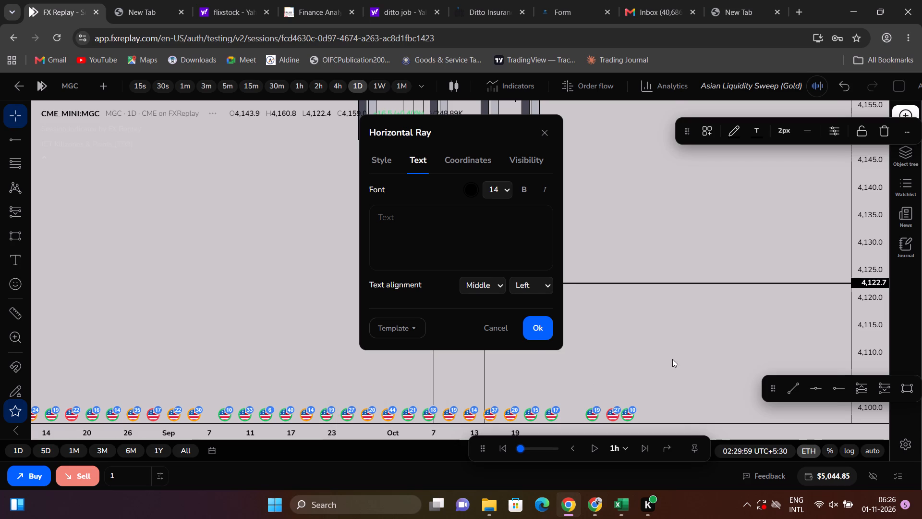
pyautogui.click(675, 358)
# Move the PDH ray down from the October 20 high to about 4,161.5, near the October 21 high.
pyautogui.moveTo(673, 238); pyautogui.dragTo(641, 416)
pyautogui.scroll(-4, 793, 234)
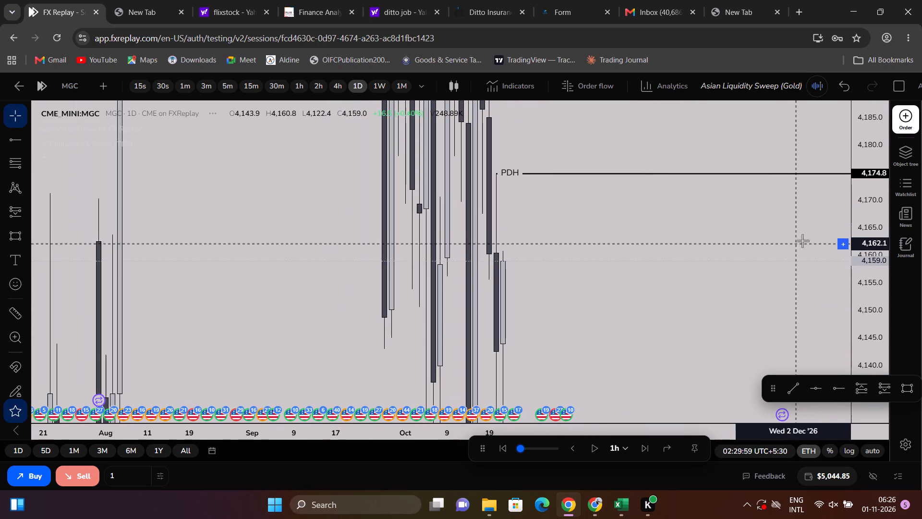
pyautogui.moveTo(862, 244); pyautogui.dragTo(815, 373)
pyautogui.scroll(15, 672, 323)
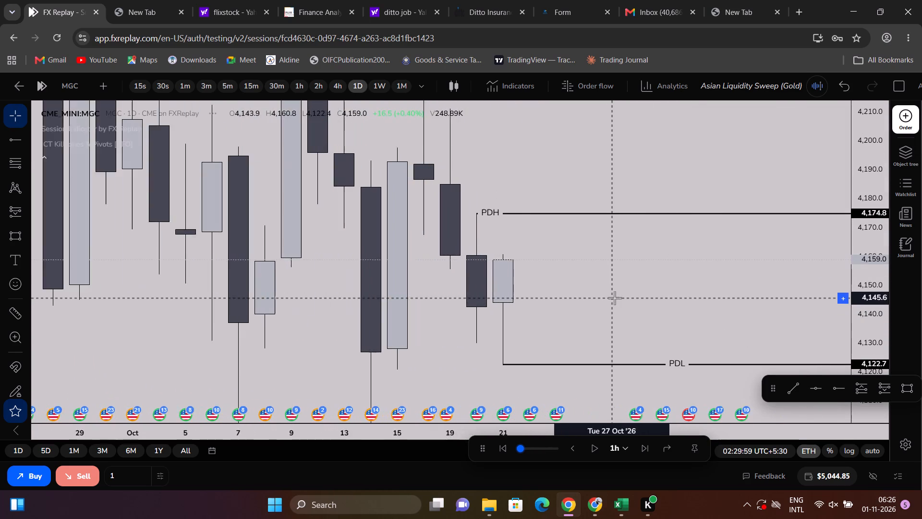
pyautogui.scroll(10, 615, 298)
pyautogui.scroll(-7, 589, 281)
pyautogui.moveTo(607, 214); pyautogui.dragTo(614, 250)
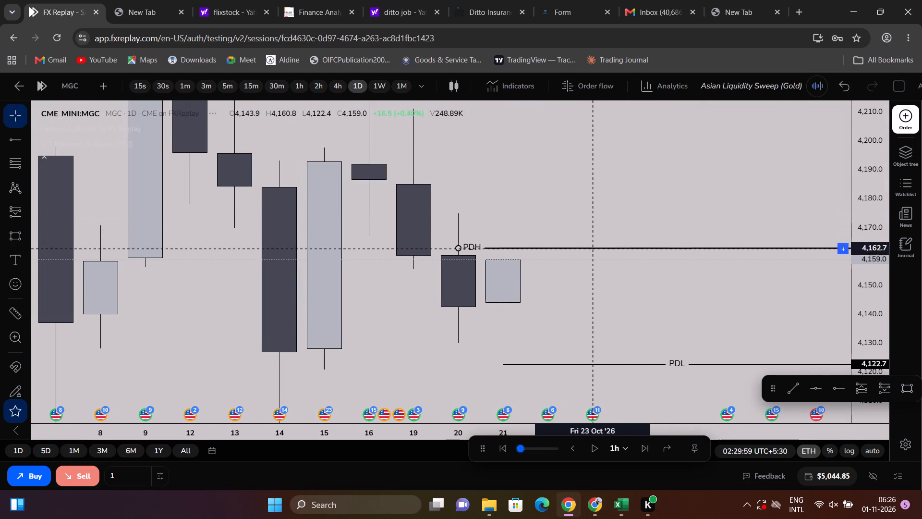
pyautogui.moveTo(614, 250); pyautogui.dragTo(616, 252)
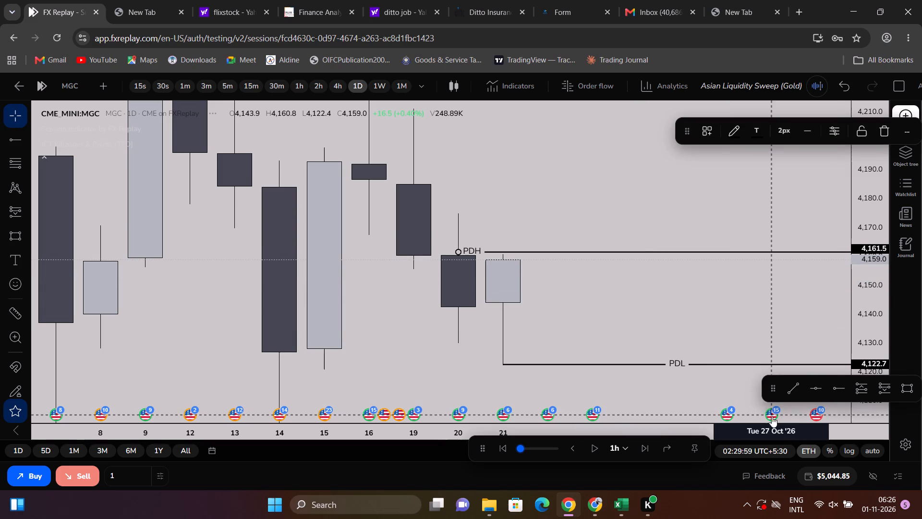
# Centre the PDH label horizontally along its ray.
pyautogui.click(837, 130)
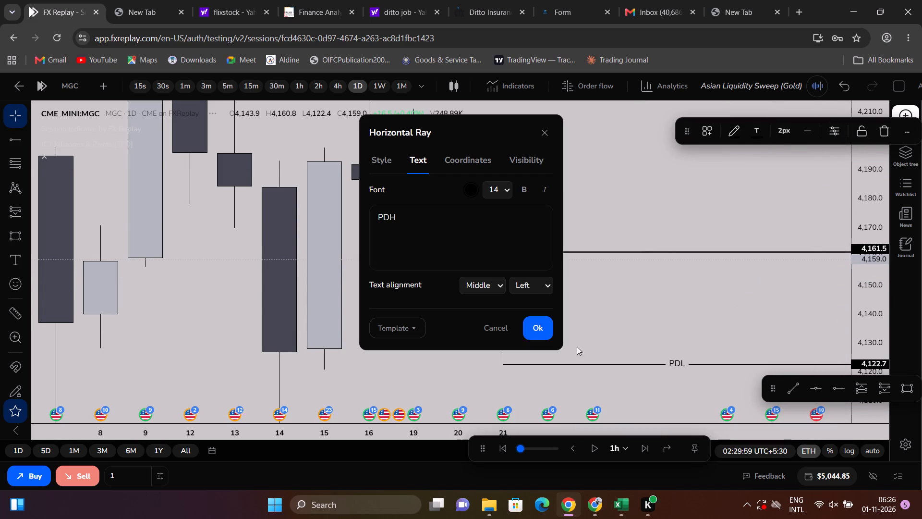
pyautogui.click(534, 282)
pyautogui.click(535, 309)
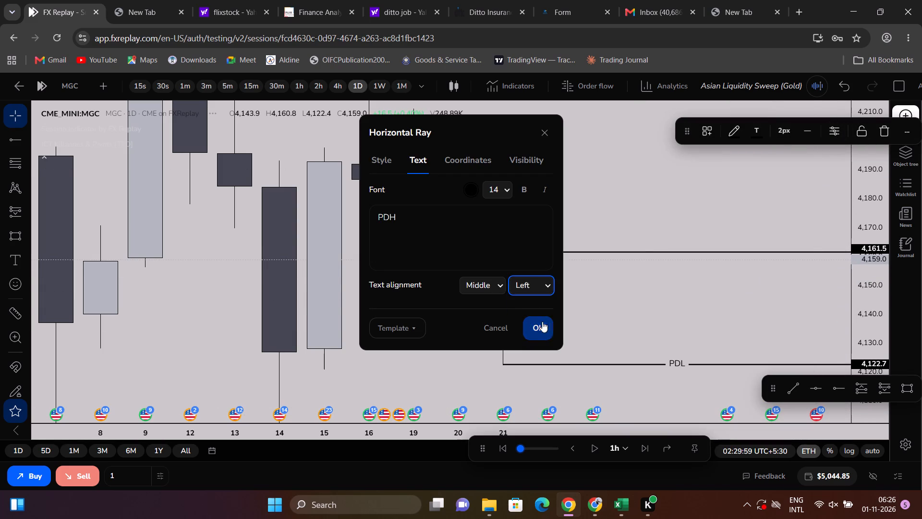
pyautogui.click(545, 272)
pyautogui.click(540, 285)
pyautogui.click(530, 315)
pyautogui.click(543, 328)
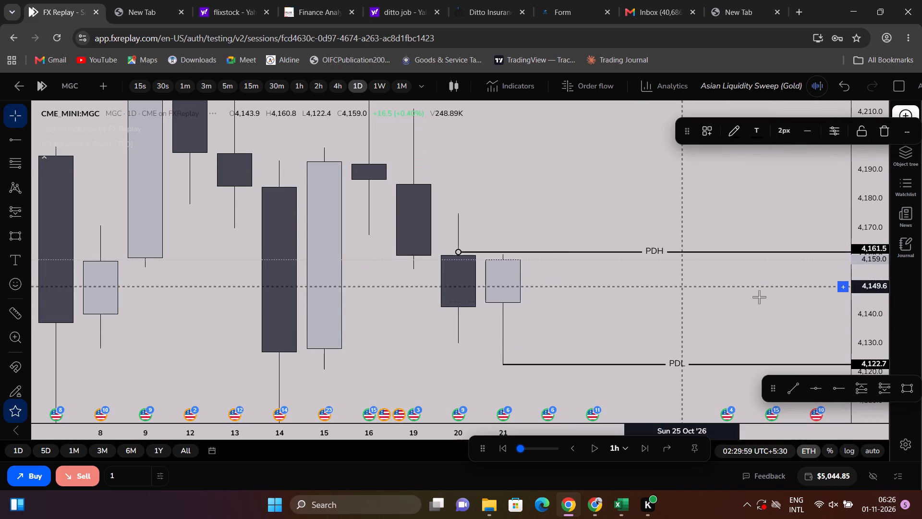
# Shift the PDH ray so it starts exactly at the October 21 candle's high, at about 4,160.8.
pyautogui.moveTo(873, 330); pyautogui.dragTo(860, 0)
pyautogui.scroll(1, 720, 146)
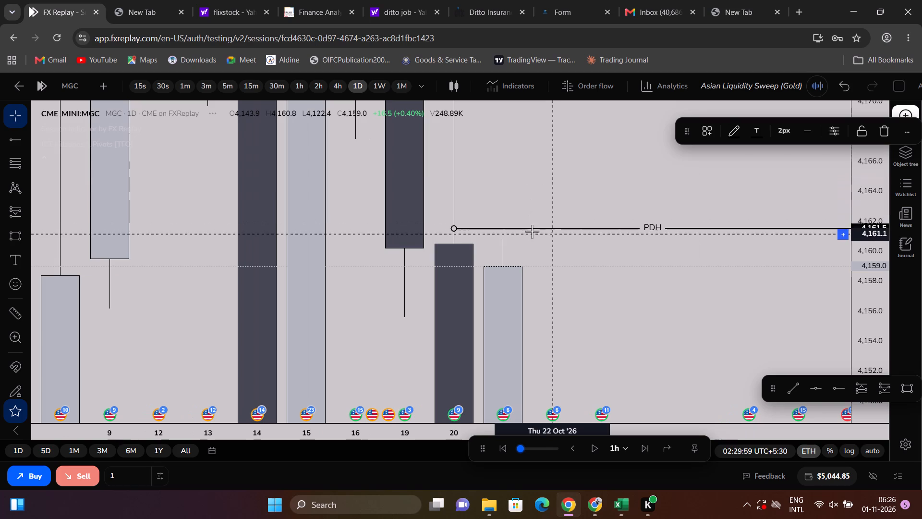
pyautogui.moveTo(534, 228); pyautogui.dragTo(565, 239)
pyautogui.click(570, 243)
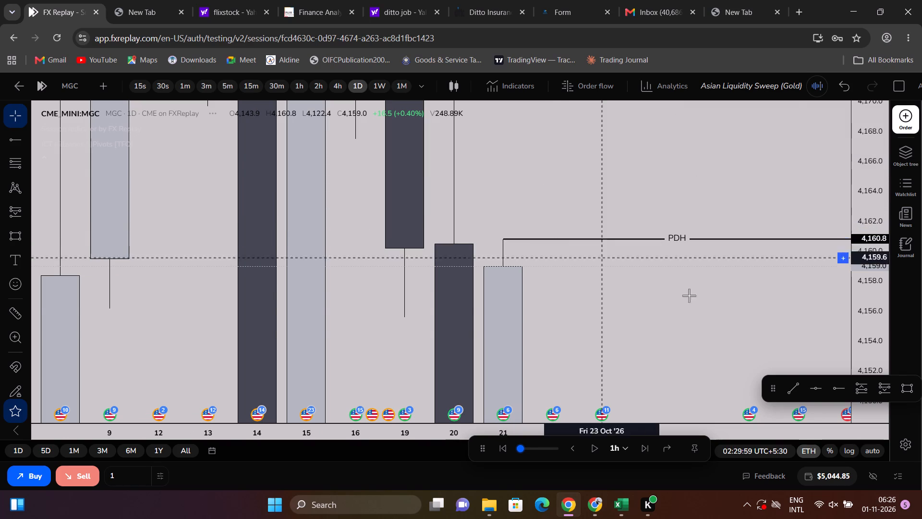
pyautogui.moveTo(867, 335); pyautogui.dragTo(863, 164)
pyautogui.scroll(3, 660, 158)
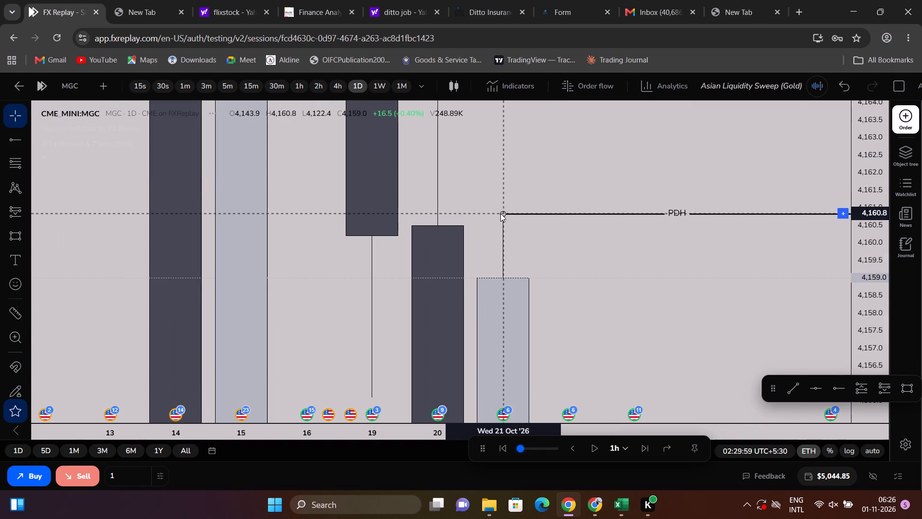
pyautogui.click(503, 214)
pyautogui.click(520, 226)
pyautogui.click(514, 217)
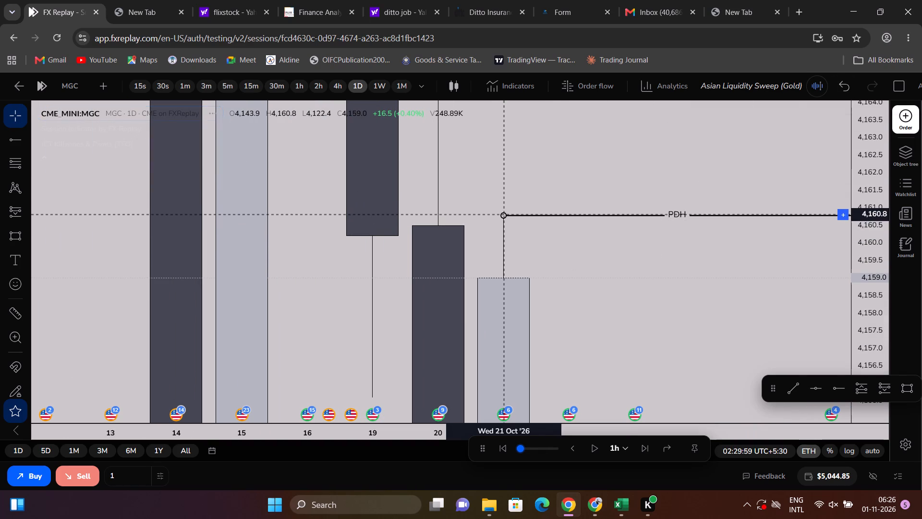
pyautogui.click(527, 224)
# Switch the MGC chart to the 5m timeframe with both the PDH and PDL rays in view.
pyautogui.scroll(-11, 627, 238)
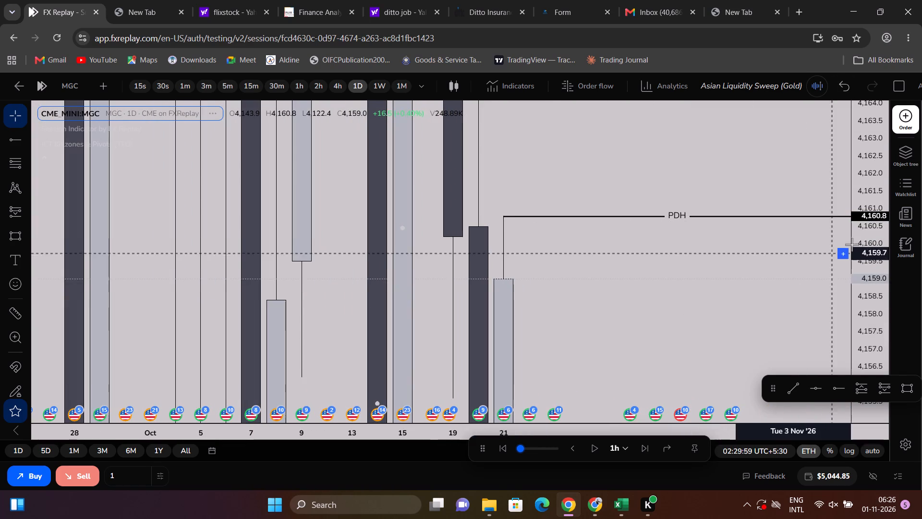
pyautogui.moveTo(872, 245); pyautogui.dragTo(782, 443)
pyautogui.scroll(-6, 706, 377)
pyautogui.moveTo(687, 334); pyautogui.dragTo(672, 158)
pyautogui.scroll(-4, 762, 180)
pyautogui.moveTo(874, 217); pyautogui.dragTo(873, 225)
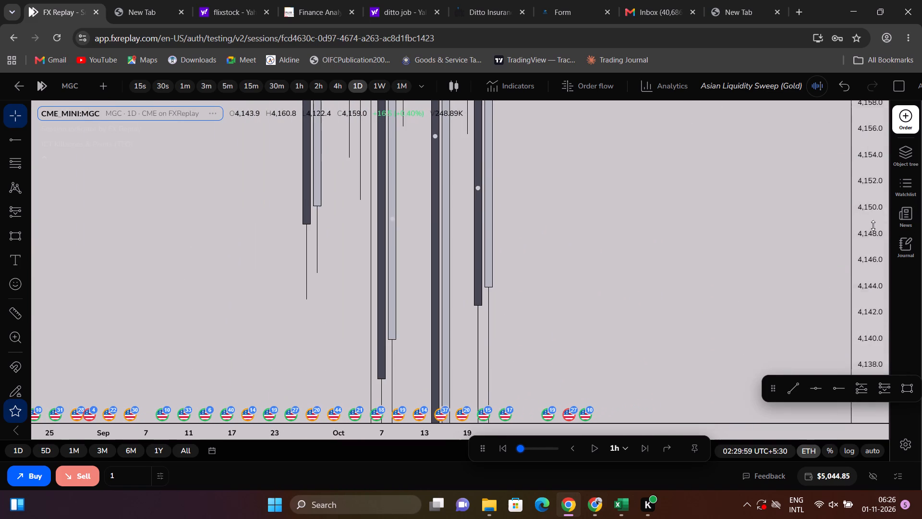
pyautogui.moveTo(873, 225); pyautogui.dragTo(812, 420)
pyautogui.scroll(-4, 458, 262)
pyautogui.click(225, 88)
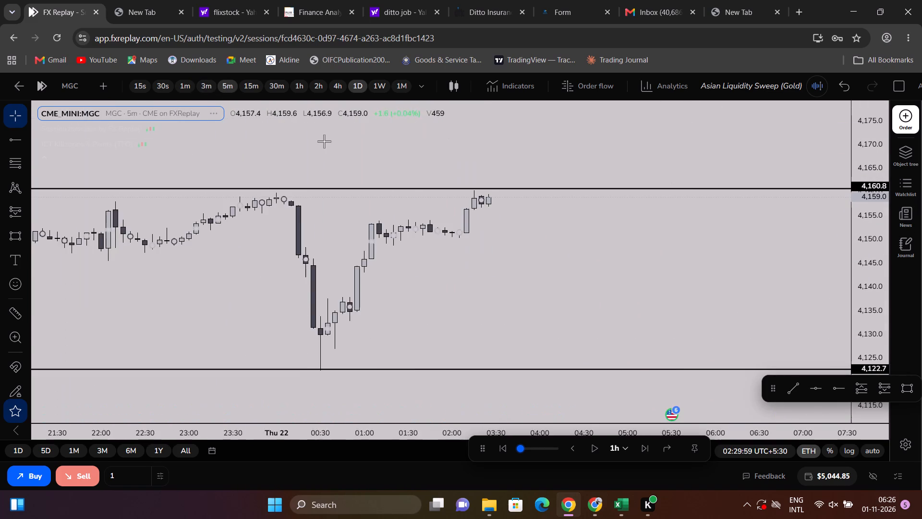
pyautogui.scroll(-17, 691, 332)
# Set the replay step interval to 5m.
pyautogui.click(617, 447)
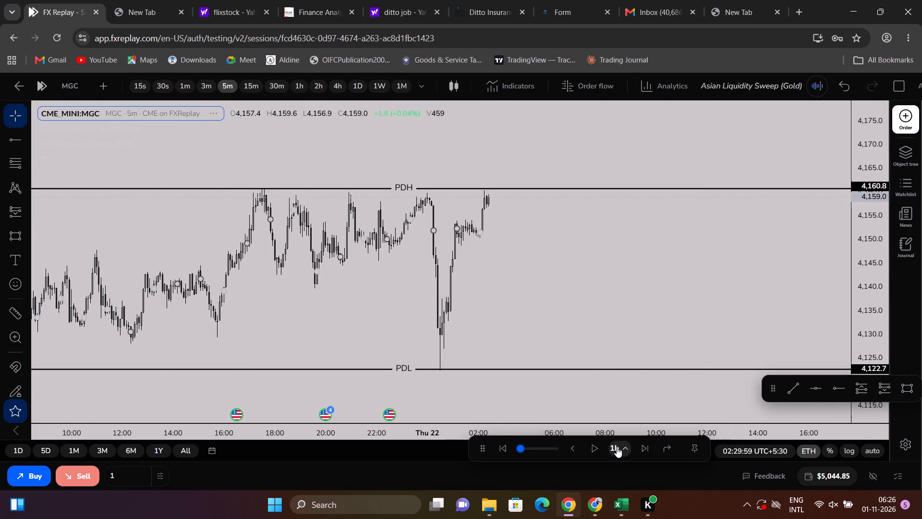
pyautogui.scroll(-5, 614, 380)
pyautogui.scroll(1, 591, 370)
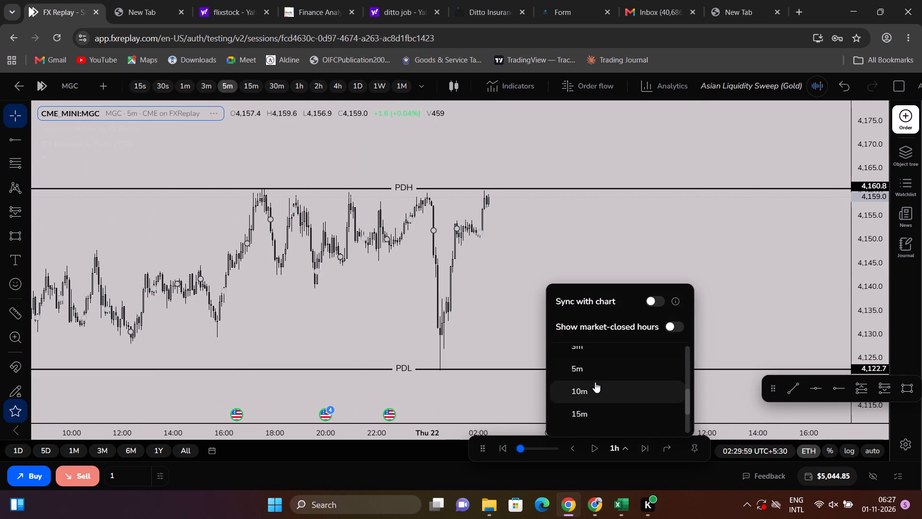
pyautogui.click(596, 370)
pyautogui.scroll(-4, 798, 264)
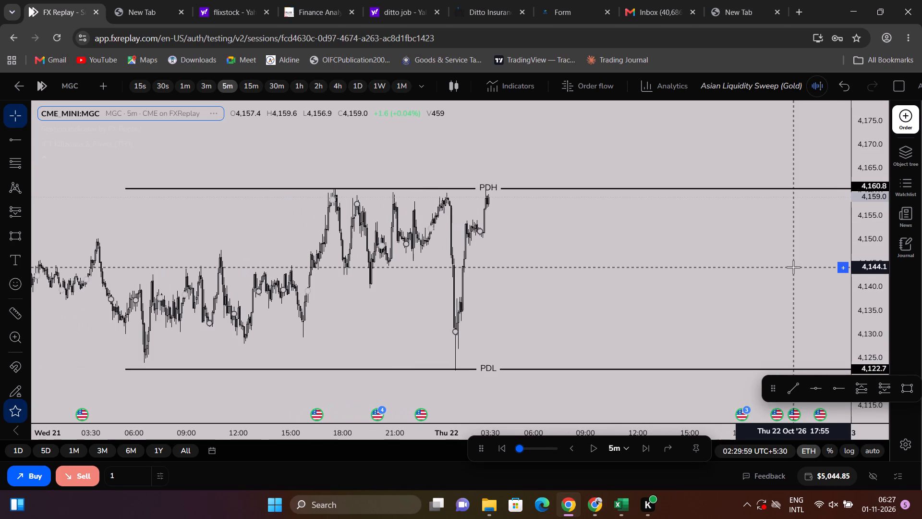
# In the Excel backtest log, copy the October 21 row's Strategy, Entry TF and Bias values down into the October 22 row.
pyautogui.hotkey('alt', 'Tab')
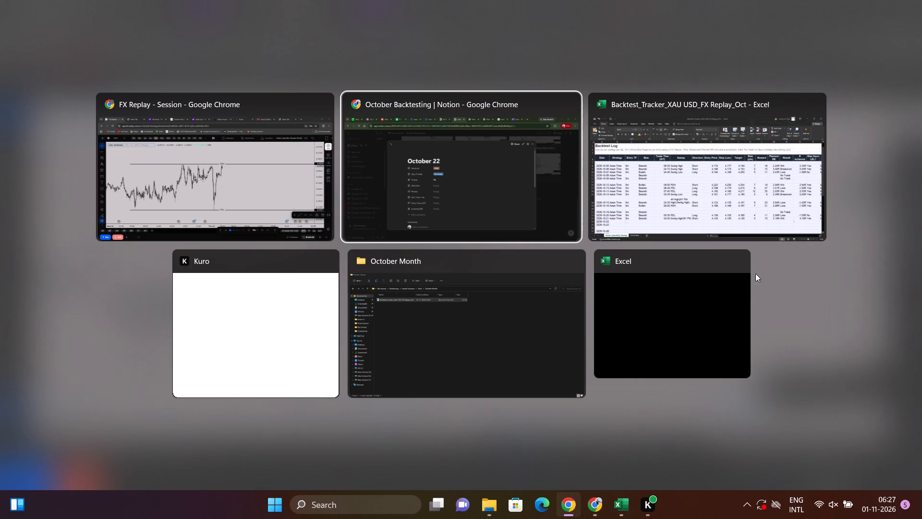
pyautogui.keyDown('alt'); pyautogui.click(494, 175); pyautogui.keyUp('alt')
pyautogui.hotkey('alt', 'Tab')
pyautogui.hotkey('alt', 'Tab')
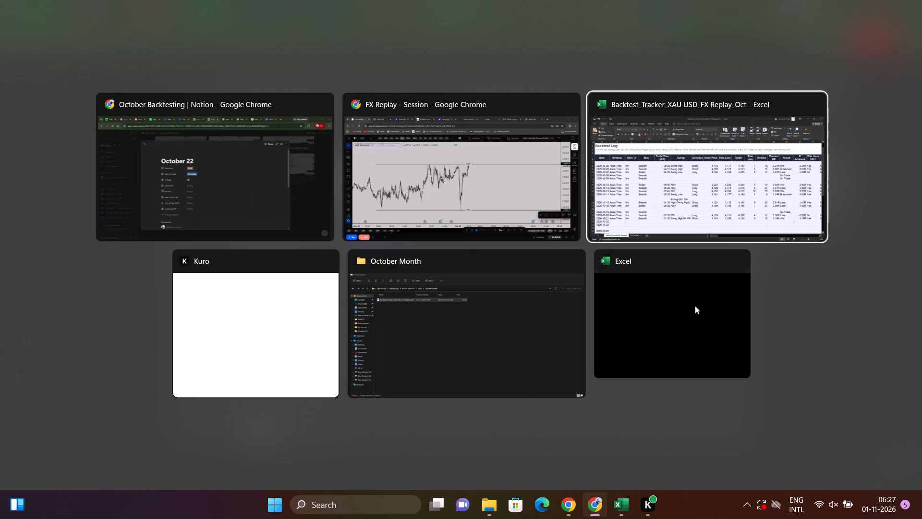
pyautogui.moveTo(112, 403); pyautogui.dragTo(200, 413)
pyautogui.hotkey('ctrl', 'd')
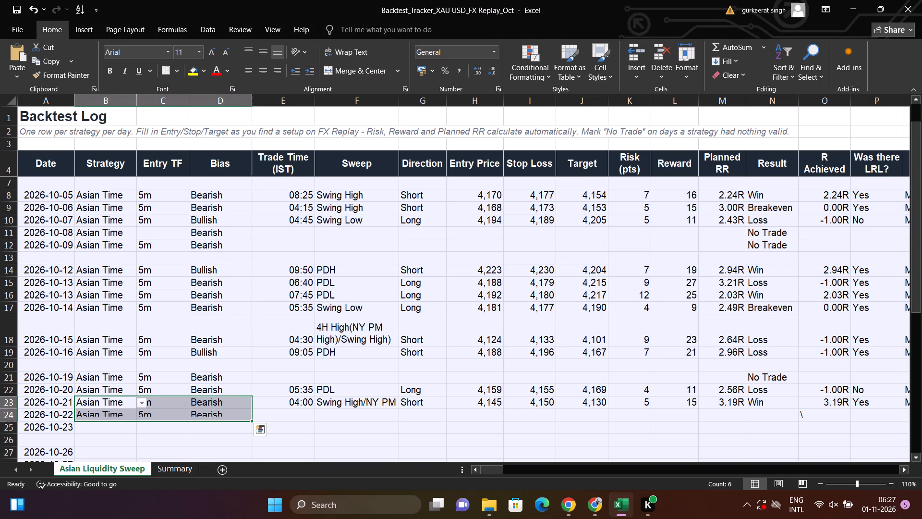
# Set the bias for October 22 to Bullish.
pyautogui.doubleClick(224, 418)
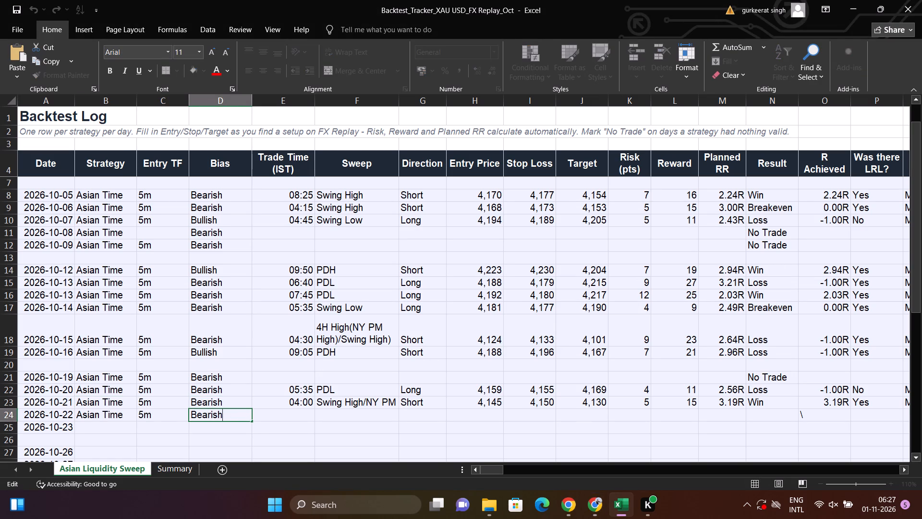
pyautogui.press('Escape')
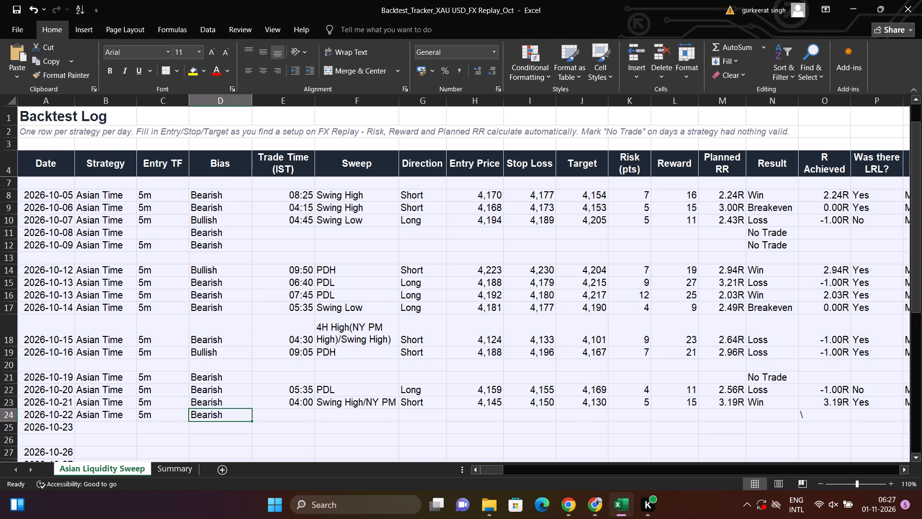
pyautogui.press('Return')
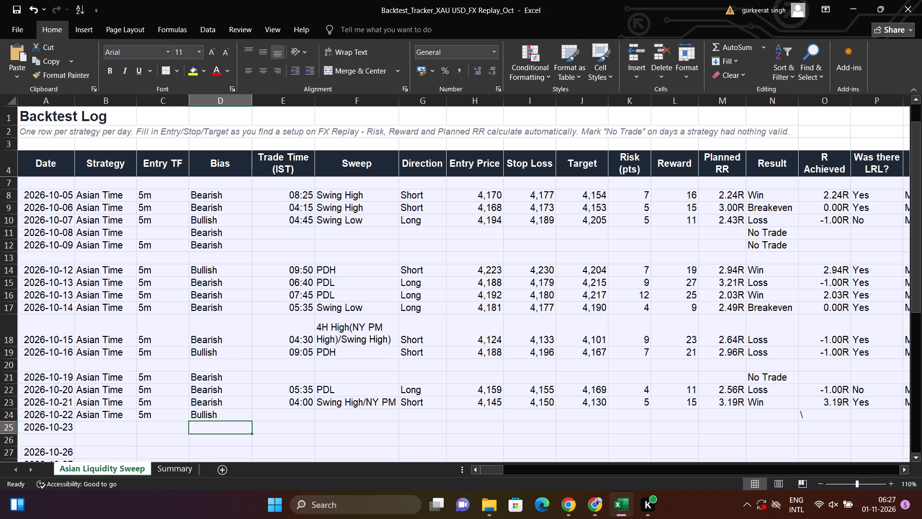
pyautogui.press('Up')
pyautogui.press('Up')
pyautogui.press('Right')
pyautogui.press('Down')
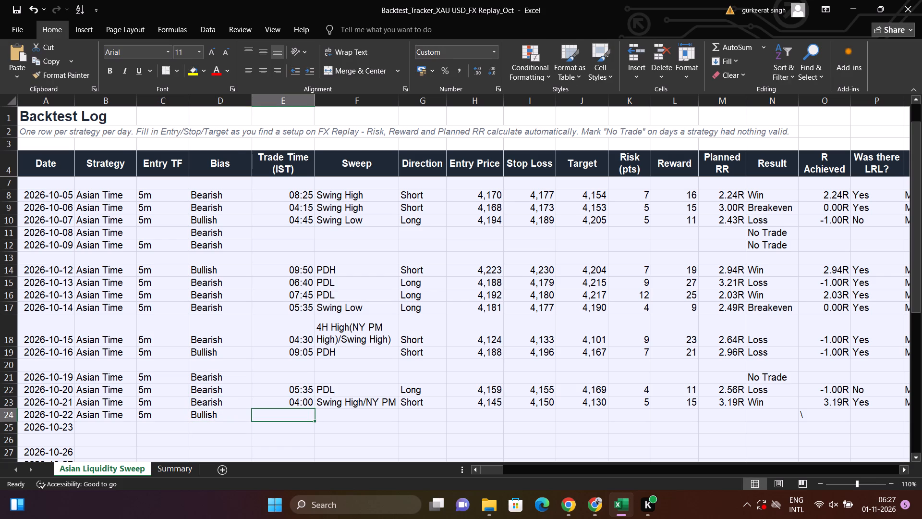
# Switch back to the FX Replay chart and advance the MGC replay by one 5m candle, to 03:34:59.
pyautogui.hotkey('alt', 'Tab')
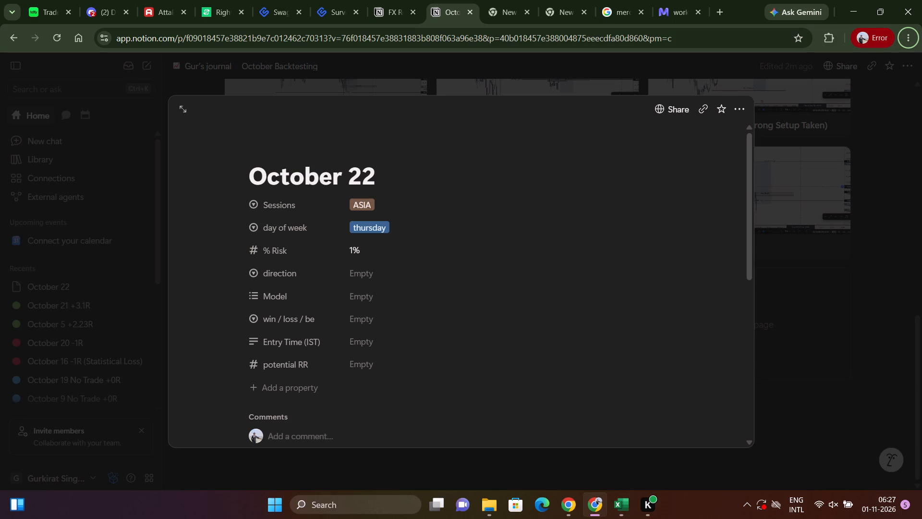
pyautogui.click(850, 297)
pyautogui.hotkey('alt', 'Tab')
pyautogui.hotkey('alt', 'Tab')
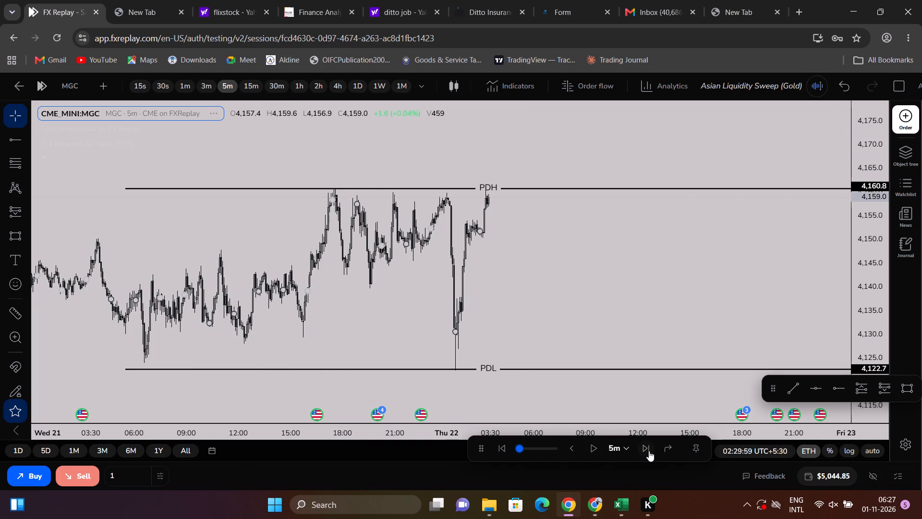
pyautogui.click(644, 450)
# Draw a rectangle below the PDH ray from 02:00 at about 4,151.6 to 05:40 at about 4,156.2 on October 22.
pyautogui.scroll(10, 622, 316)
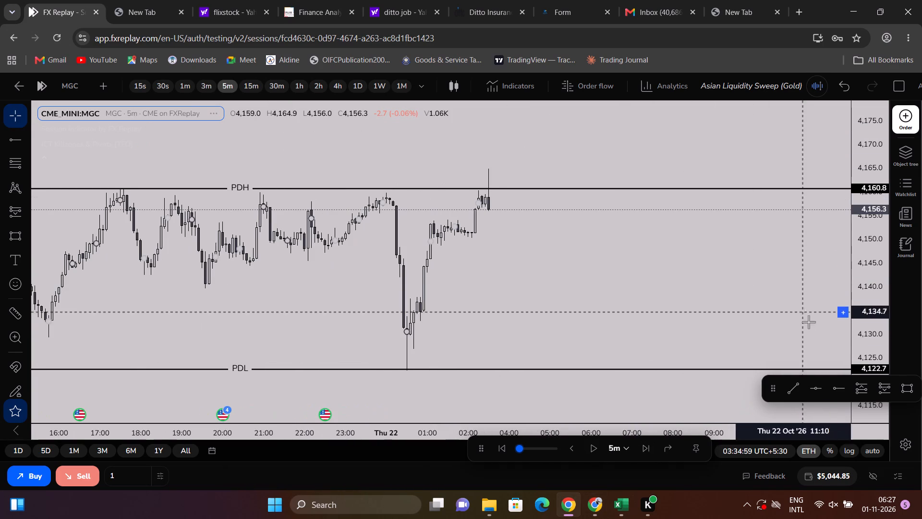
pyautogui.moveTo(865, 334); pyautogui.dragTo(834, 101)
pyautogui.scroll(5, 646, 176)
pyautogui.moveTo(611, 206); pyautogui.dragTo(604, 298)
pyautogui.scroll(-3, 484, 270)
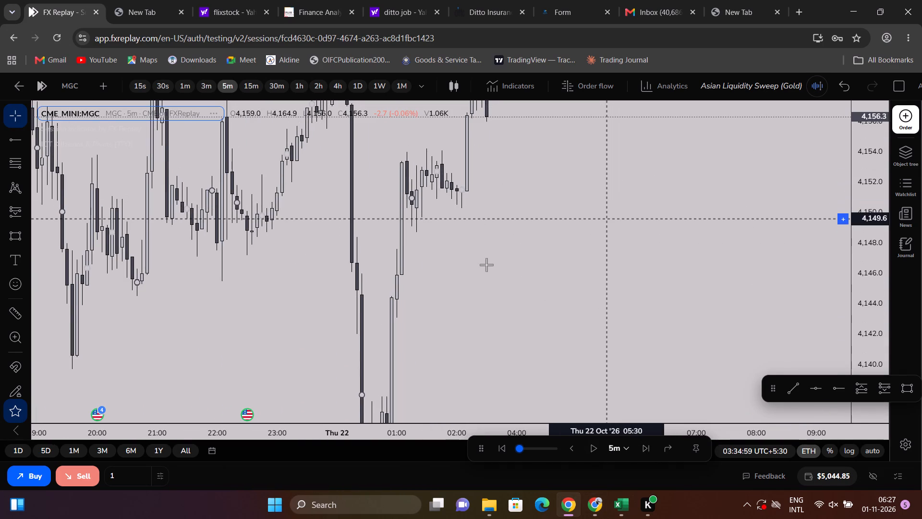
pyautogui.click(515, 222)
pyautogui.click(13, 233)
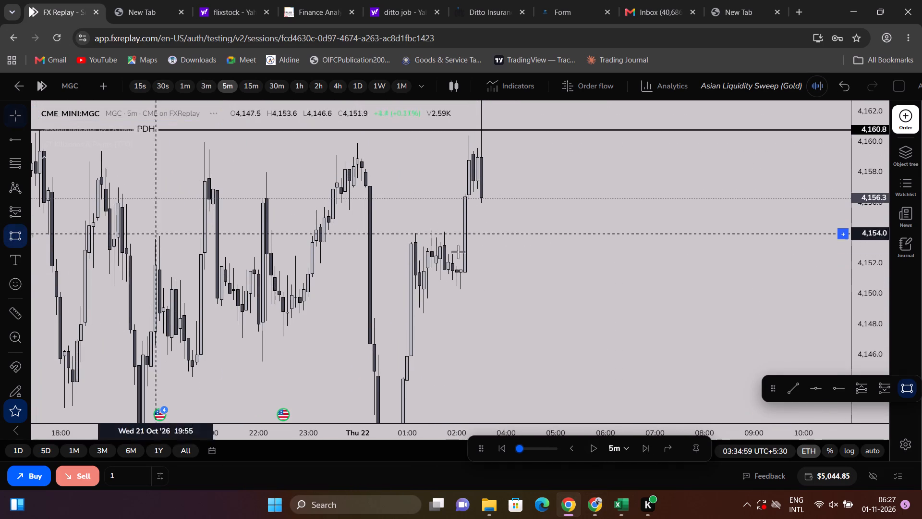
pyautogui.scroll(4, 536, 254)
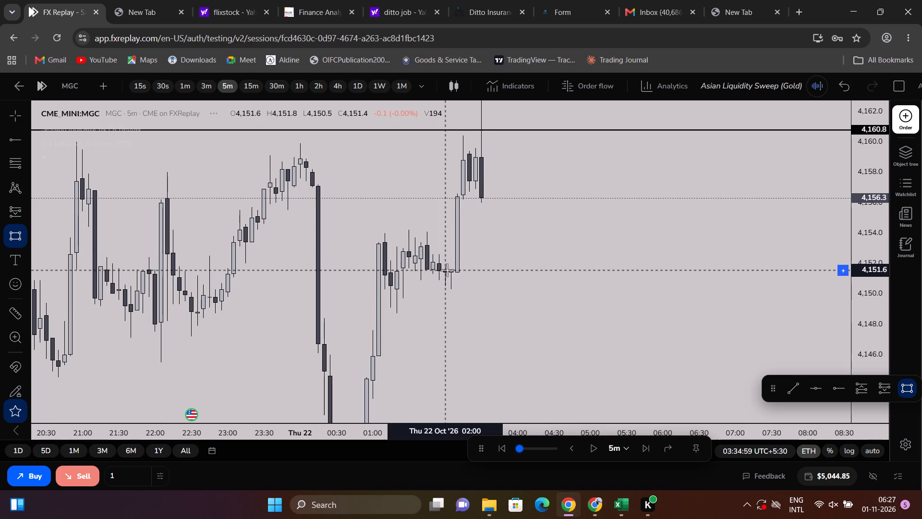
pyautogui.click(448, 270)
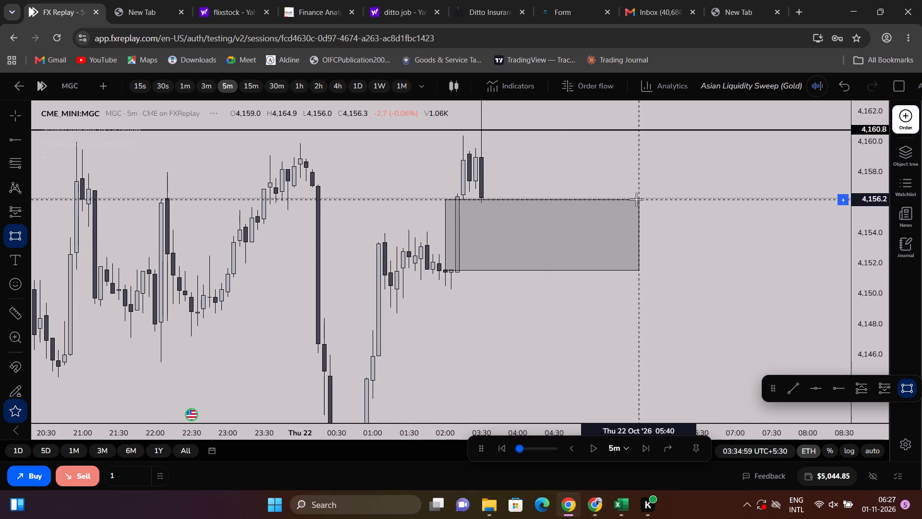
pyautogui.click(636, 199)
# Label the new rectangle "5m IFVG".
pyautogui.click(528, 234)
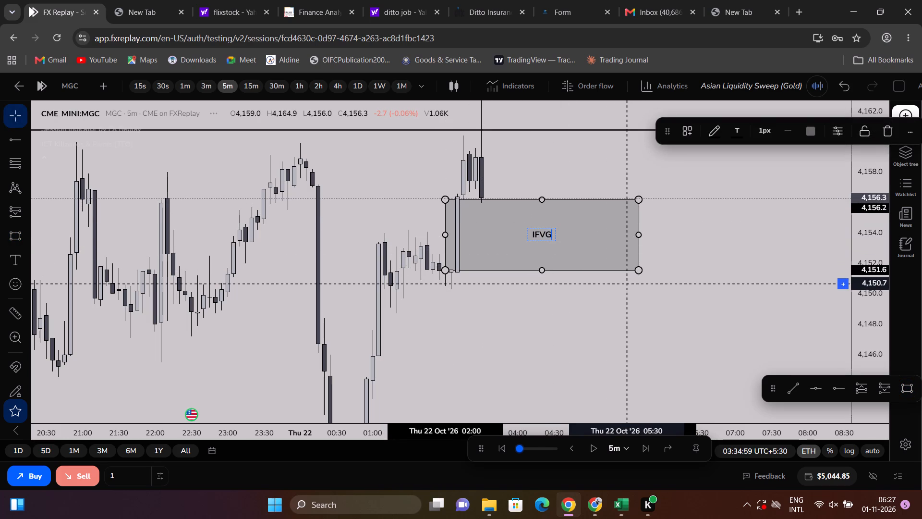
pyautogui.click(534, 235)
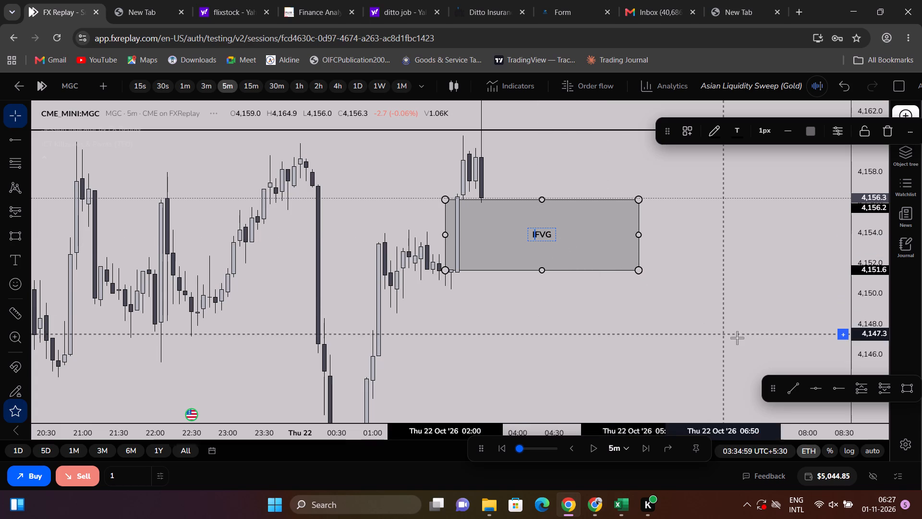
pyautogui.press('Left')
pyautogui.press('5')
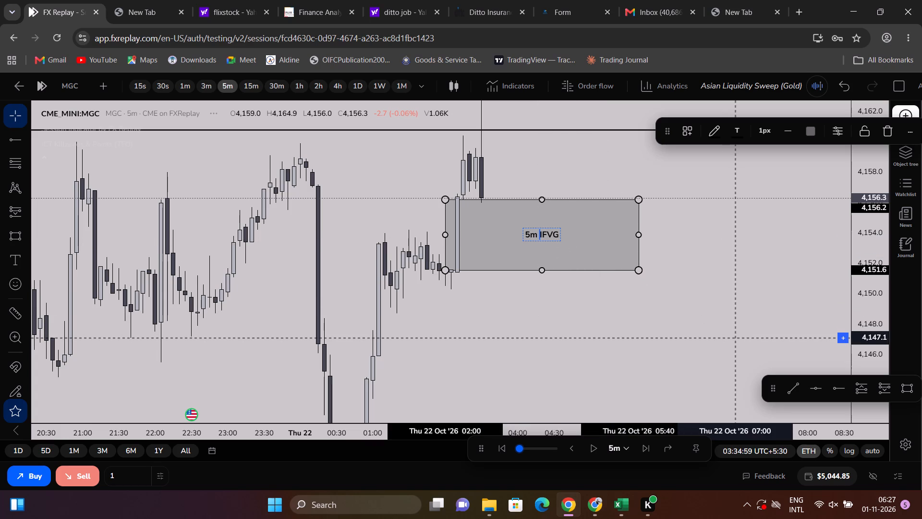
pyautogui.click(740, 239)
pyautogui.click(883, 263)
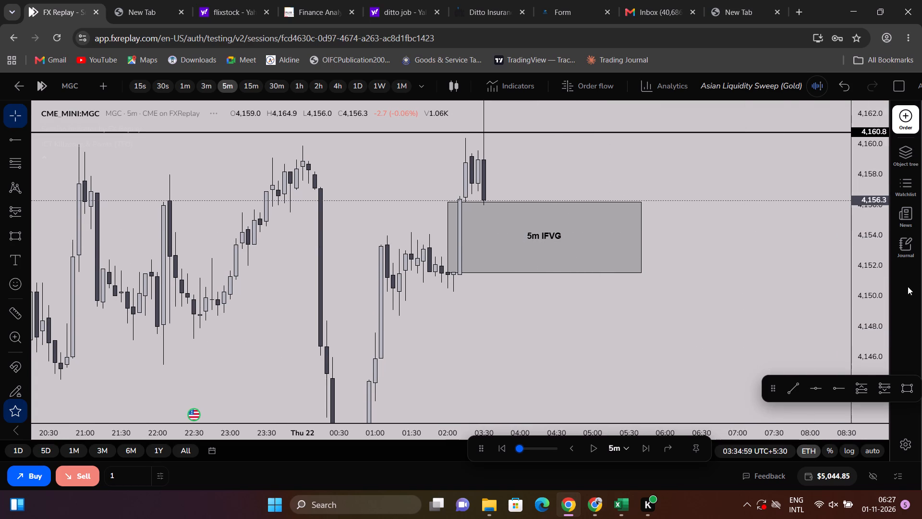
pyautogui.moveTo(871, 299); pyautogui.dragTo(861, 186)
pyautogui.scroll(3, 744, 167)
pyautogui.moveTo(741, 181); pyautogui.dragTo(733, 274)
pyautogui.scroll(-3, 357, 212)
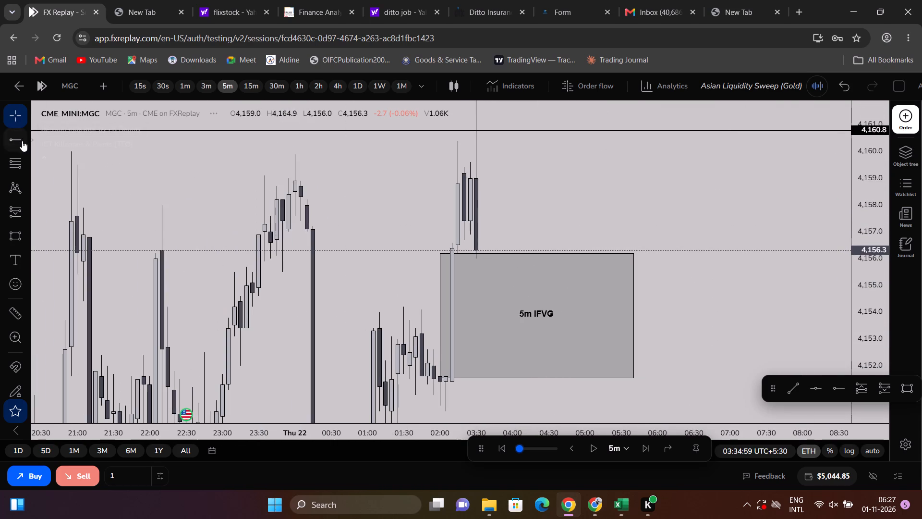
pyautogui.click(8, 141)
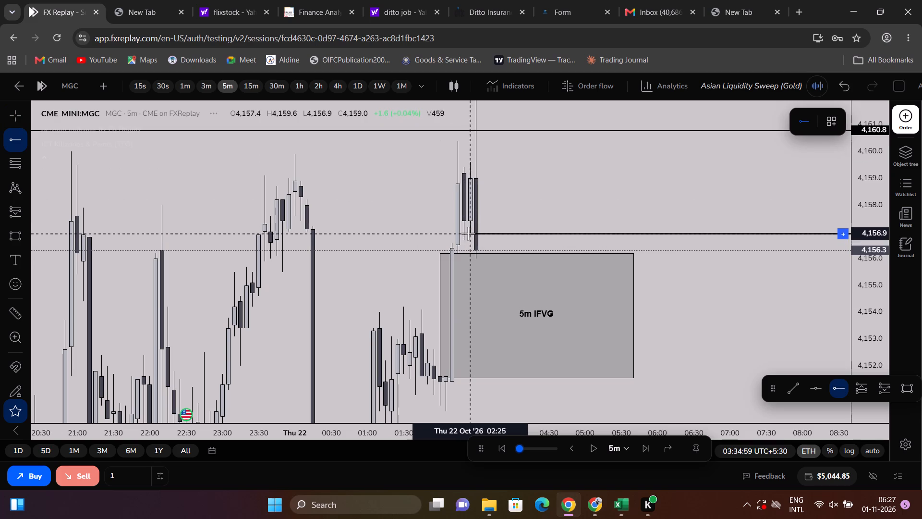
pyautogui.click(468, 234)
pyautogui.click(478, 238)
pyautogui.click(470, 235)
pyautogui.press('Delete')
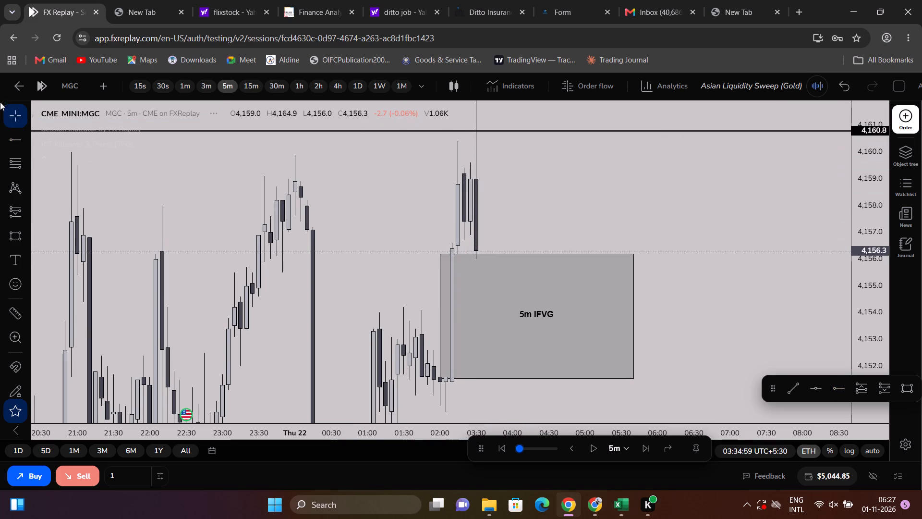
# Draw a short horizontal trend line above the 5m IFVG box, starting at the 02:25 candle at about 4,157.3.
pyautogui.click(23, 131)
pyautogui.click(24, 137)
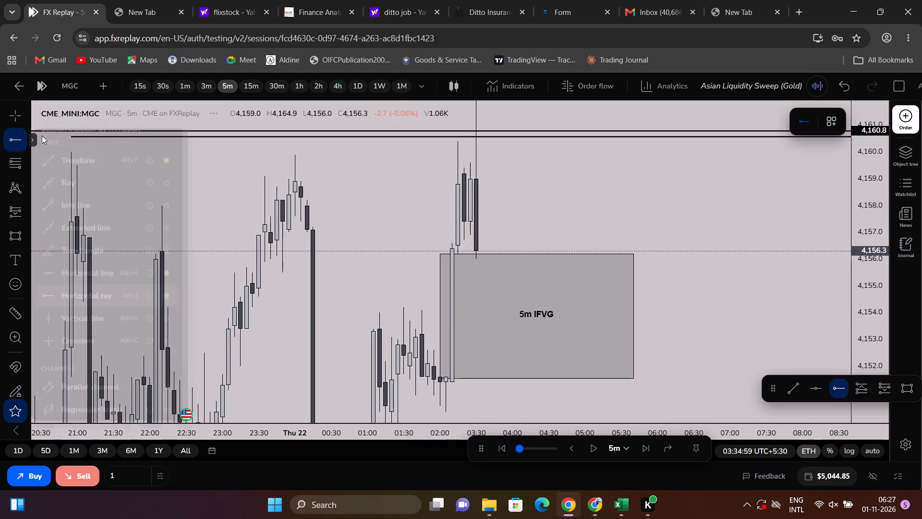
pyautogui.click(59, 154)
pyautogui.click(467, 237)
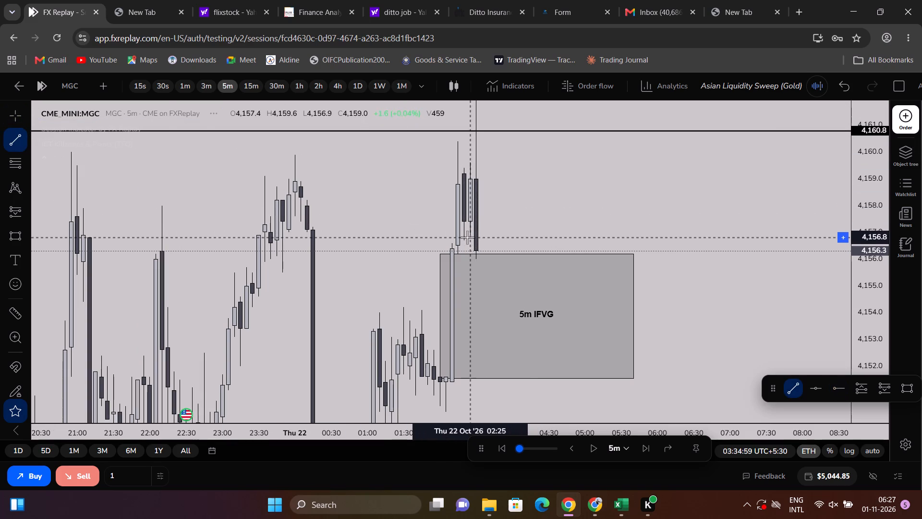
pyautogui.keyDown('shift'); pyautogui.click(519, 235); pyautogui.keyUp('shift')
pyautogui.moveTo(508, 235); pyautogui.dragTo(504, 221)
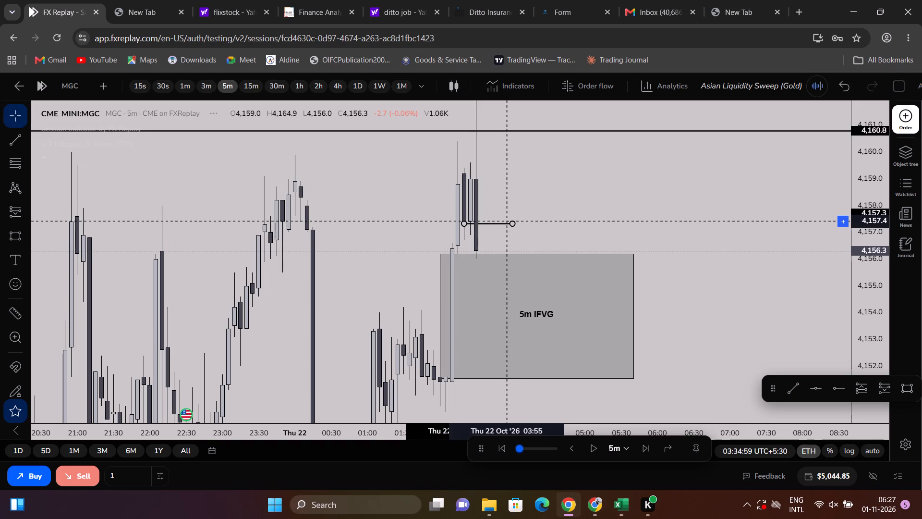
pyautogui.moveTo(504, 221); pyautogui.dragTo(507, 221)
# Label the trend line "CISD".
pyautogui.doubleClick(503, 224)
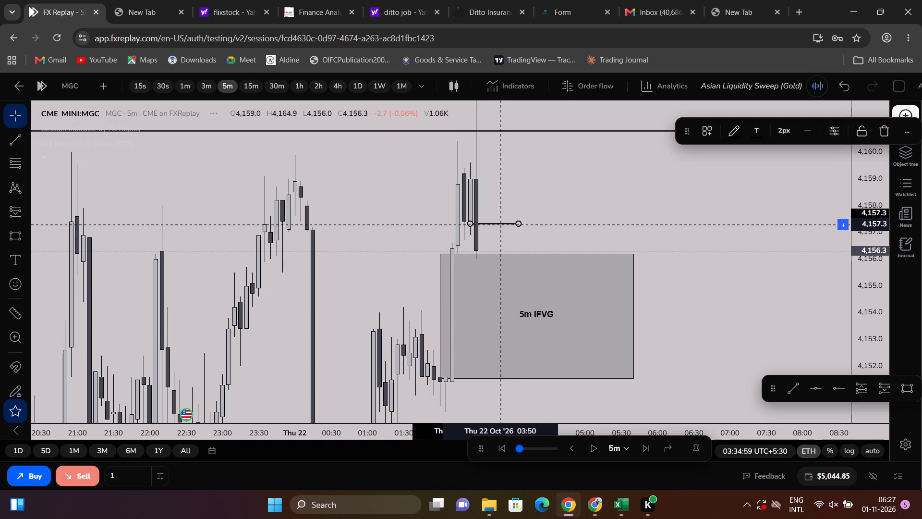
pyautogui.write('CISD')
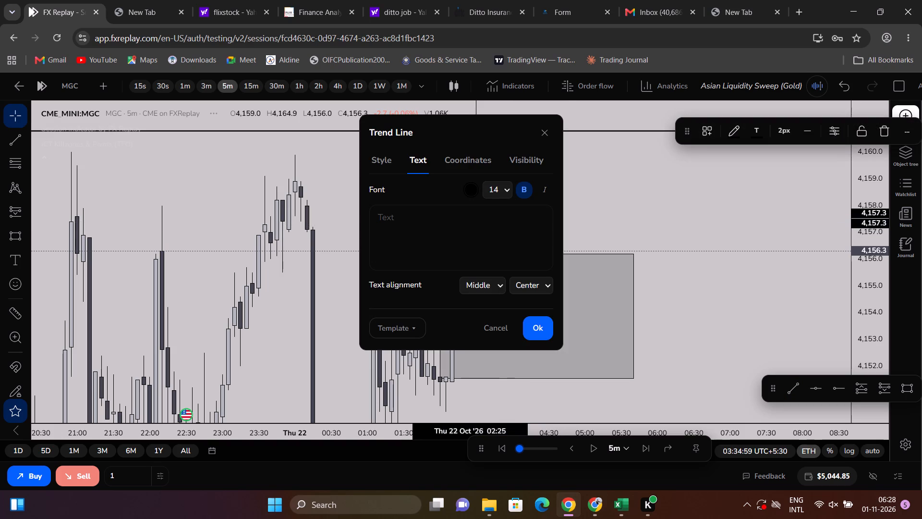
pyautogui.click(503, 221)
pyautogui.write('CISD')
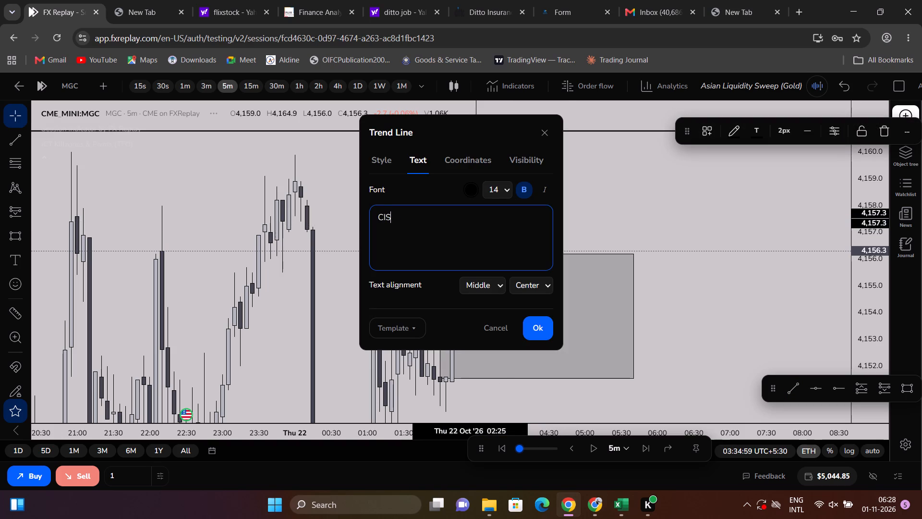
pyautogui.click(574, 215)
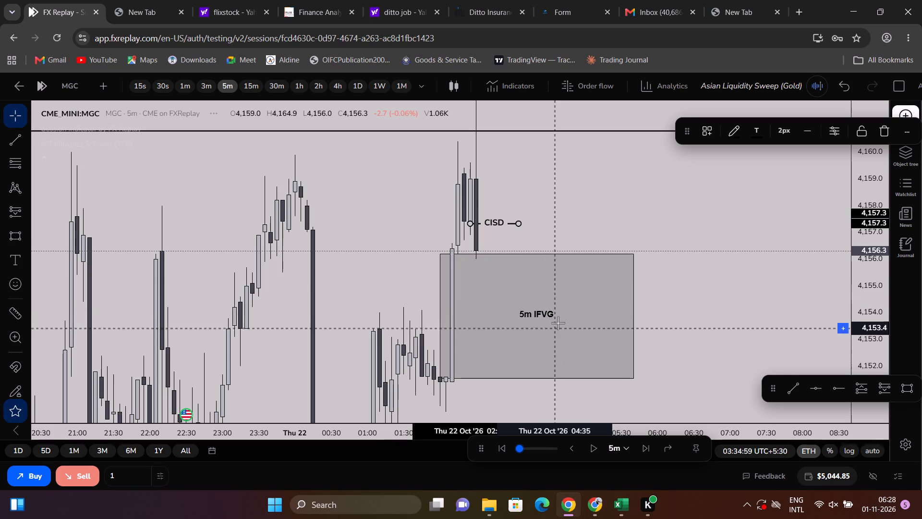
# Extend the CISD line horizontally to about 05:35, keeping it level at about 4,157.3.
pyautogui.moveTo(520, 227); pyautogui.dragTo(626, 235)
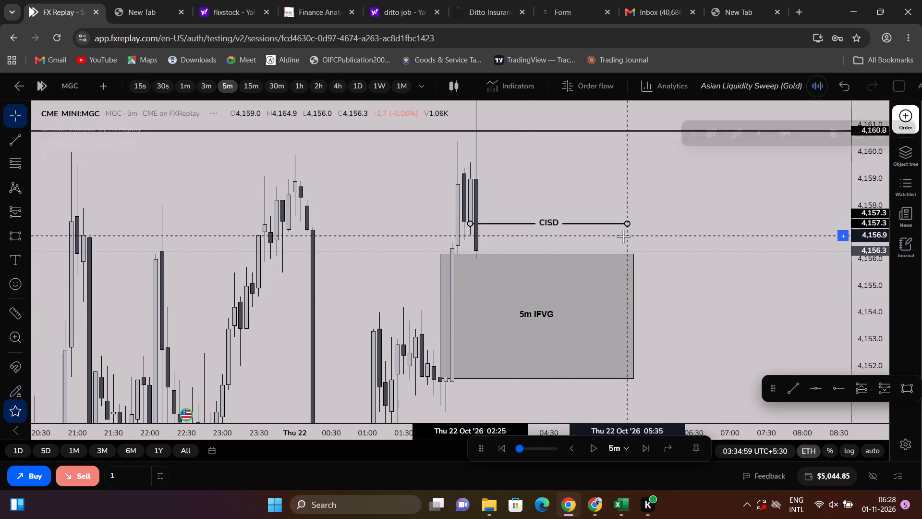
pyautogui.click(623, 236)
pyautogui.click(682, 255)
# Advance the replay by six 5m candles to 04:04:59, with the CISD line and 5m IFVG box in view.
pyautogui.scroll(-4, 770, 230)
pyautogui.moveTo(868, 234); pyautogui.dragTo(842, 325)
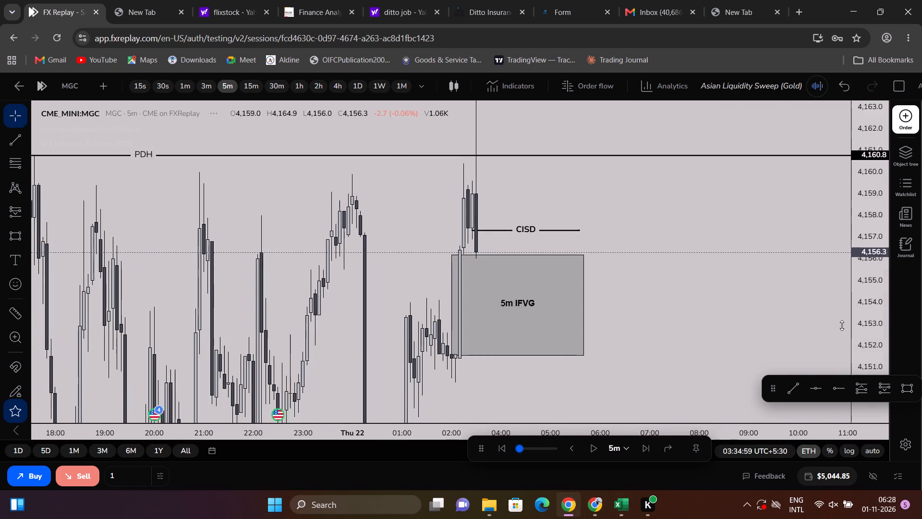
pyautogui.moveTo(842, 325); pyautogui.dragTo(828, 339)
pyautogui.moveTo(787, 314); pyautogui.dragTo(789, 216)
pyautogui.scroll(-2, 642, 289)
pyautogui.scroll(3, 612, 376)
pyautogui.scroll(-3, 561, 338)
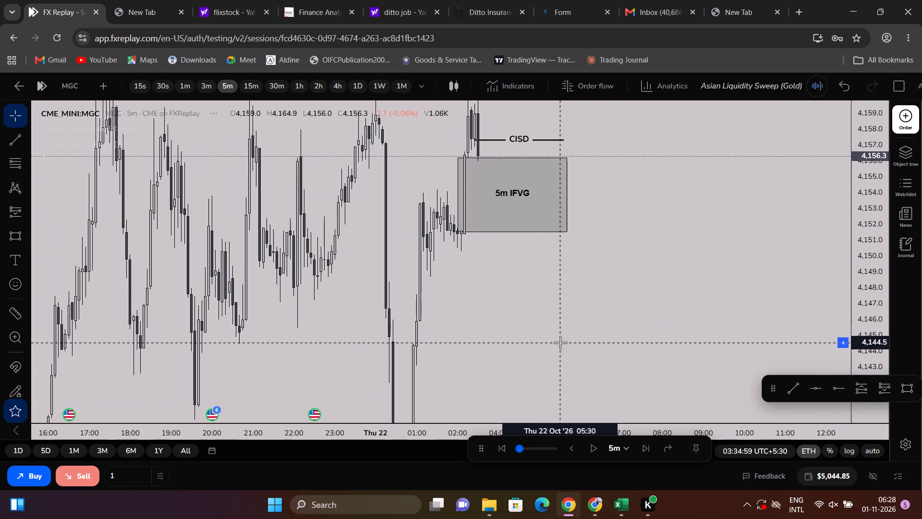
pyautogui.scroll(3, 579, 372)
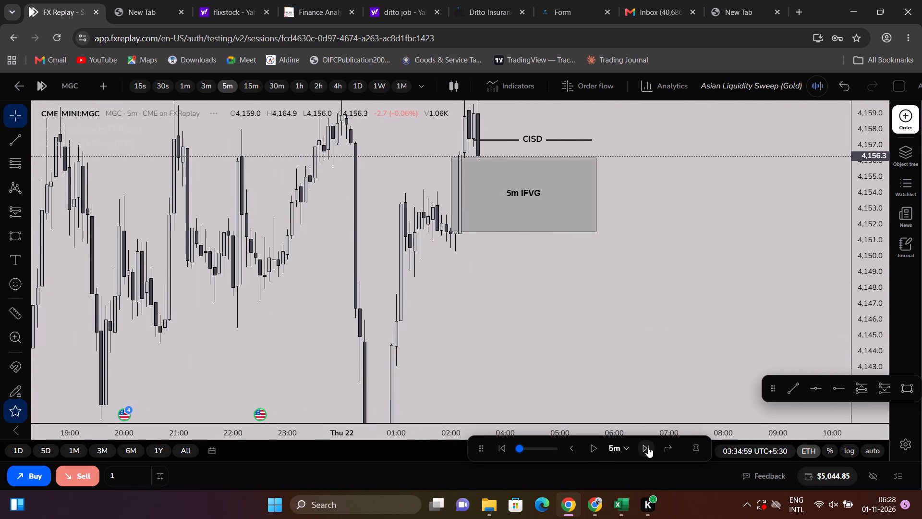
pyautogui.click(648, 447)
pyautogui.click(648, 447)
pyautogui.click(648, 447)
pyautogui.click(648, 447)
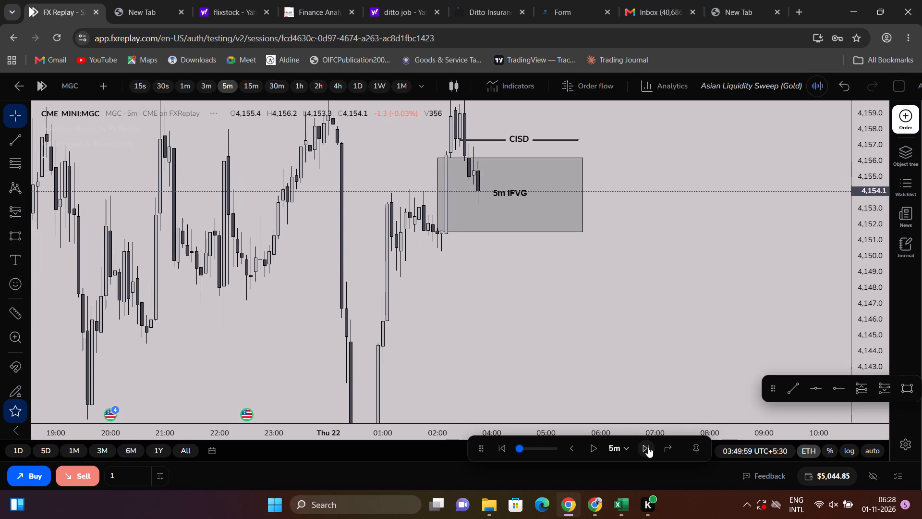
pyautogui.click(648, 447)
pyautogui.click(648, 447)
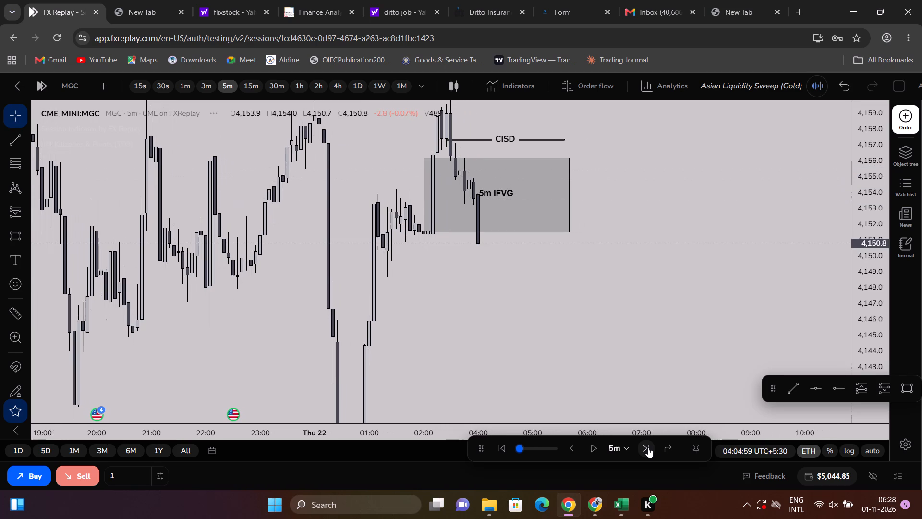
pyautogui.moveTo(758, 325); pyautogui.dragTo(757, 370)
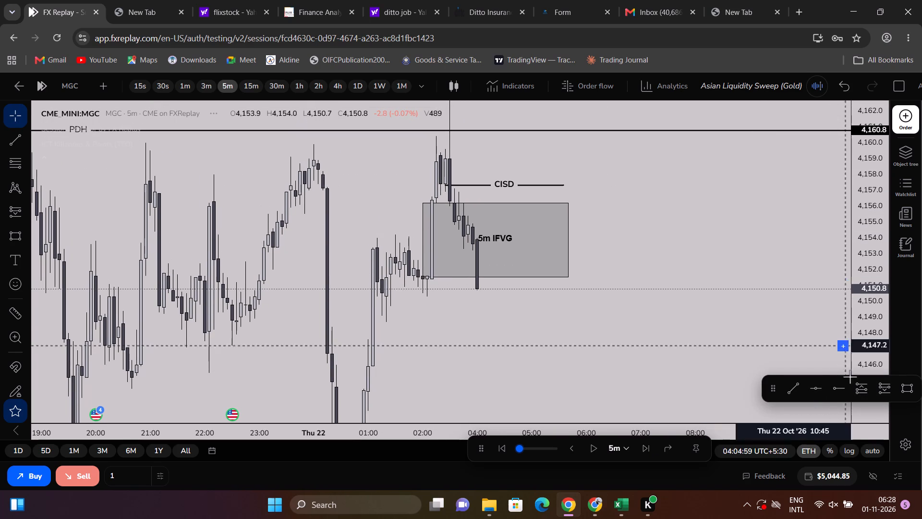
# Place a short position projection at the 04:05 candle with entry at 4,150.8 and stop at about 4,157.5, just above the CISD line.
pyautogui.click(883, 390)
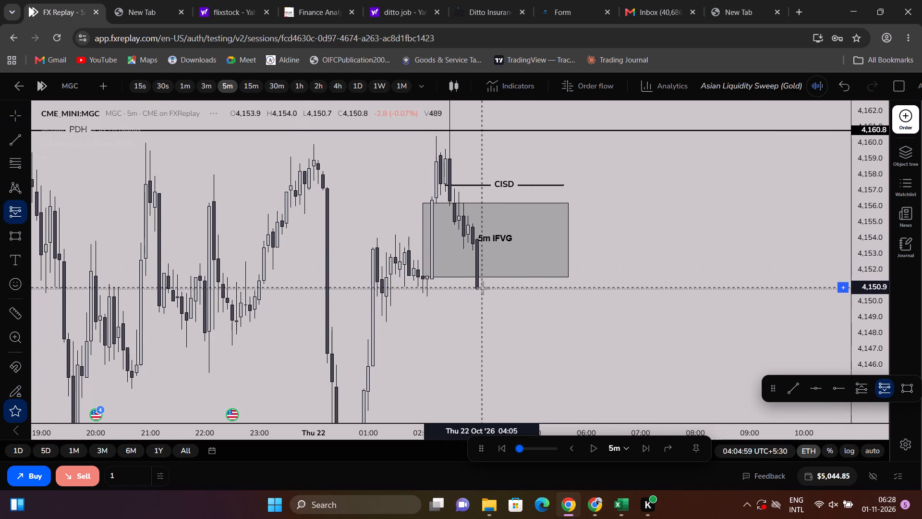
pyautogui.click(483, 288)
pyautogui.moveTo(487, 257); pyautogui.dragTo(494, 188)
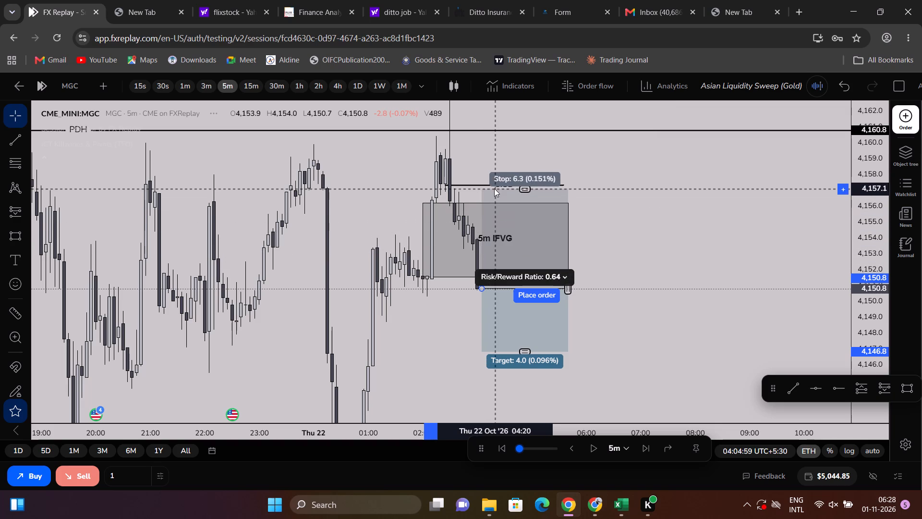
pyautogui.moveTo(494, 188); pyautogui.dragTo(497, 183)
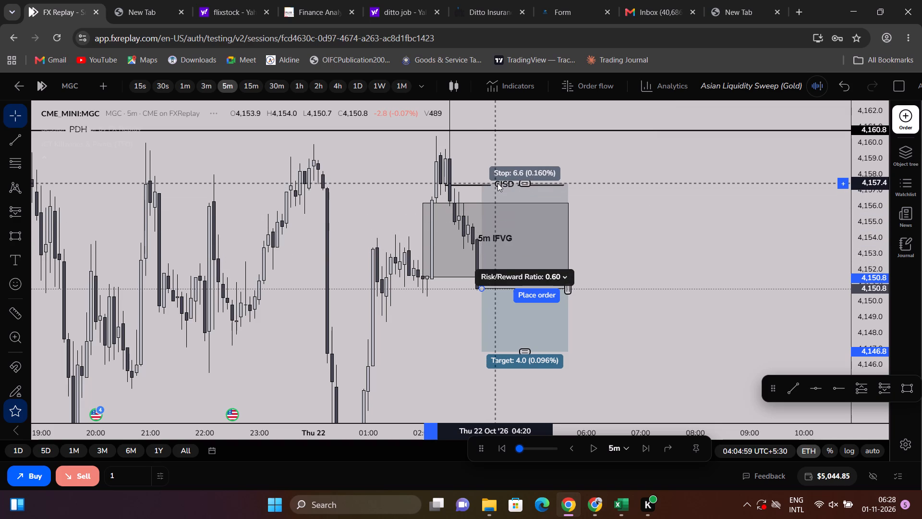
pyautogui.moveTo(497, 183); pyautogui.dragTo(500, 182)
# Extend the short position's target down to about 4,128.9, above the PDL line.
pyautogui.moveTo(651, 270); pyautogui.dragTo(698, 26)
pyautogui.scroll(-4, 739, 160)
pyautogui.moveTo(843, 231); pyautogui.dragTo(856, 386)
pyautogui.click(701, 191)
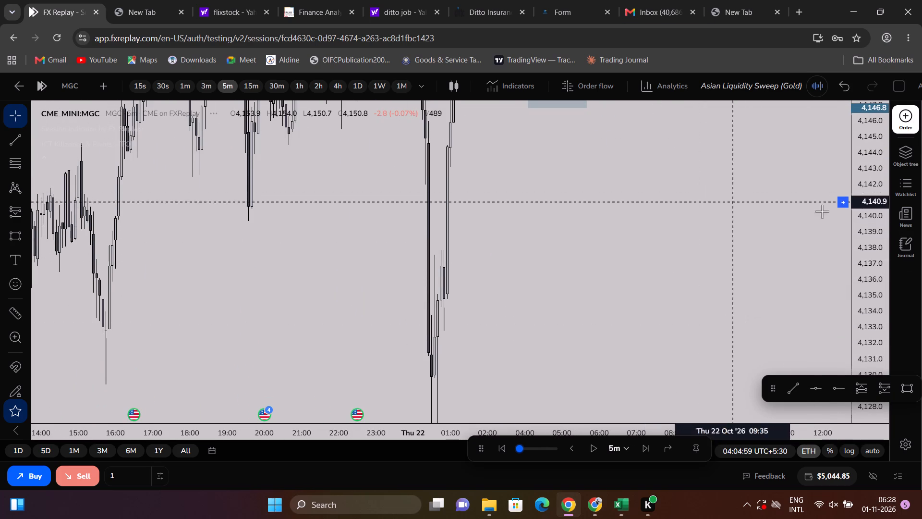
pyautogui.moveTo(859, 217); pyautogui.dragTo(845, 374)
pyautogui.scroll(-2, 672, 296)
pyautogui.moveTo(536, 189); pyautogui.dragTo(536, 245)
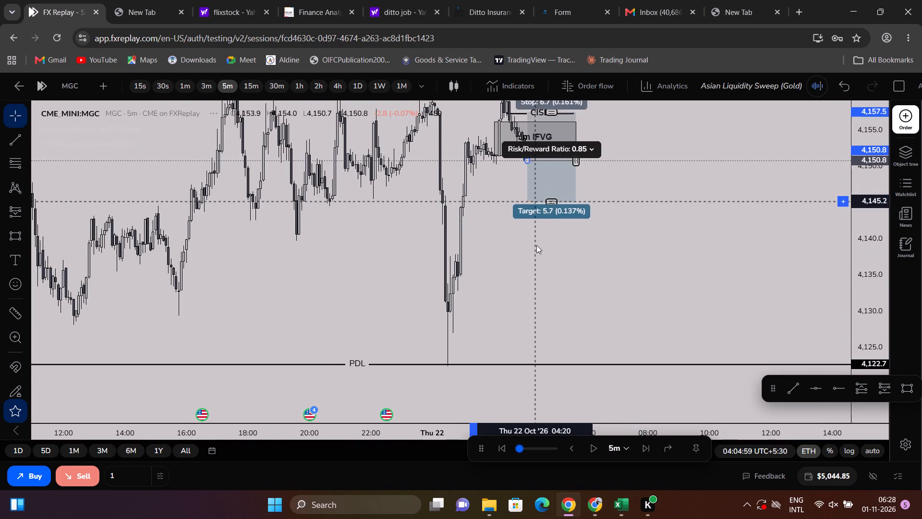
pyautogui.moveTo(536, 245); pyautogui.dragTo(565, 325)
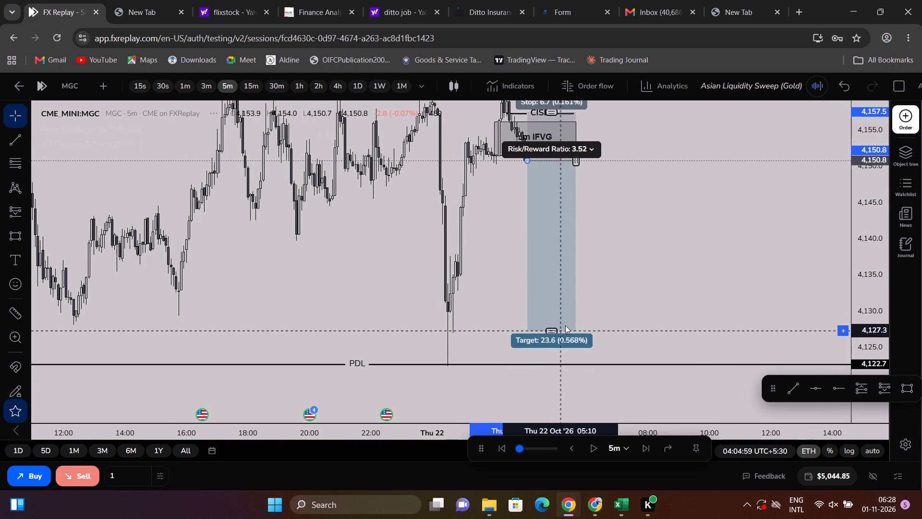
pyautogui.moveTo(565, 325); pyautogui.dragTo(587, 314)
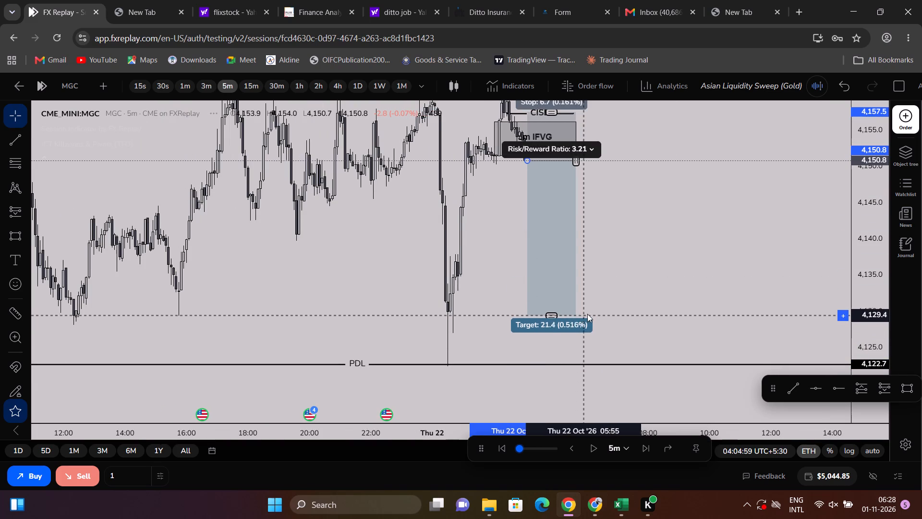
pyautogui.moveTo(587, 314); pyautogui.dragTo(589, 317)
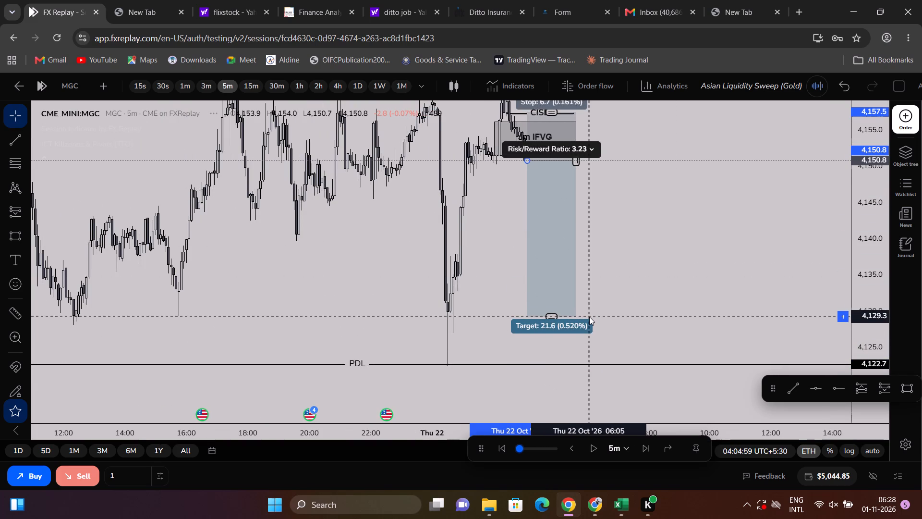
pyautogui.moveTo(589, 317); pyautogui.dragTo(589, 328)
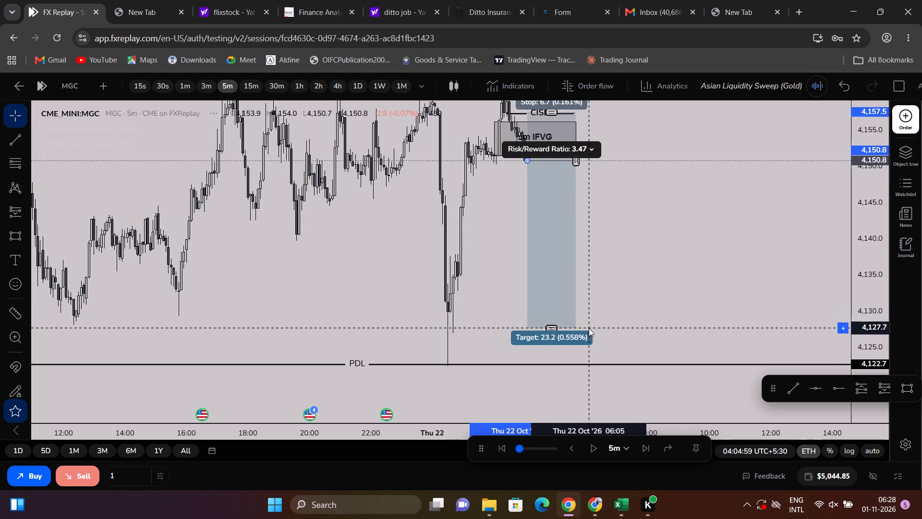
pyautogui.moveTo(589, 328); pyautogui.dragTo(594, 319)
pyautogui.click(629, 307)
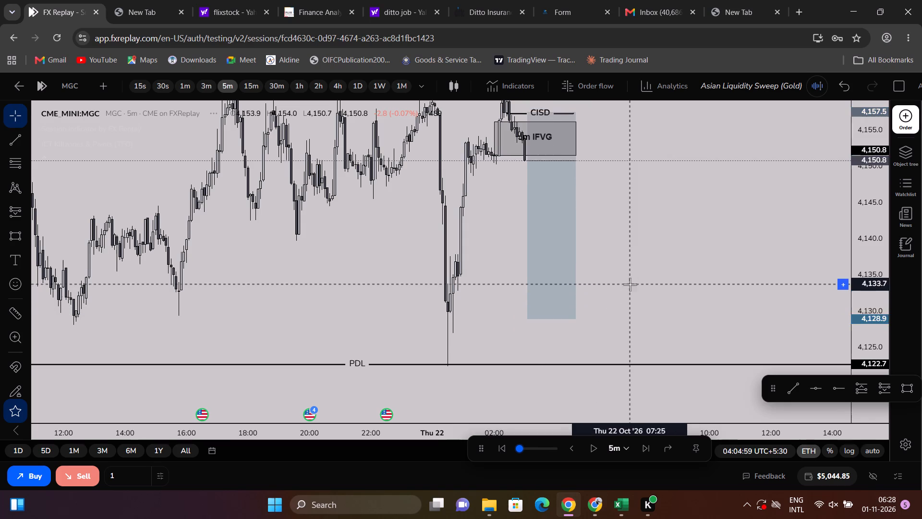
# Start a market sell order on MGC at 0.3% risk with the stop loss at 4157.5.
pyautogui.moveTo(630, 284); pyautogui.dragTo(624, 381)
pyautogui.moveTo(861, 353); pyautogui.dragTo(889, 215)
pyautogui.scroll(2, 781, 235)
pyautogui.scroll(-4, 778, 243)
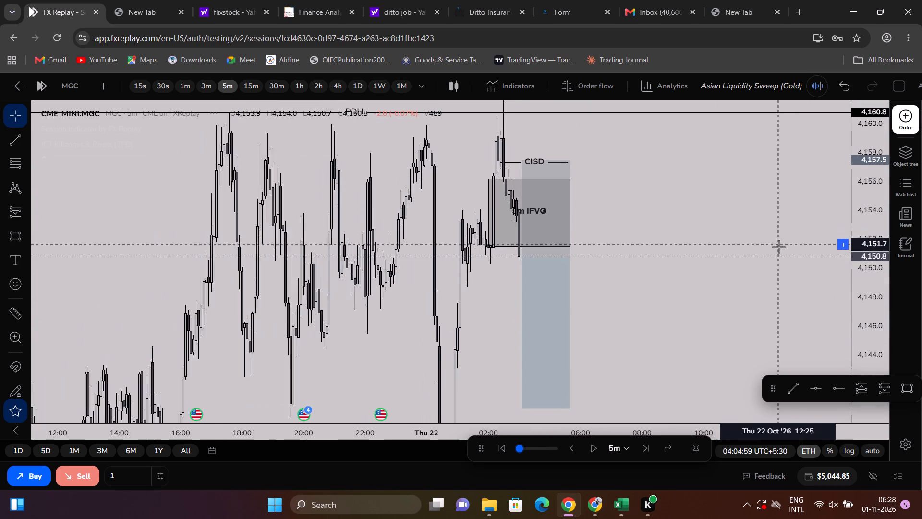
pyautogui.click(909, 125)
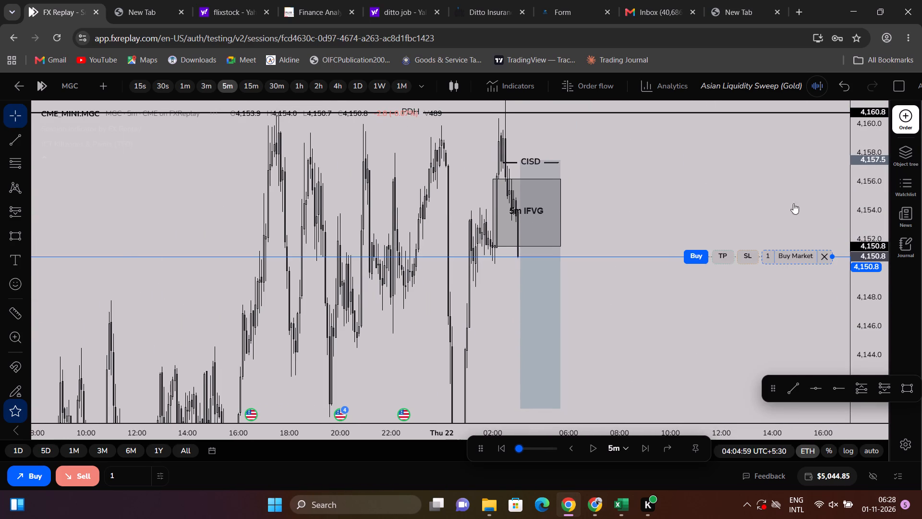
pyautogui.click(743, 147)
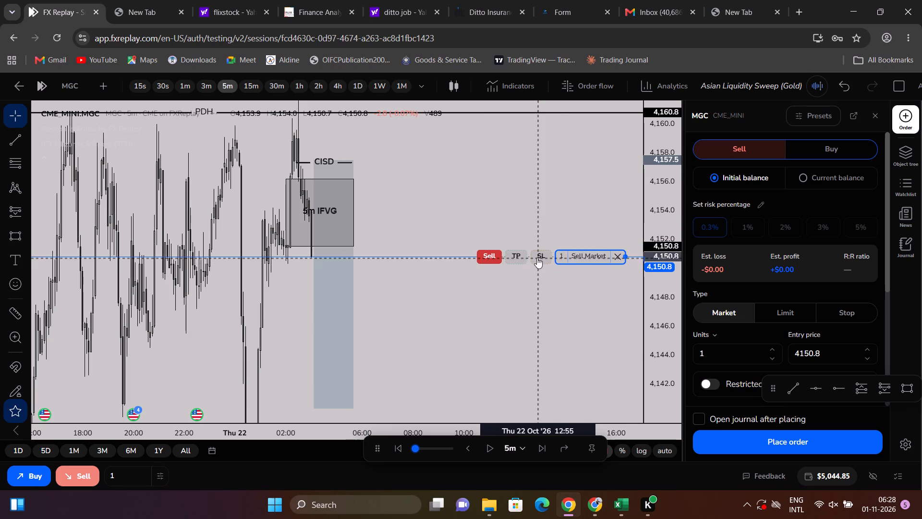
pyautogui.moveTo(537, 255); pyautogui.dragTo(549, 159)
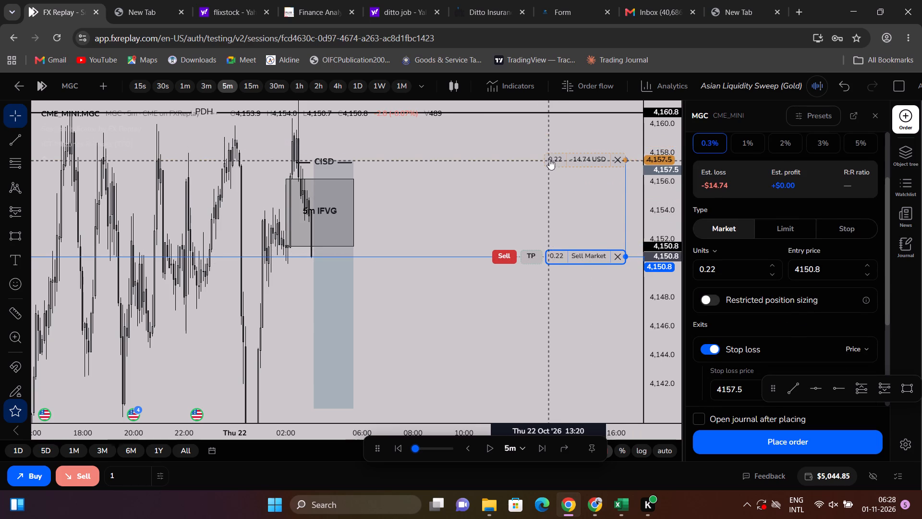
pyautogui.moveTo(549, 159); pyautogui.dragTo(550, 161)
# Add a take profit to the sell order at 4130.0.
pyautogui.moveTo(428, 316); pyautogui.dragTo(467, 153)
pyautogui.moveTo(672, 198); pyautogui.dragTo(625, 414)
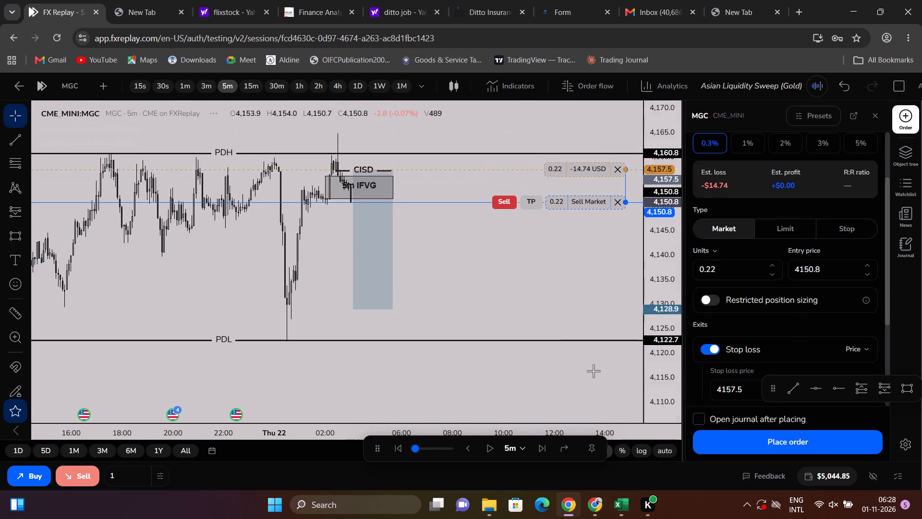
pyautogui.moveTo(530, 203); pyautogui.dragTo(516, 313)
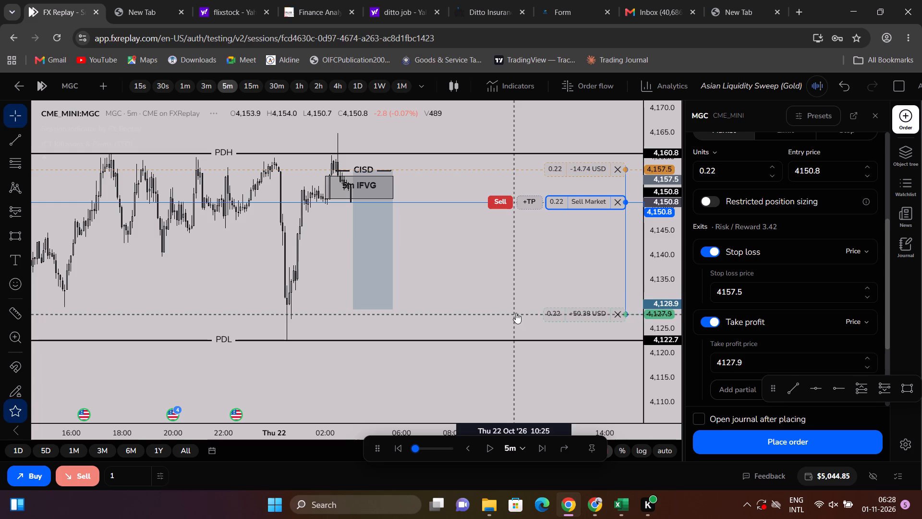
pyautogui.moveTo(516, 313); pyautogui.dragTo(523, 308)
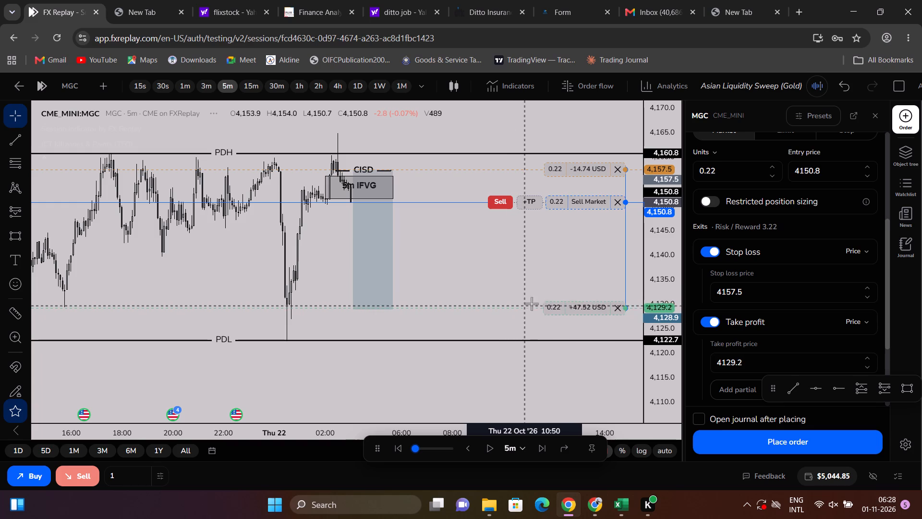
pyautogui.click(579, 307)
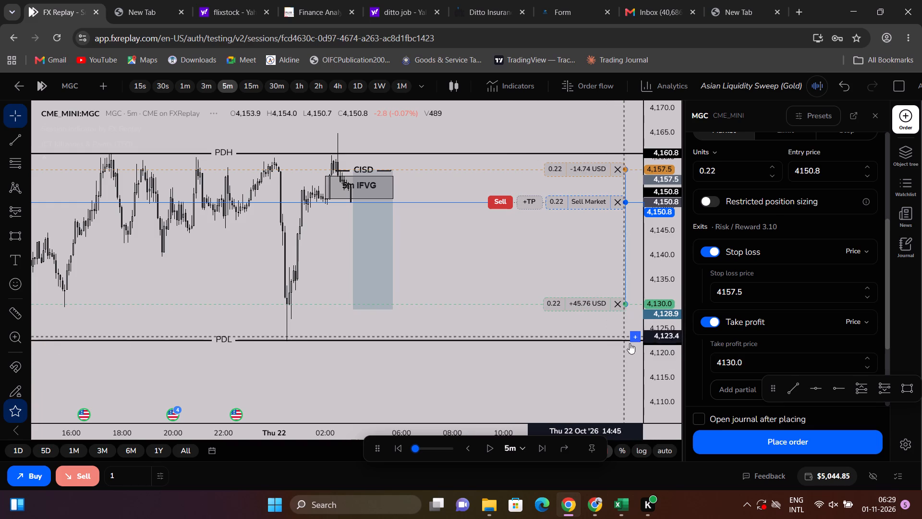
# Place the 0.22-unit MGC market sell order.
pyautogui.moveTo(658, 365); pyautogui.dragTo(672, 260)
pyautogui.scroll(3, 479, 251)
pyautogui.scroll(-3, 519, 251)
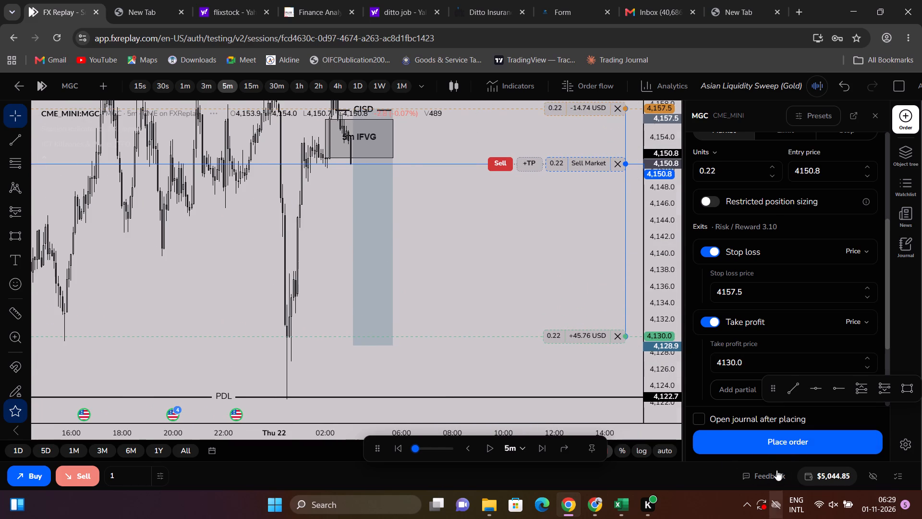
pyautogui.click(750, 435)
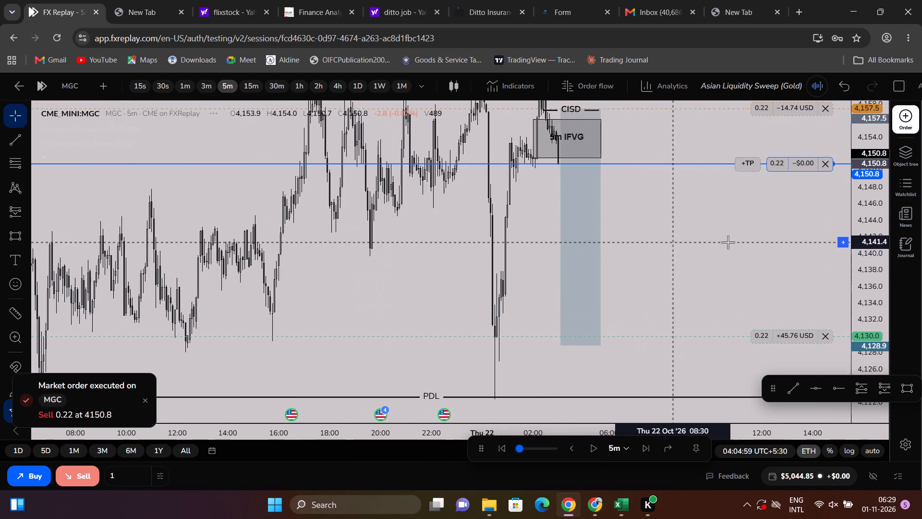
# Switch to the Excel backtest log and enter PDH as the sweep for October 22.
pyautogui.moveTo(728, 248); pyautogui.dragTo(706, 328)
pyautogui.scroll(2, 702, 322)
pyautogui.moveTo(694, 323); pyautogui.dragTo(677, 315)
pyautogui.hotkey('alt', 'Tab')
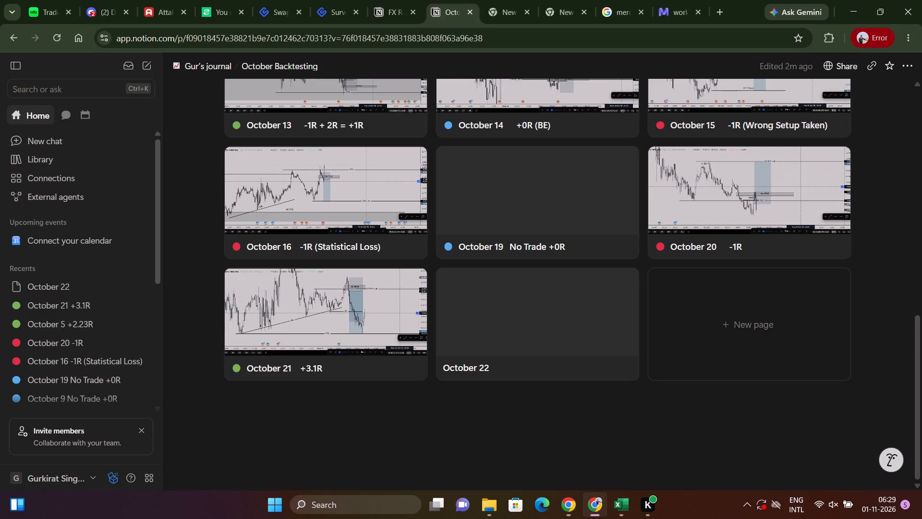
pyautogui.hotkey('alt', 'Tab')
pyautogui.hotkey('alt', 'Tab')
pyautogui.press('Left')
pyautogui.press('Right')
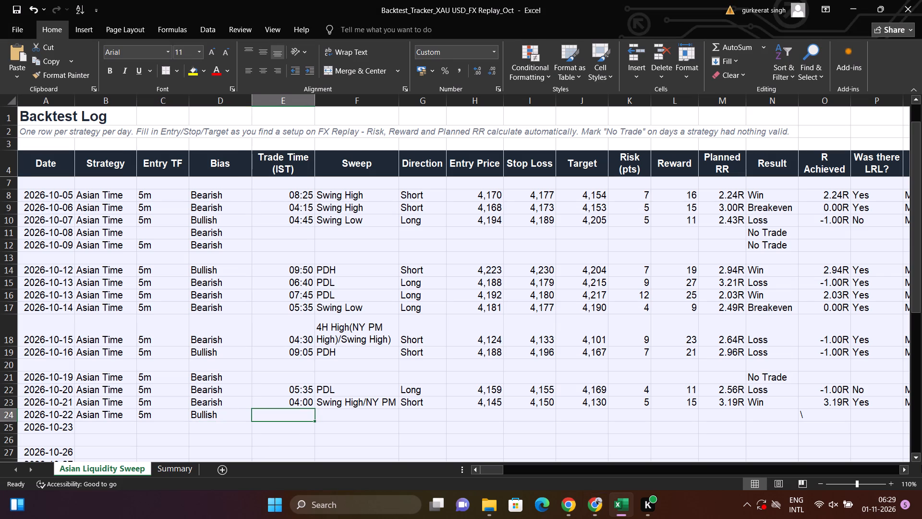
pyautogui.press('Right')
pyautogui.write('PDH')
pyautogui.press('Return')
# Check the entry candle's time on the replay chart and fill October 22's trade time as 04:00 from the row above.
pyautogui.press('Up')
pyautogui.press('Left')
pyautogui.hotkey('alt', 'Tab')
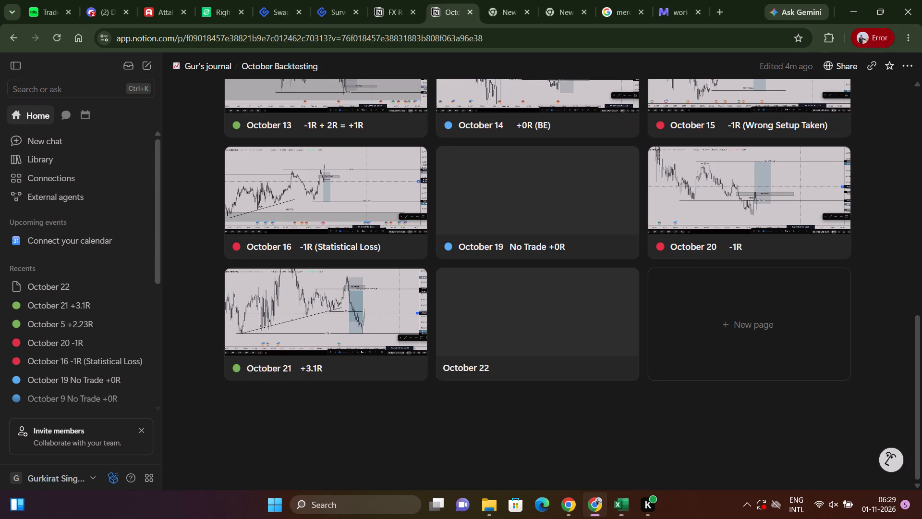
pyautogui.hotkey('alt', 'Tab')
pyautogui.hotkey('alt', 'Tab')
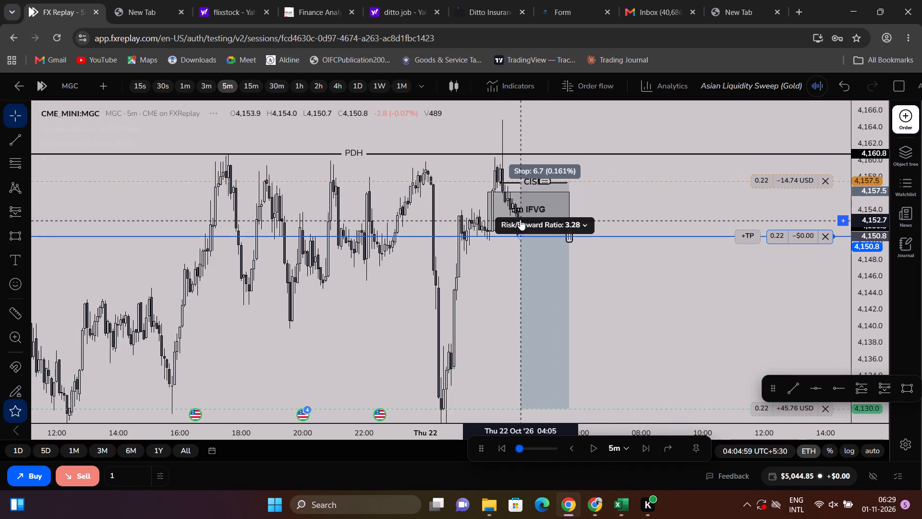
pyautogui.moveTo(868, 333); pyautogui.dragTo(844, 97)
pyautogui.scroll(4, 710, 110)
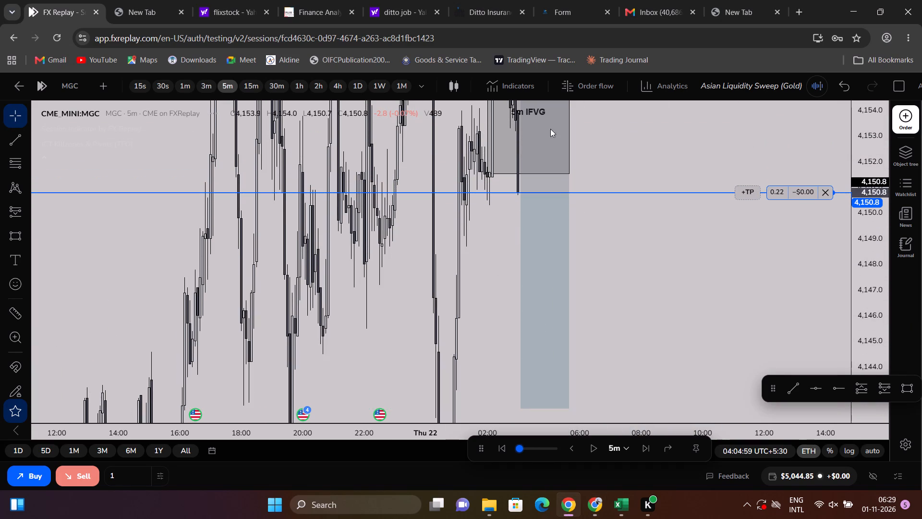
pyautogui.scroll(4, 514, 155)
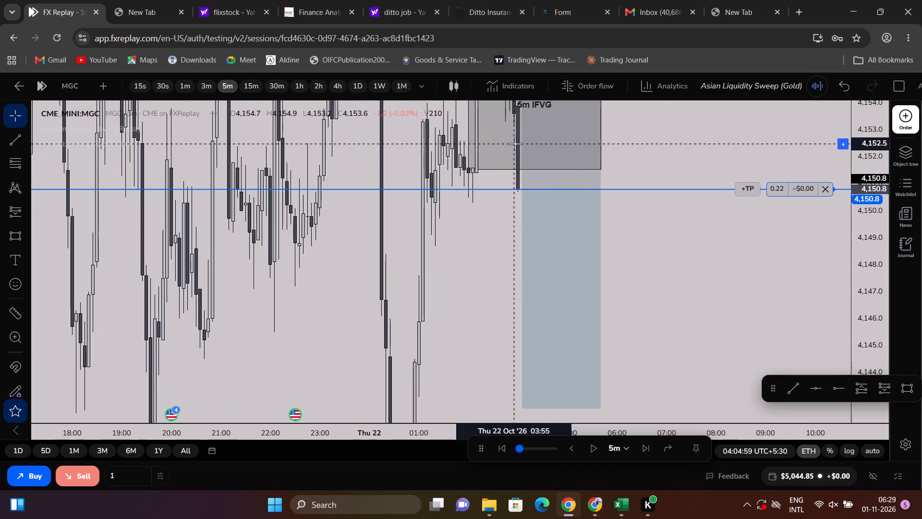
pyautogui.hotkey('alt', 'Tab')
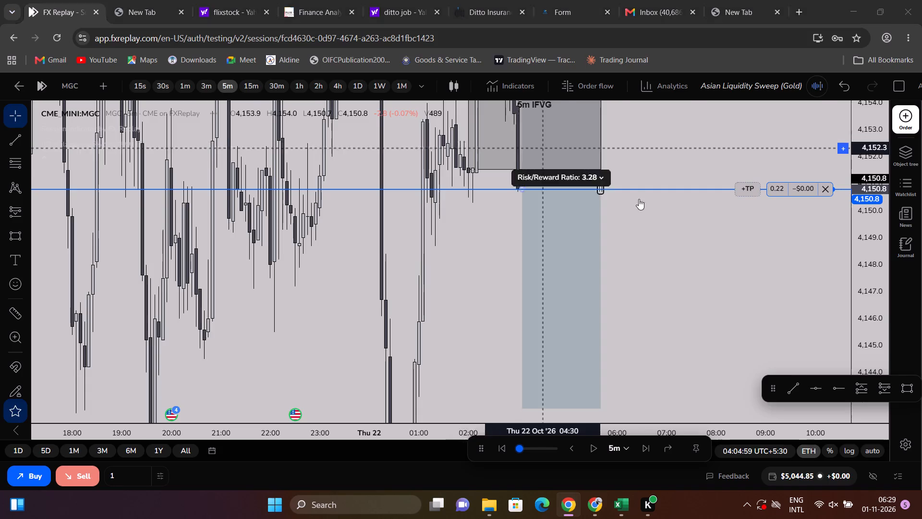
pyautogui.hotkey('alt', 'Tab')
pyautogui.hotkey('alt', 'Tab')
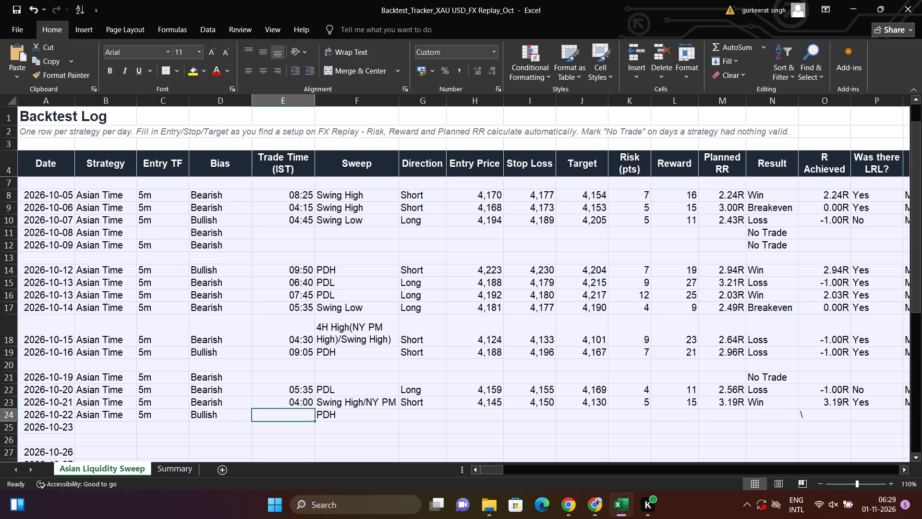
pyautogui.press('Up')
pyautogui.hotkey('shift', 'Down')
pyautogui.hotkey('ctrl', 'd')
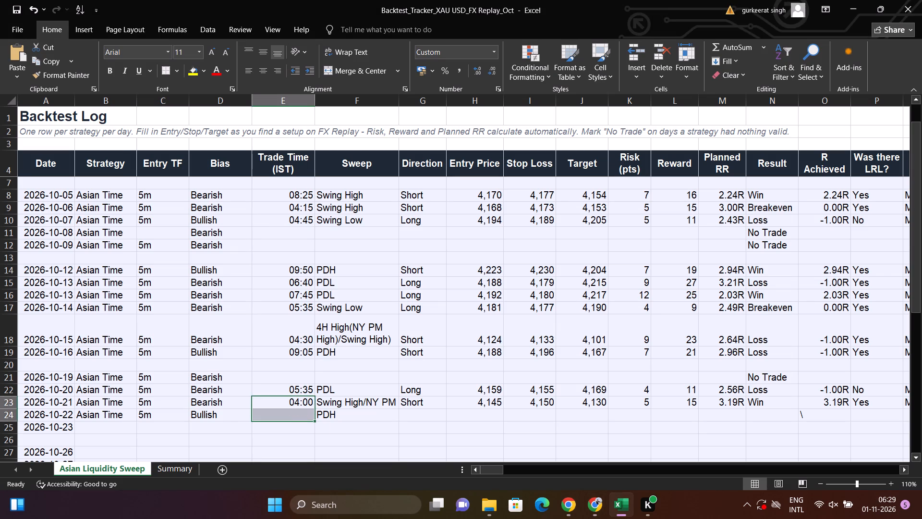
# Set the direction for October 22 to Short in the backtest log.
pyautogui.press('Down')
pyautogui.press('Right')
pyautogui.press('Right')
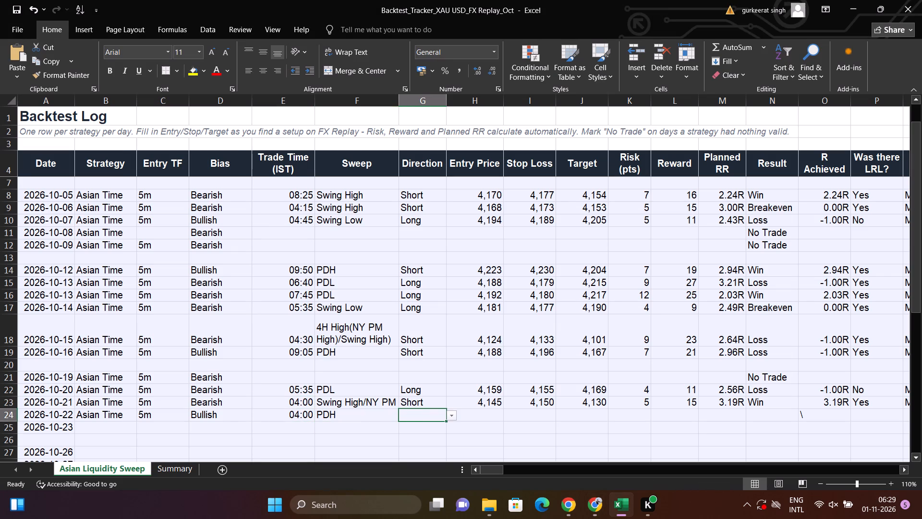
pyautogui.hotkey('alt', 'Down')
pyautogui.press('Return')
pyautogui.hotkey('alt', 'Down')
pyautogui.press('Down')
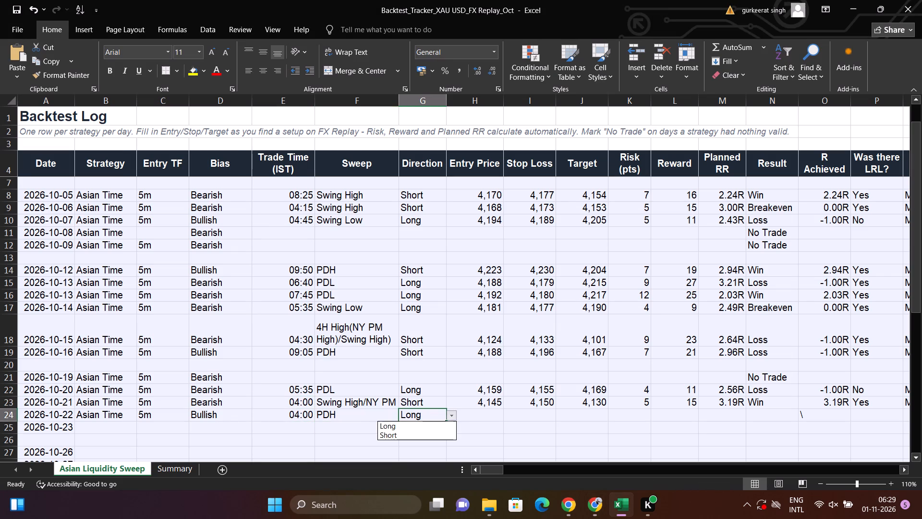
pyautogui.press('Return')
# Check the entry level on the replay chart and enter 4150.8 as October 22's entry price in the log.
pyautogui.press('Right')
pyautogui.hotkey('alt', 'Tab')
pyautogui.hotkey('alt', 'Tab')
pyautogui.hotkey('alt', 'Tab')
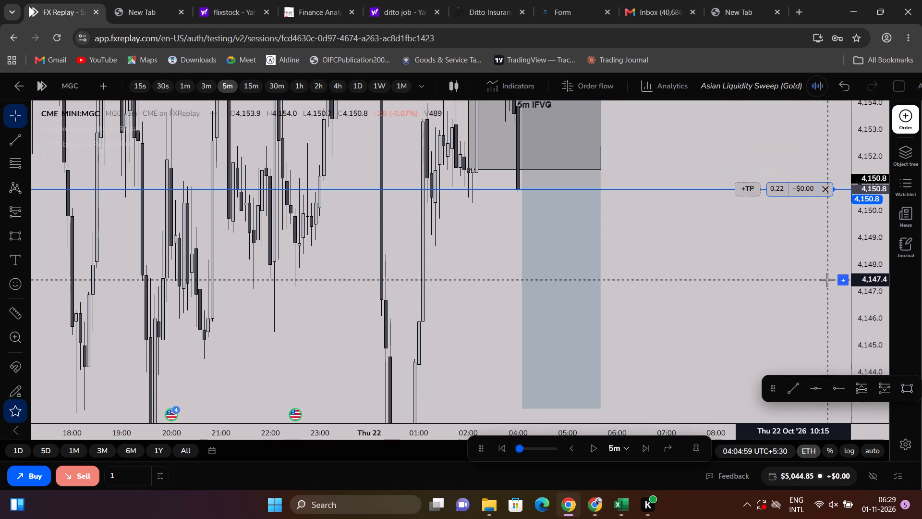
pyautogui.hotkey('alt', 'Tab')
pyautogui.write('4150.8')
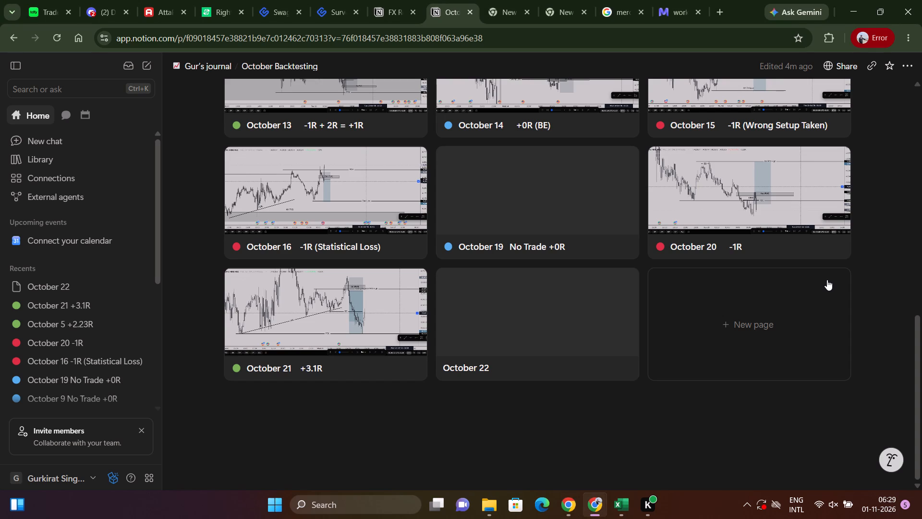
pyautogui.press('Return')
pyautogui.hotkey('alt', 'Tab')
pyautogui.hotkey('alt', 'Tab')
pyautogui.hotkey('alt', 'Tab')
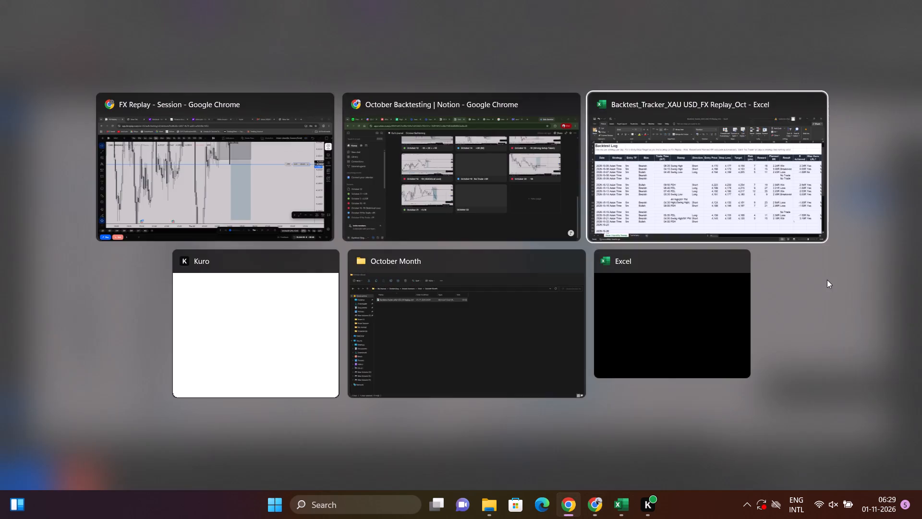
pyautogui.write('4150.8')
pyautogui.press('Return')
# Check the stop level on the replay chart and enter 4157.5 as October 22's stop loss in the Excel log.
pyautogui.press('Up')
pyautogui.press('Right')
pyautogui.hotkey('alt', 'Tab')
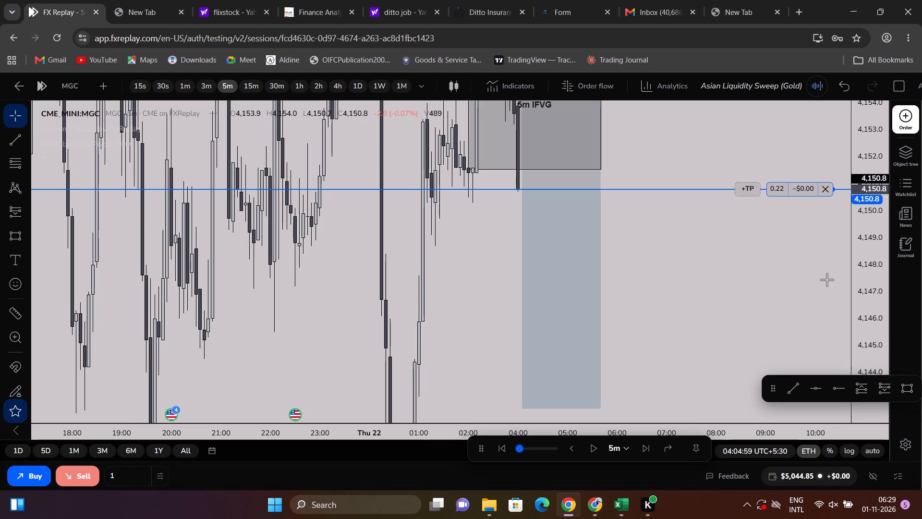
pyautogui.moveTo(719, 294); pyautogui.dragTo(698, 437)
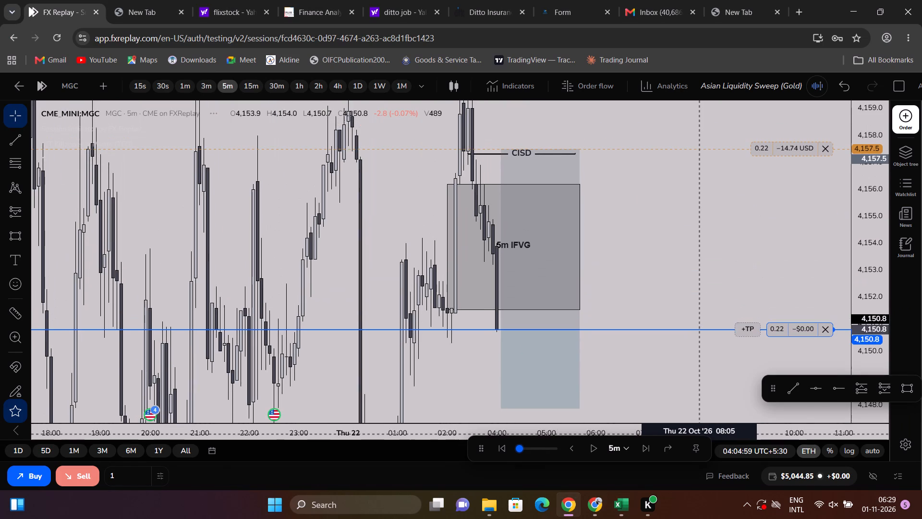
pyautogui.moveTo(698, 437); pyautogui.dragTo(705, 385)
pyautogui.hotkey('alt', 'Tab')
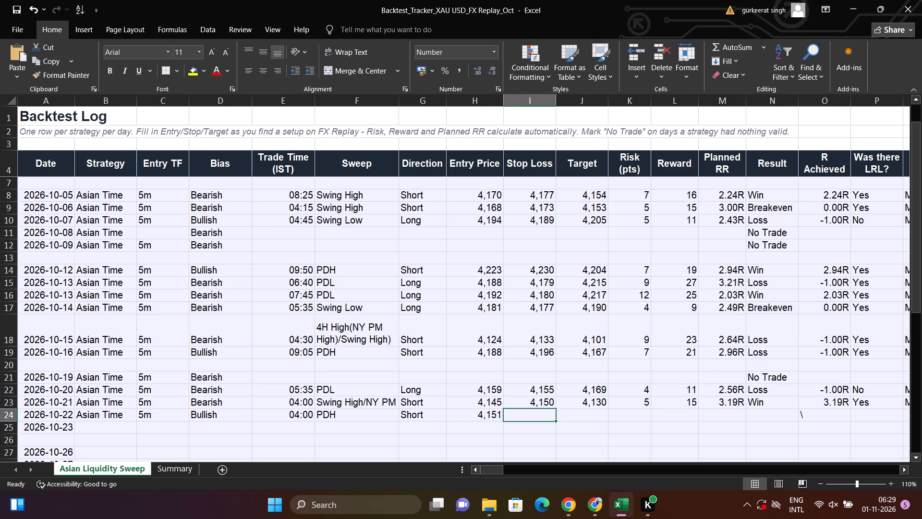
pyautogui.write('4157.5')
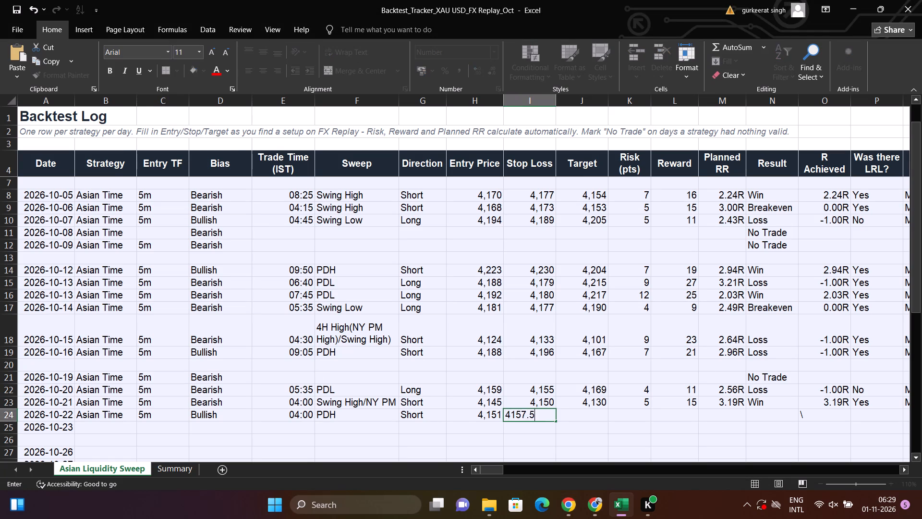
pyautogui.press('Return')
# On the replay chart, extend the short position drawing's target down to the PDL line, at about 4122.6.
pyautogui.press('Up')
pyautogui.press('Right')
pyautogui.hotkey('alt', 'Tab')
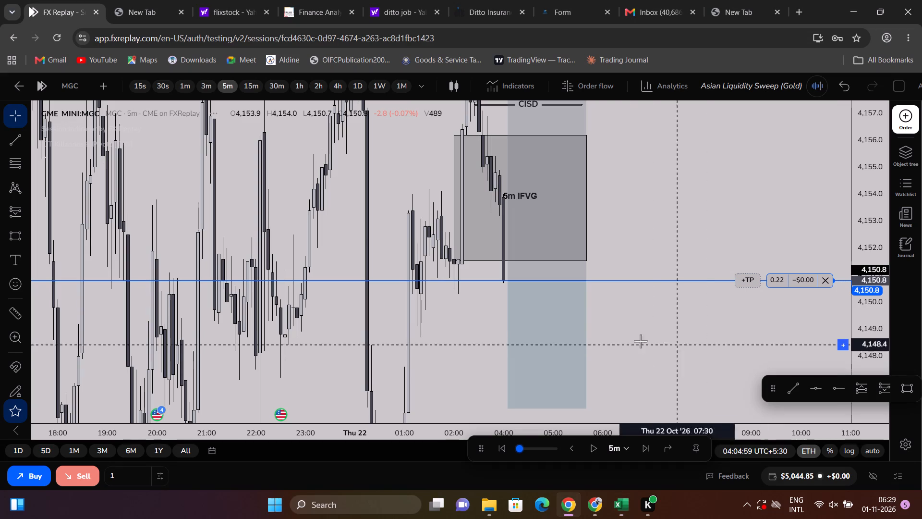
pyautogui.moveTo(644, 351); pyautogui.dragTo(695, 46)
pyautogui.moveTo(863, 263); pyautogui.dragTo(851, 462)
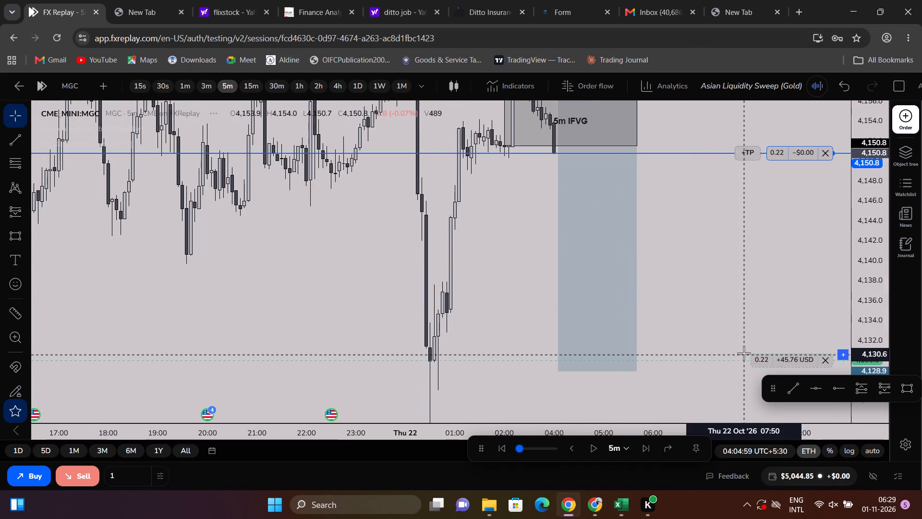
pyautogui.moveTo(744, 353); pyautogui.dragTo(740, 289)
pyautogui.hotkey('alt', 'Tab')
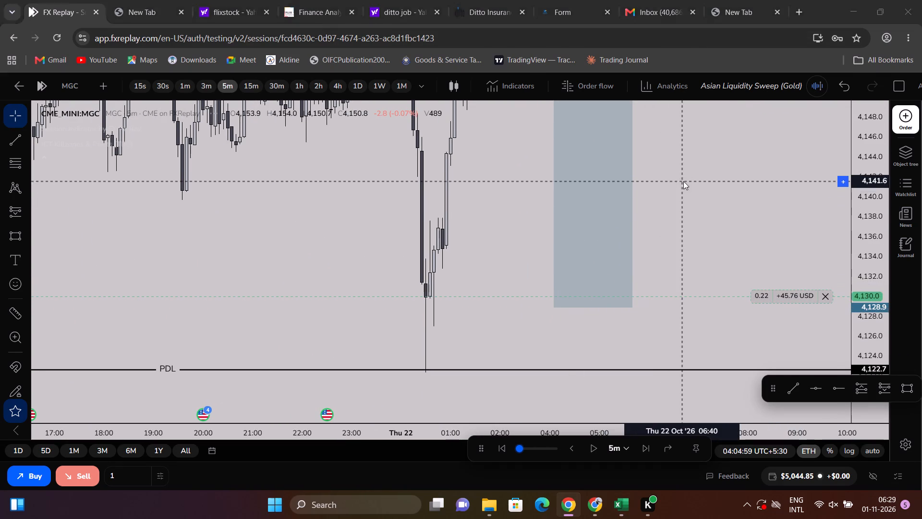
pyautogui.hotkey('alt', 'Tab')
pyautogui.scroll(-4, 427, 257)
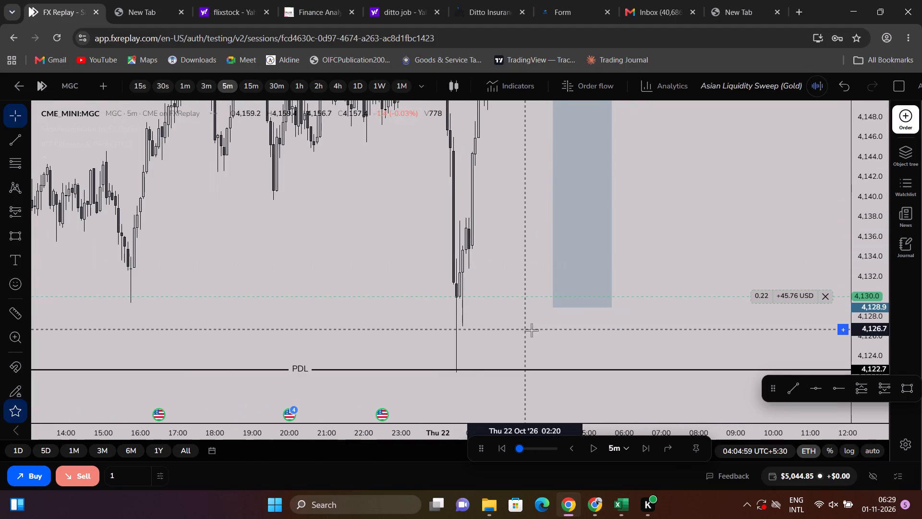
pyautogui.moveTo(549, 306); pyautogui.dragTo(546, 369)
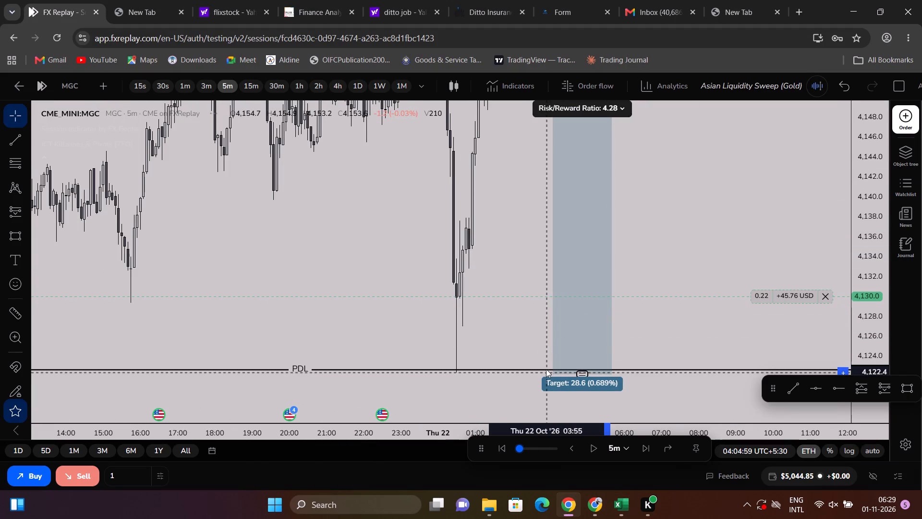
pyautogui.moveTo(546, 369); pyautogui.dragTo(546, 369)
# Review the extended target on the replay chart and enter 4122 as October 22's target in the Excel log.
pyautogui.scroll(-7, 523, 336)
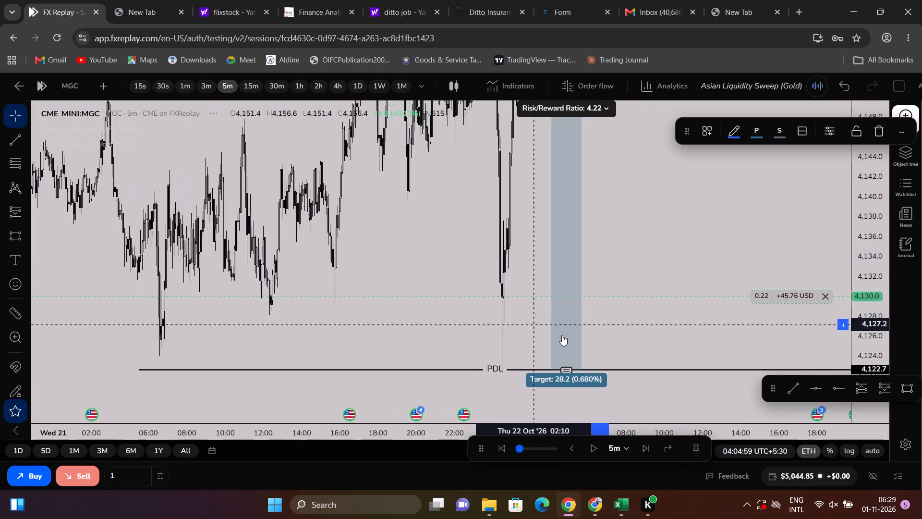
pyautogui.scroll(6, 570, 337)
pyautogui.moveTo(655, 323); pyautogui.dragTo(628, 317)
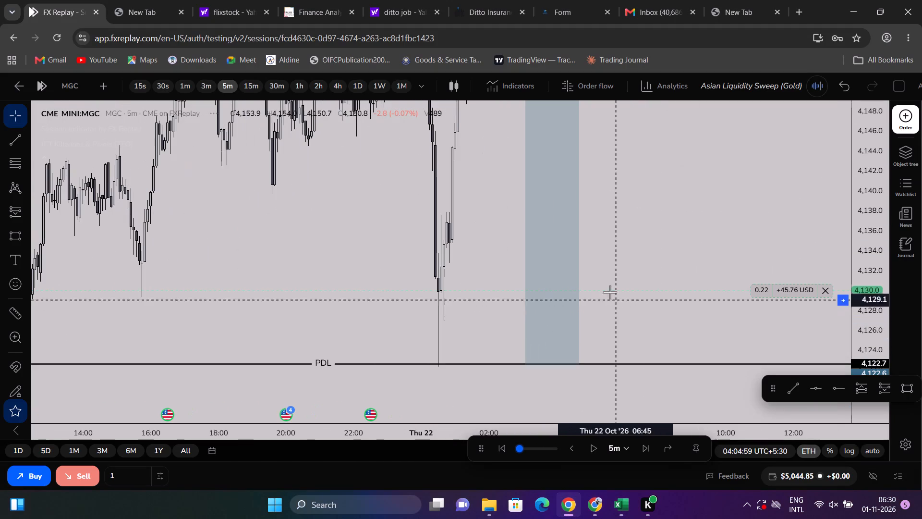
pyautogui.scroll(3, 608, 291)
pyautogui.moveTo(607, 286); pyautogui.dragTo(616, 360)
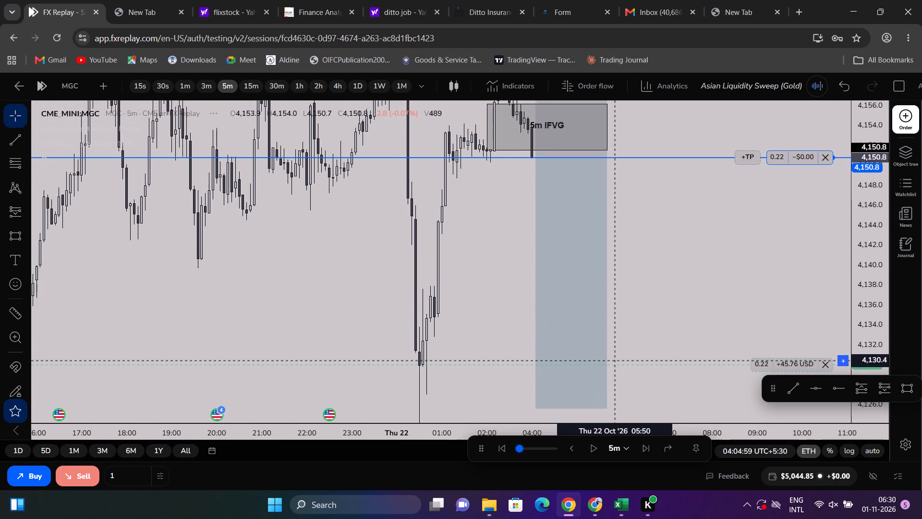
pyautogui.moveTo(616, 360); pyautogui.dragTo(618, 354)
pyautogui.hotkey('alt', 'Tab')
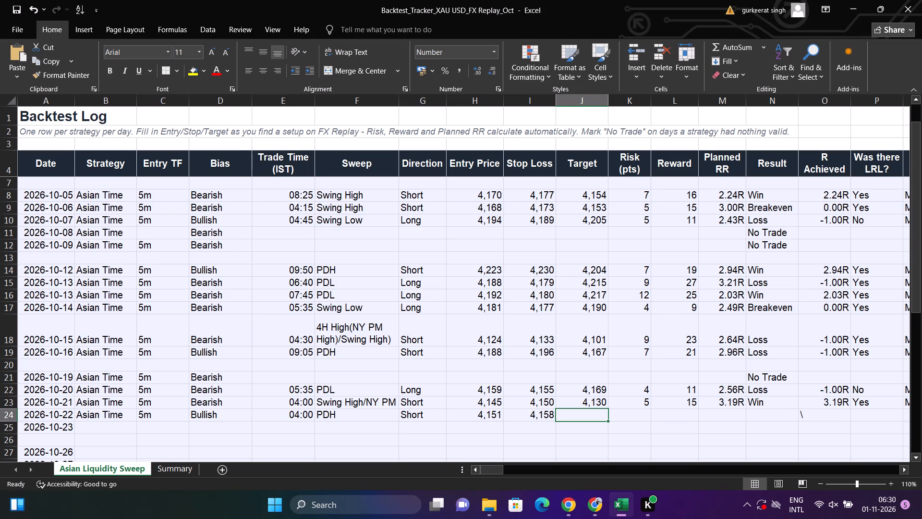
pyautogui.write('4122')
pyautogui.press('Return')
# Fill the Risk, Reward and Planned RR formulas down from the October 21 row to October 22.
pyautogui.press('Up')
pyautogui.press('Up')
pyautogui.press('Right')
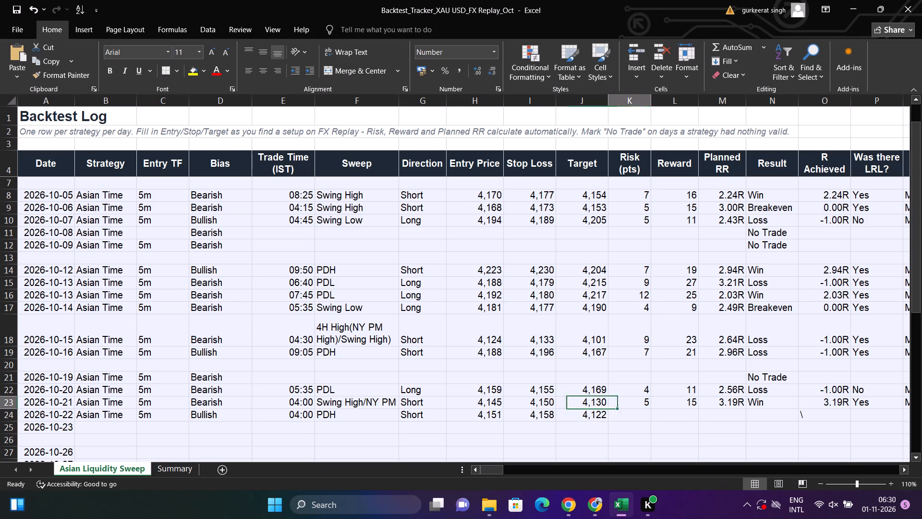
pyautogui.hotkey('shift', 'Right')
pyautogui.hotkey('shift', 'Right')
pyautogui.hotkey('shift', 'Down')
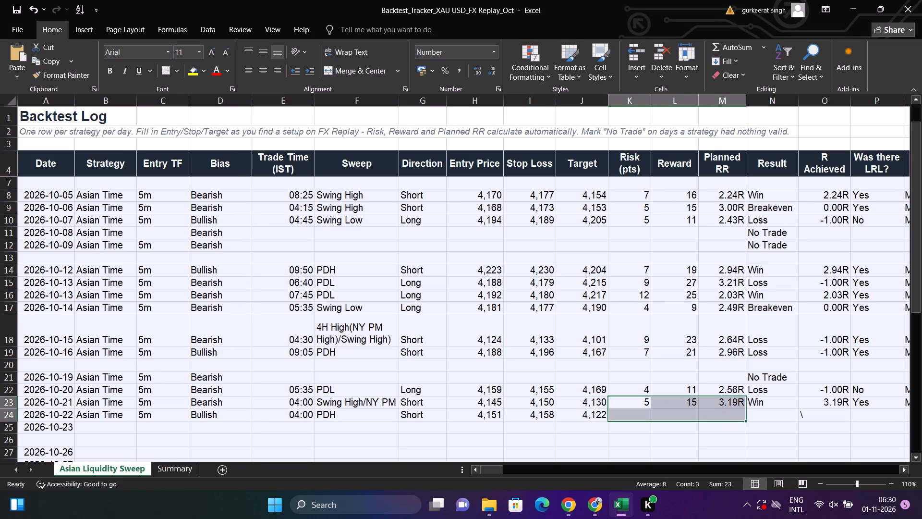
pyautogui.hotkey('ctrl', 'd')
# Show the ICT Killzones & Pivots indicator on the replay chart to examine the session levels, and hide it again.
pyautogui.press('Right')
pyautogui.press('Right')
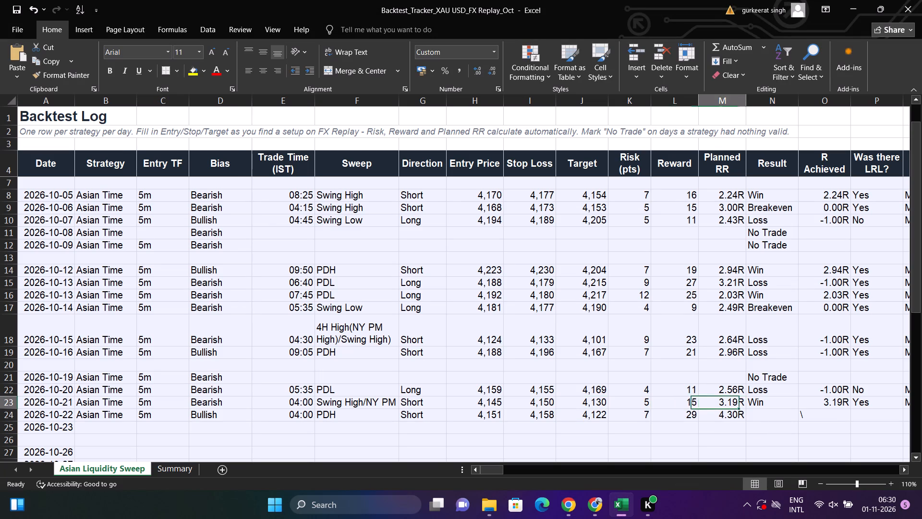
pyautogui.press('Right')
pyautogui.press('Right')
pyautogui.press('Right')
pyautogui.press('Down')
pyautogui.hotkey('alt', 'Tab')
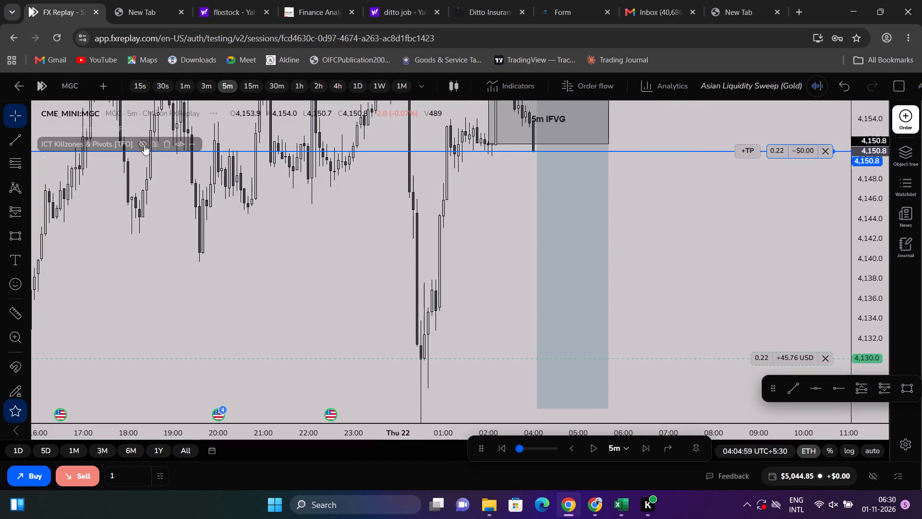
pyautogui.click(144, 145)
pyautogui.moveTo(319, 251); pyautogui.dragTo(296, 235)
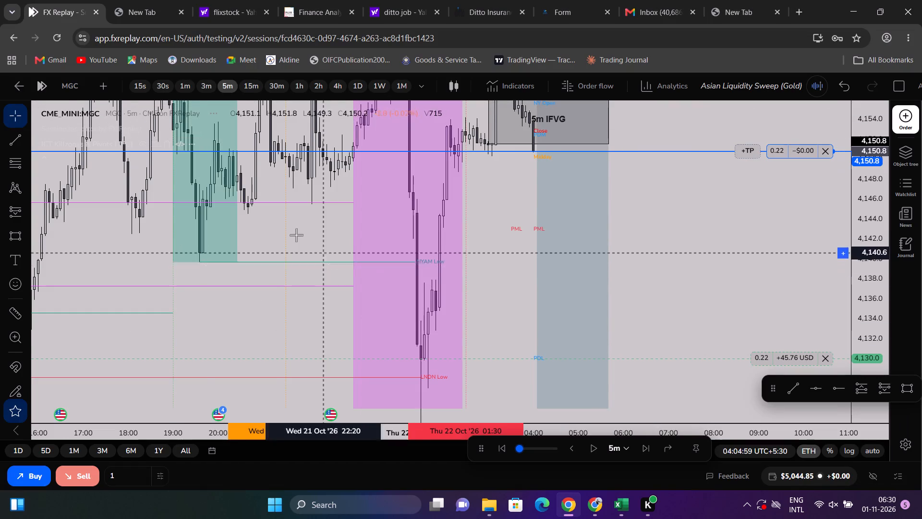
pyautogui.moveTo(296, 235); pyautogui.dragTo(305, 154)
pyautogui.scroll(-1, 346, 208)
pyautogui.moveTo(288, 207); pyautogui.dragTo(307, 319)
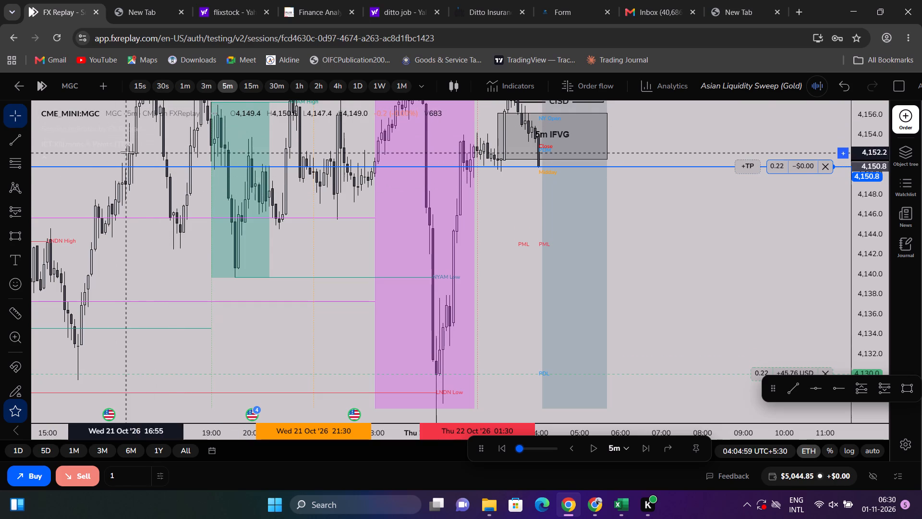
pyautogui.click(138, 143)
# Move the PDL line onto the low of the early October 22 wick, at about 4122.4, starting just before that candle.
pyautogui.moveTo(651, 263); pyautogui.dragTo(680, 84)
pyautogui.scroll(-4, 625, 157)
pyautogui.scroll(3, 628, 185)
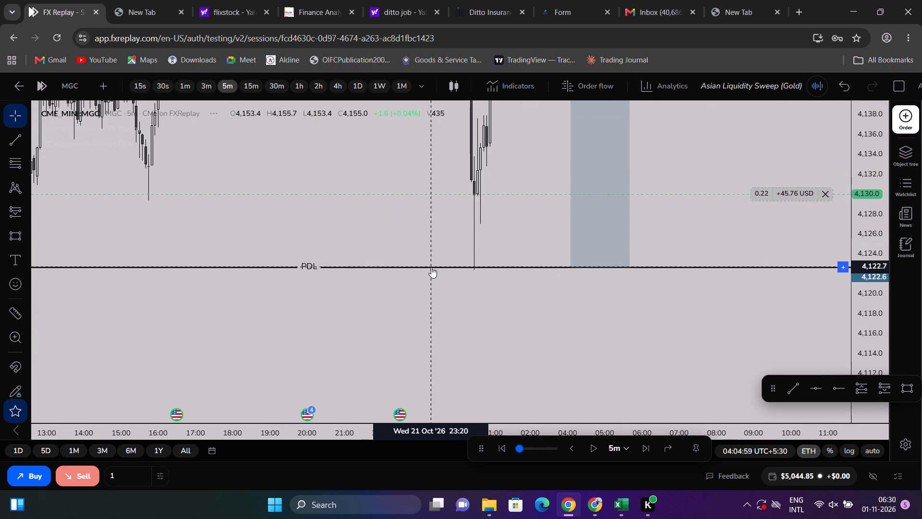
pyautogui.moveTo(431, 267); pyautogui.dragTo(921, 279)
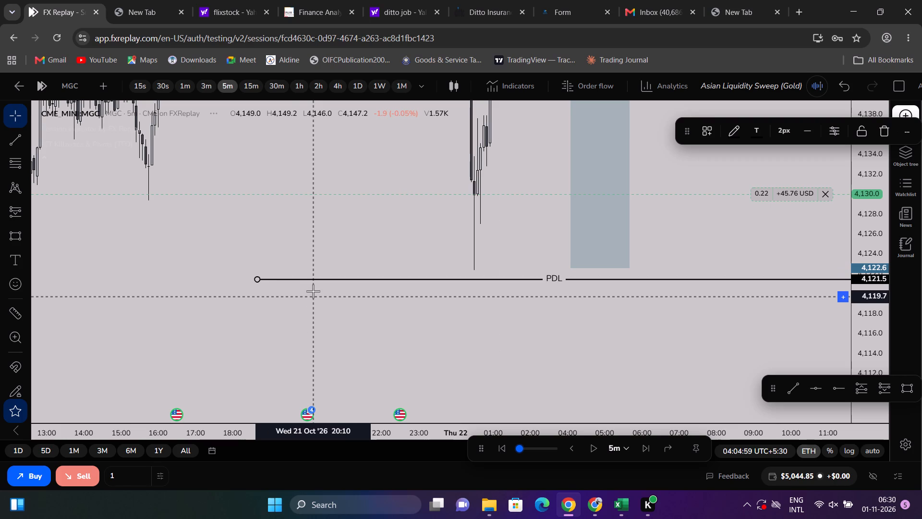
pyautogui.moveTo(285, 282); pyautogui.dragTo(357, 272)
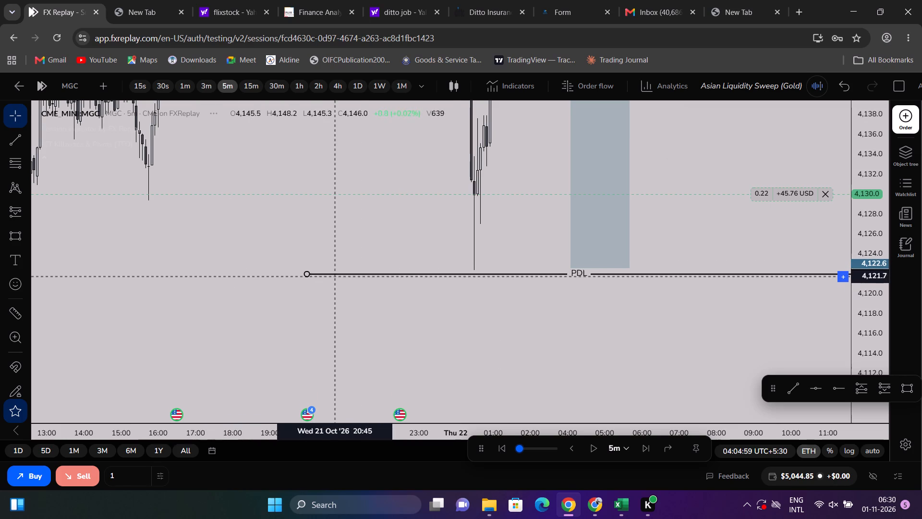
pyautogui.moveTo(357, 272); pyautogui.dragTo(483, 272)
pyautogui.click(499, 248)
# Advance the 5m replay candle by candle until the open short closes at its 4130 take-profit.
pyautogui.scroll(2, 705, 187)
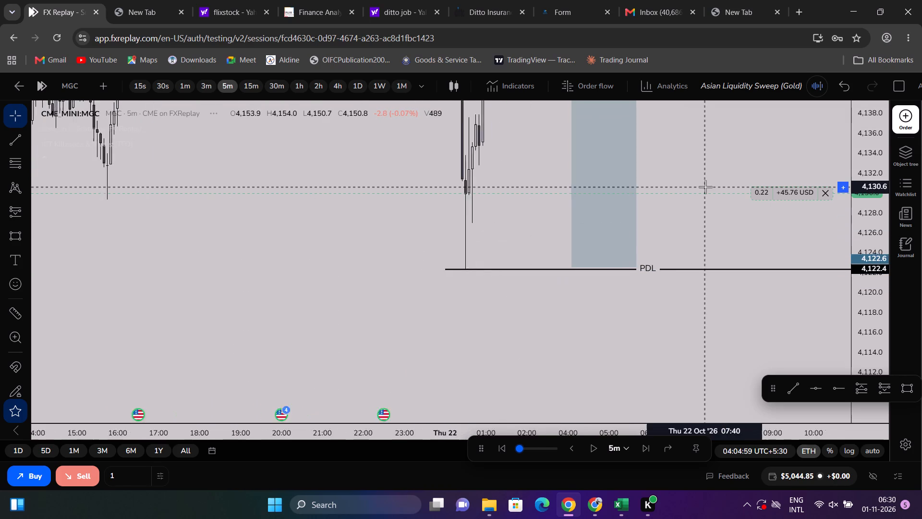
pyautogui.scroll(2, 705, 187)
pyautogui.moveTo(705, 187); pyautogui.dragTo(631, 375)
pyautogui.scroll(-3, 853, 273)
pyautogui.moveTo(866, 282); pyautogui.dragTo(860, 320)
pyautogui.scroll(-4, 759, 333)
pyautogui.click(644, 450)
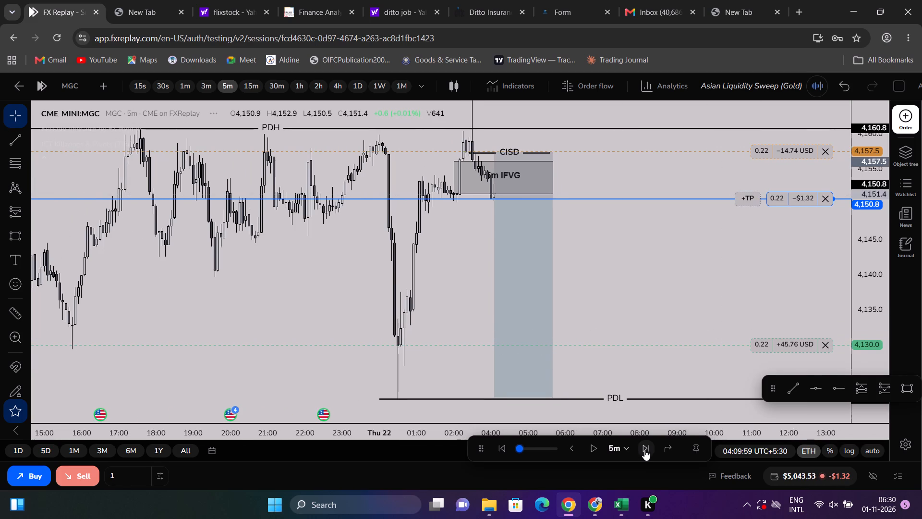
pyautogui.click(644, 450)
pyautogui.click(644, 449)
pyautogui.tripleClick(644, 449)
pyautogui.tripleClick(644, 449)
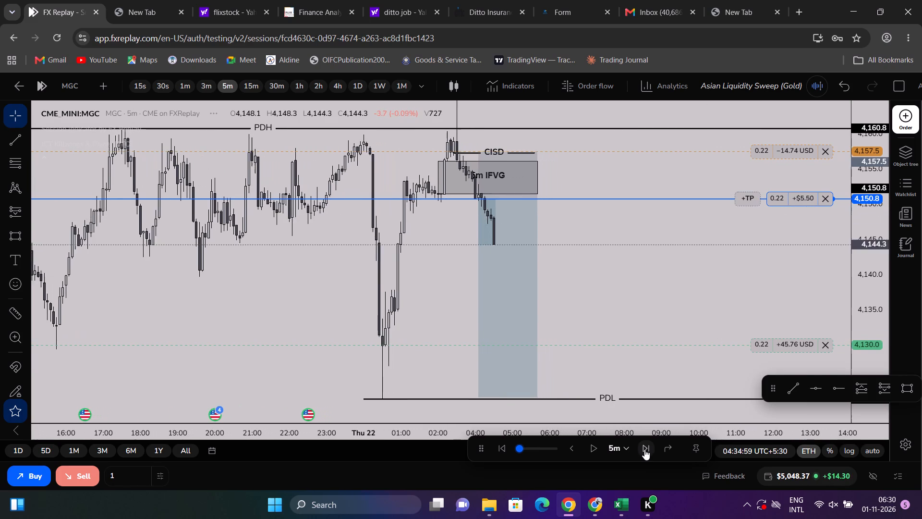
pyautogui.tripleClick(644, 449)
pyautogui.tripleClick(644, 449)
pyautogui.tripleClick(644, 449)
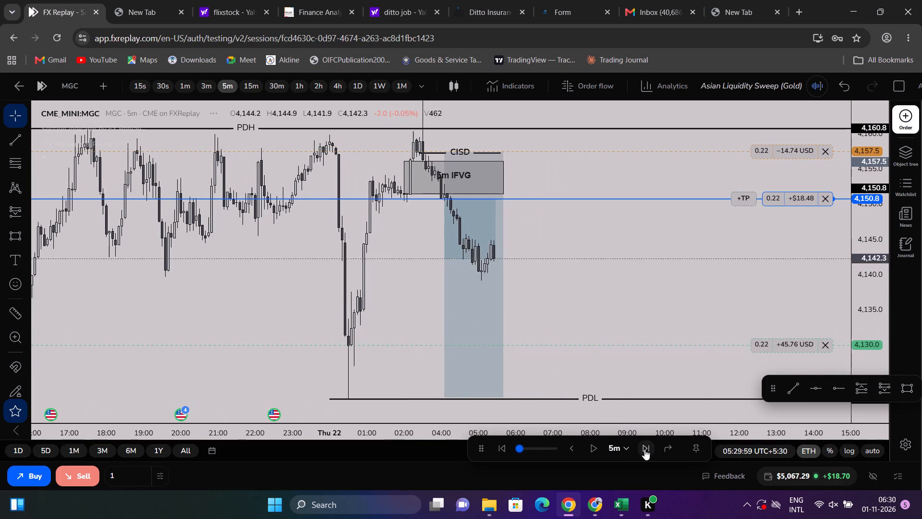
pyautogui.tripleClick(644, 449)
pyautogui.tripleClick(644, 449)
pyautogui.tripleClick(644, 449)
pyautogui.tripleClick(644, 449)
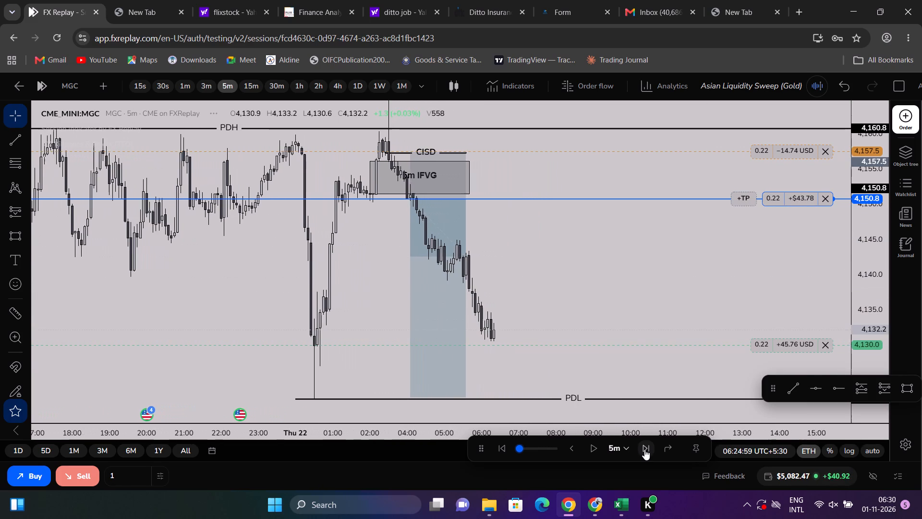
pyautogui.tripleClick(644, 449)
pyautogui.tripleClick(644, 449)
pyautogui.tripleClick(644, 449)
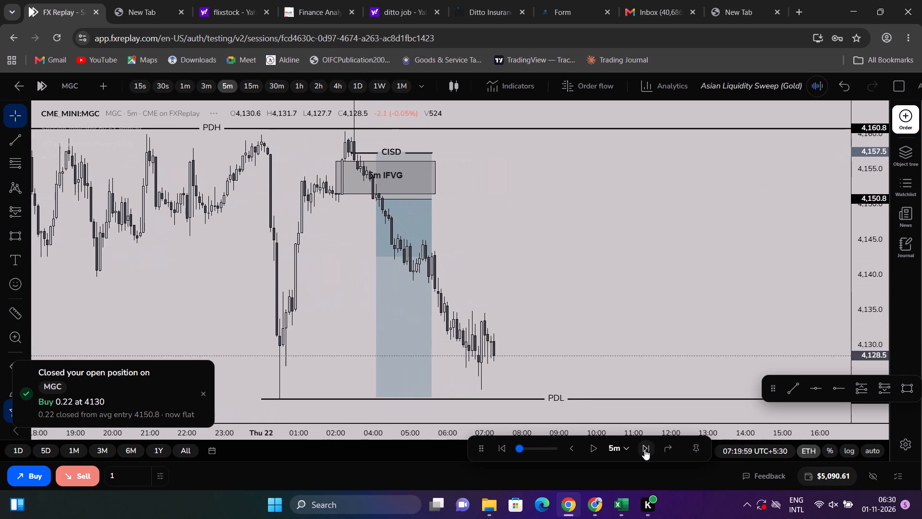
# Continue advancing the 5m replay to 08:54:59 on October 22, until price trades through the PDL line.
pyautogui.tripleClick(644, 449)
pyautogui.tripleClick(644, 449)
pyautogui.tripleClick(644, 449)
pyautogui.tripleClick(644, 449)
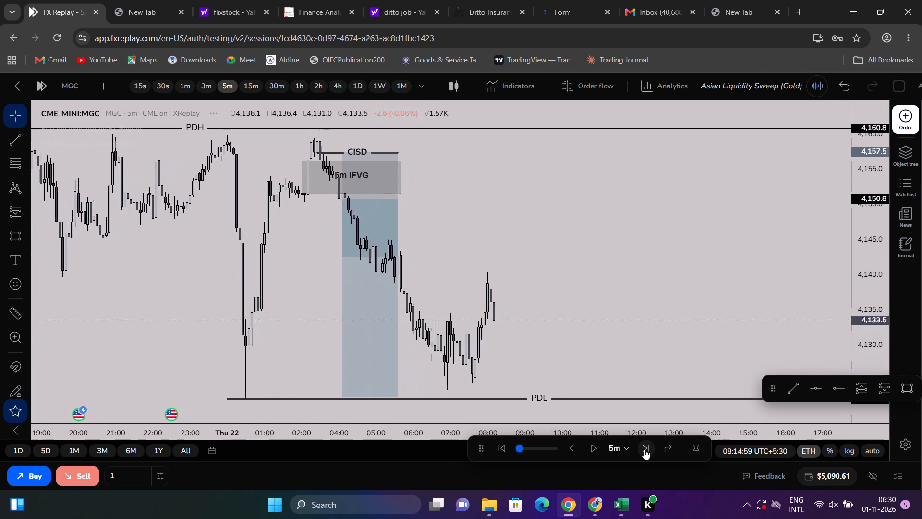
pyautogui.tripleClick(644, 449)
pyautogui.tripleClick(644, 449)
pyautogui.click(644, 449)
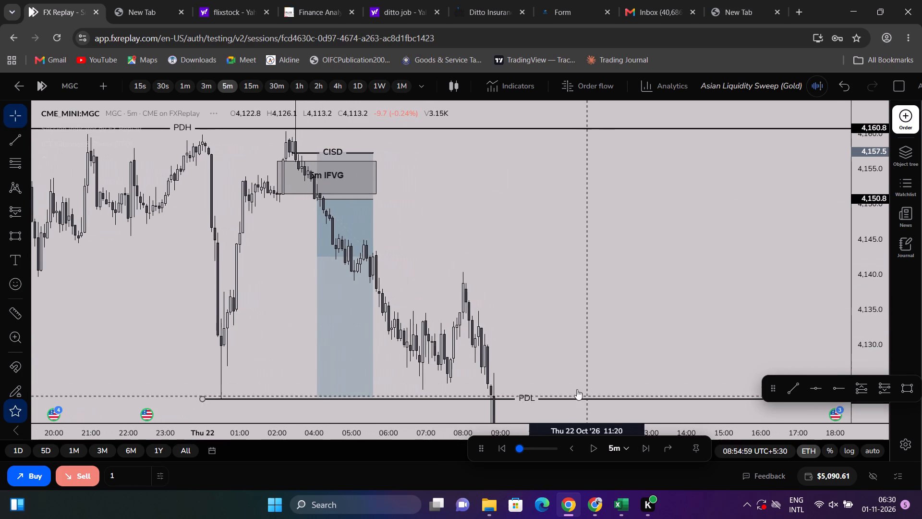
# Widen the short position drawing in time so that it spans past the candle that reaches the PDL.
pyautogui.moveTo(556, 351); pyautogui.dragTo(544, 325)
pyautogui.moveTo(359, 172); pyautogui.dragTo(471, 187)
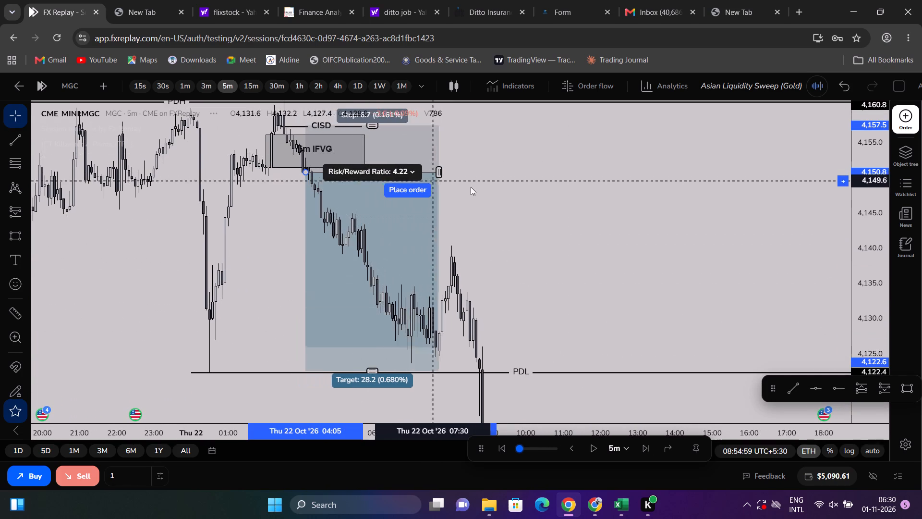
pyautogui.moveTo(471, 187); pyautogui.dragTo(490, 189)
pyautogui.click(564, 220)
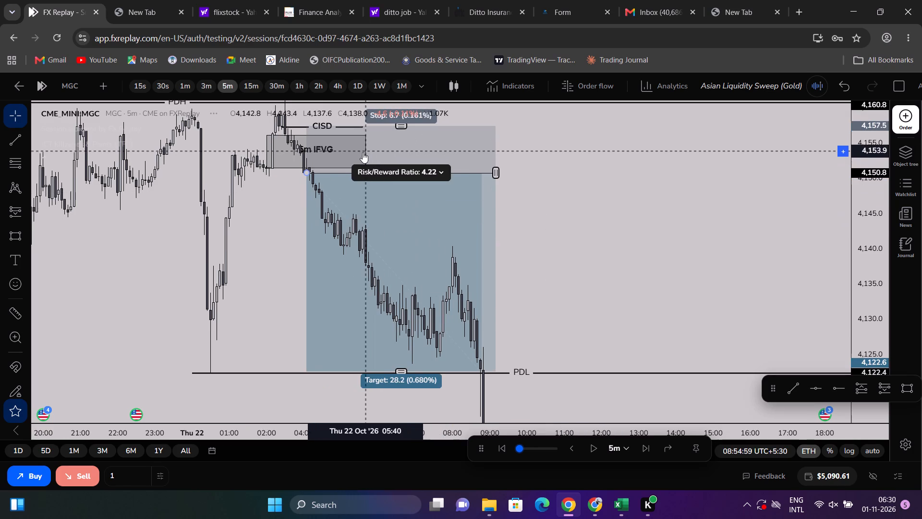
# Extend the 5m IFVG box in time to match the end of the short position drawing.
pyautogui.click(360, 152)
pyautogui.click(277, 148)
pyautogui.click(279, 137)
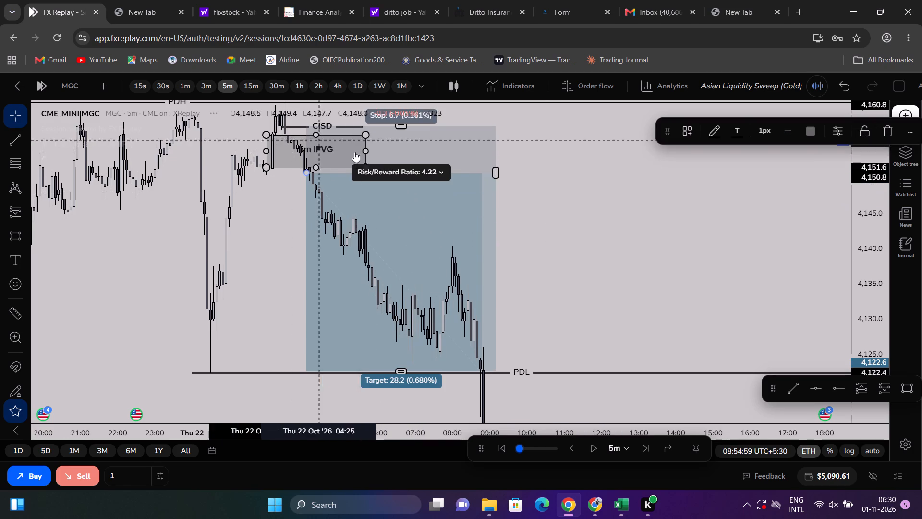
pyautogui.moveTo(364, 149); pyautogui.dragTo(491, 153)
pyautogui.click(556, 175)
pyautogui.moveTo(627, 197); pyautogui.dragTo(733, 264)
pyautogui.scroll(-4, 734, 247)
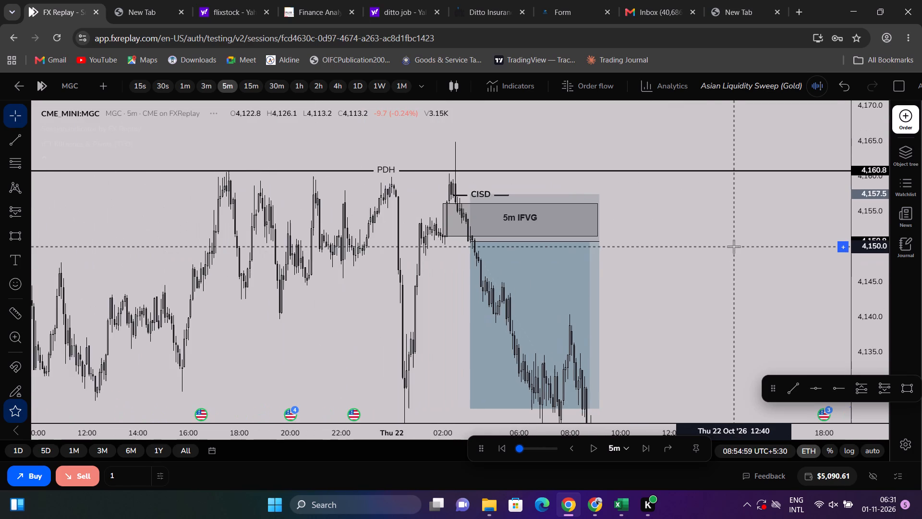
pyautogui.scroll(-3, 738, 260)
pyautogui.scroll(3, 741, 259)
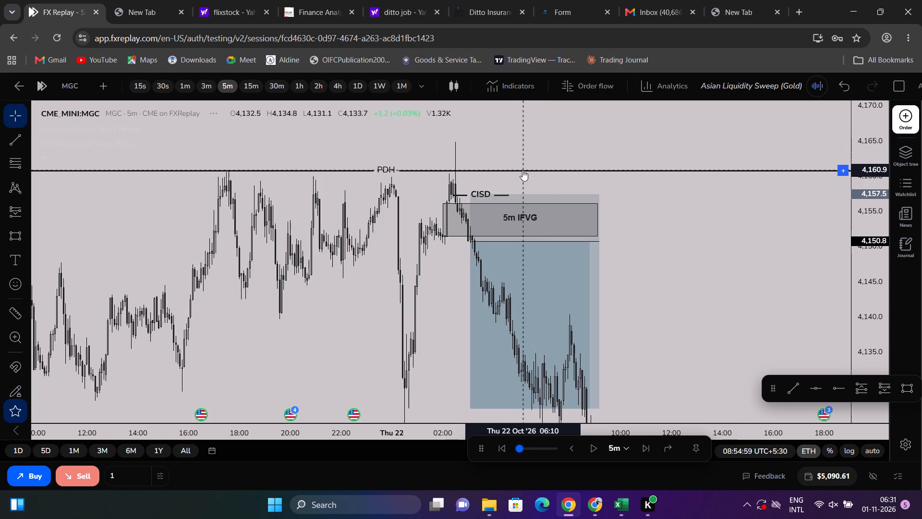
# Shift the PDH line in time so that it starts beside the previous day's high, at price 4,161.0.
pyautogui.moveTo(522, 170); pyautogui.dragTo(804, 170)
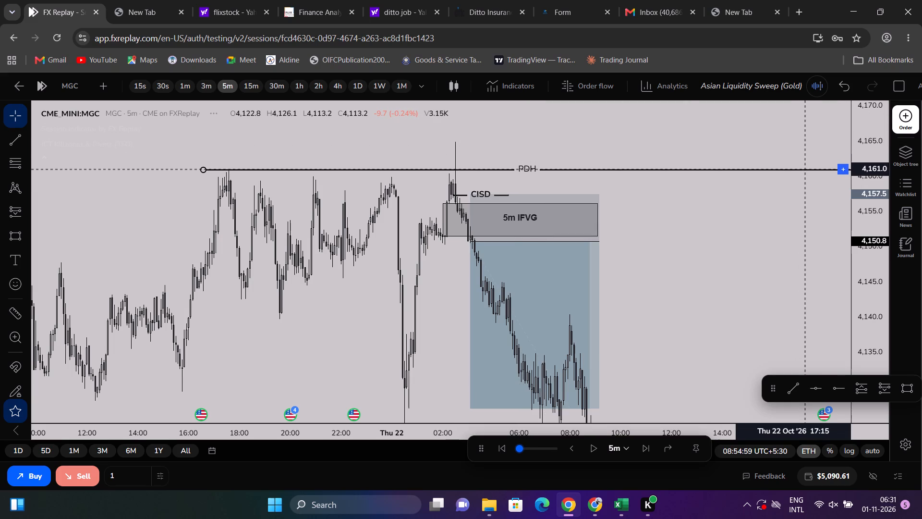
pyautogui.moveTo(804, 170); pyautogui.dragTo(806, 169)
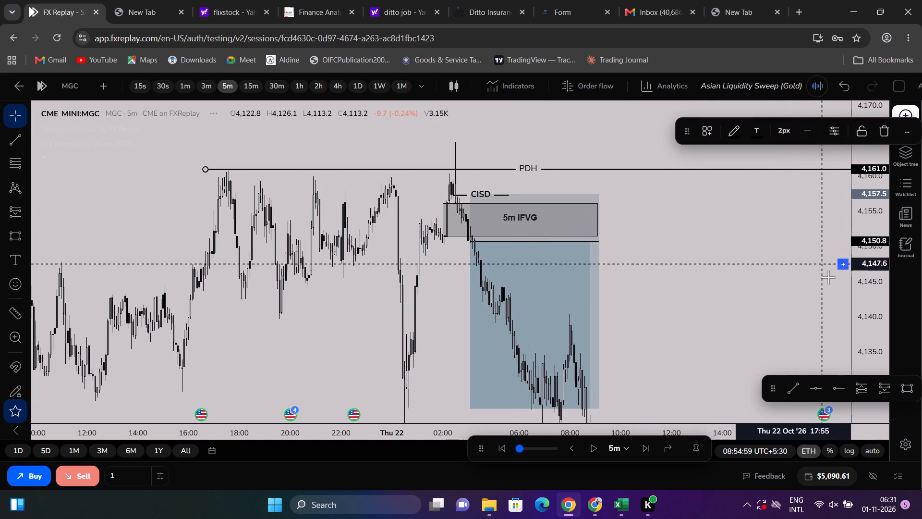
# Extend the CISD line in time to just before the end of the short position drawing.
pyautogui.moveTo(863, 299); pyautogui.dragTo(870, 250)
pyautogui.scroll(3, 785, 240)
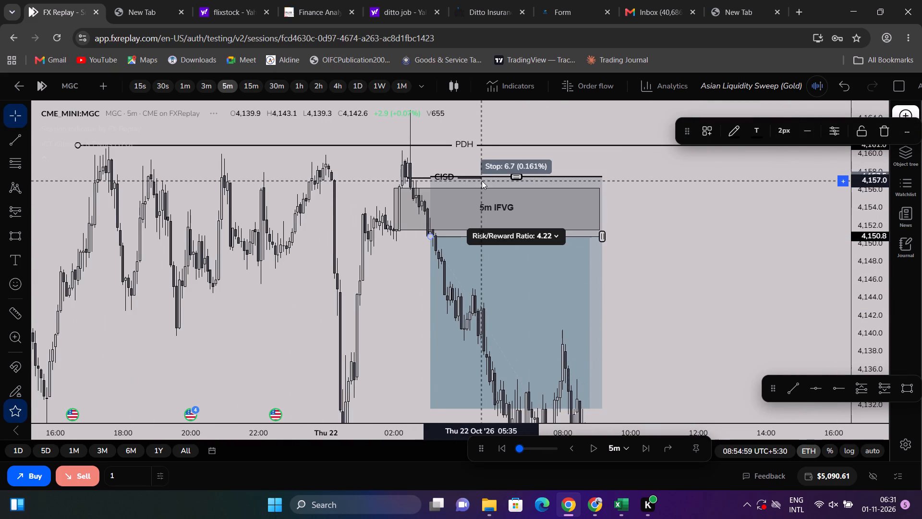
pyautogui.click(481, 178)
pyautogui.click(418, 176)
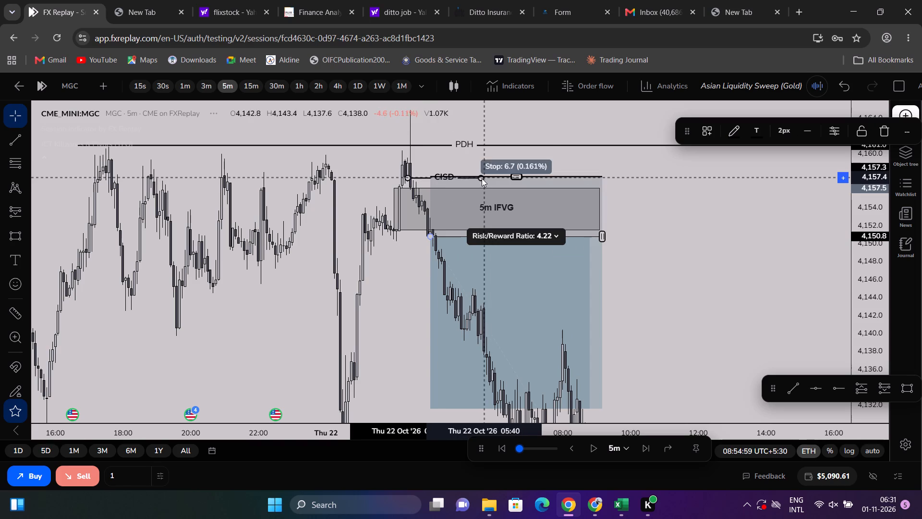
pyautogui.moveTo(481, 178); pyautogui.dragTo(602, 179)
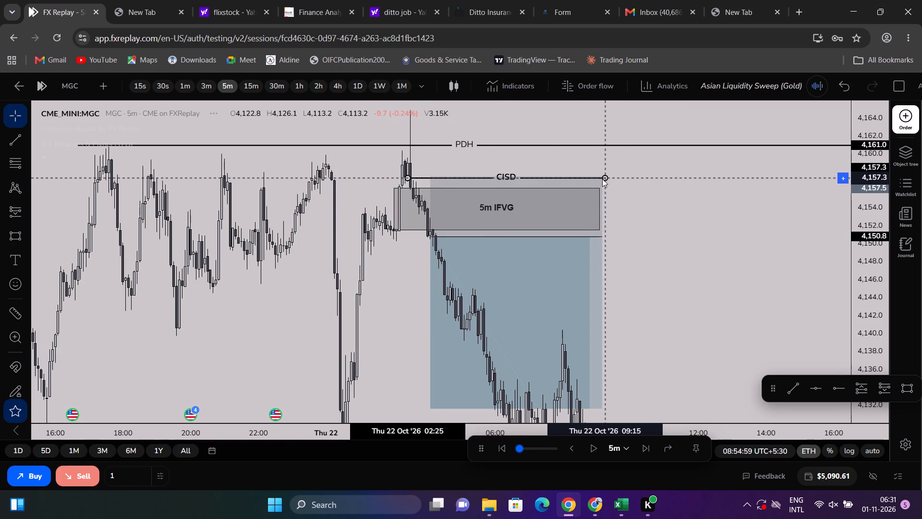
pyautogui.moveTo(602, 179); pyautogui.dragTo(594, 178)
pyautogui.click(652, 188)
pyautogui.click(666, 195)
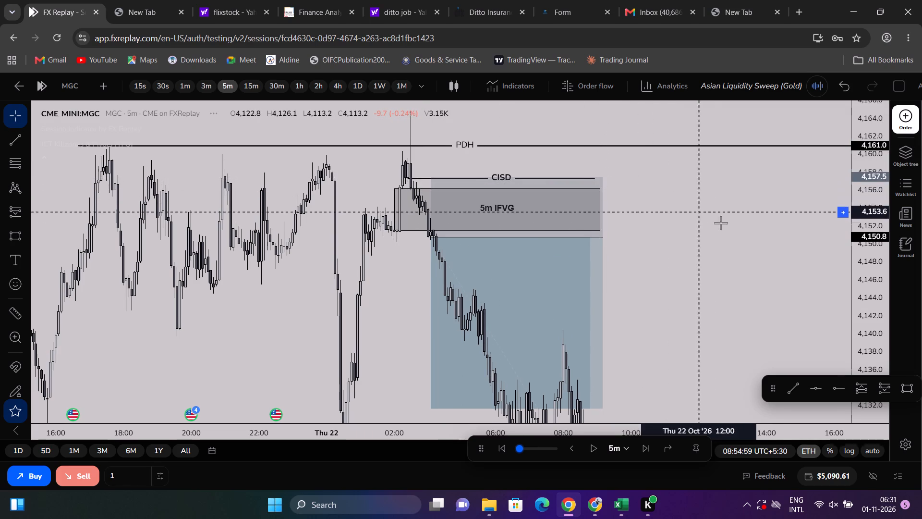
# Examine the annotated October 22 short on the 5m chart, from the PDH sweep down to the PDL, moving the replay controls clear of it.
pyautogui.click(728, 225)
pyautogui.moveTo(737, 226); pyautogui.dragTo(742, 208)
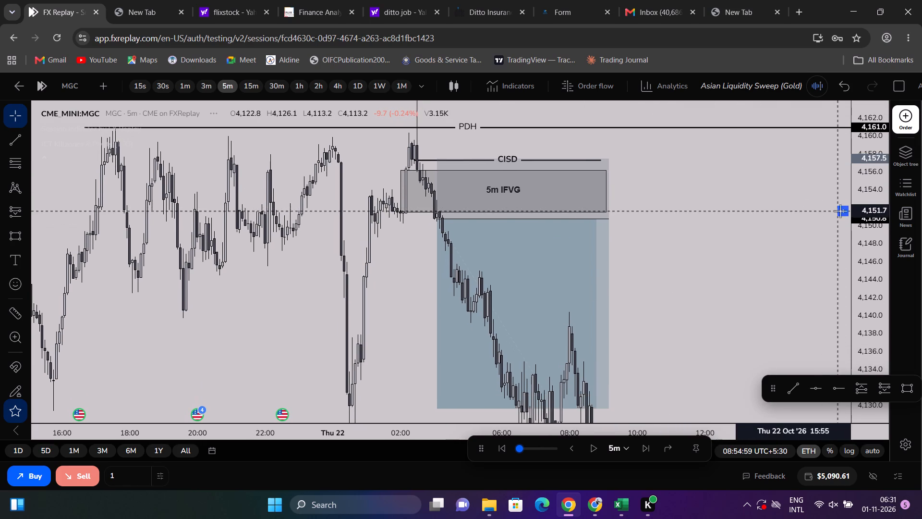
pyautogui.moveTo(877, 218); pyautogui.dragTo(829, 284)
pyautogui.moveTo(811, 285); pyautogui.dragTo(804, 244)
pyautogui.scroll(-4, 780, 238)
pyautogui.moveTo(756, 245); pyautogui.dragTo(740, 139)
pyautogui.scroll(-4, 739, 191)
pyautogui.scroll(3, 748, 218)
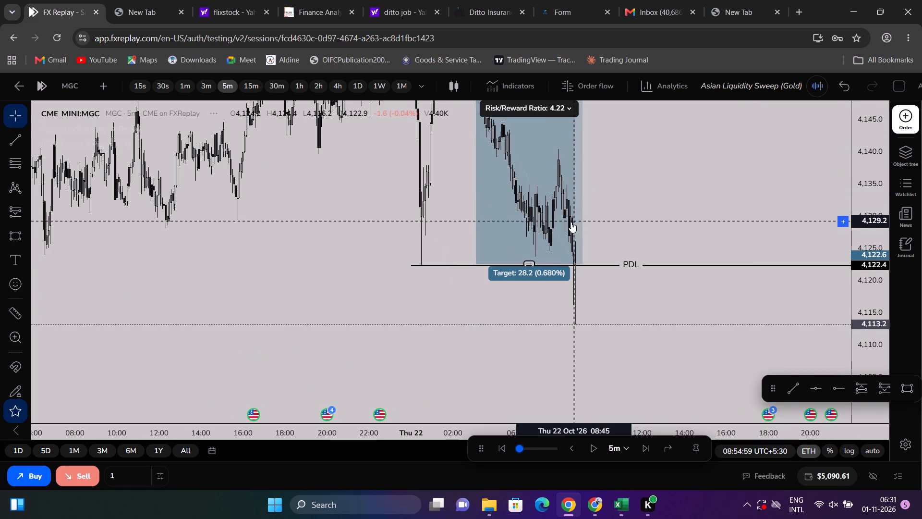
pyautogui.moveTo(707, 173); pyautogui.dragTo(769, 189)
pyautogui.scroll(-11, 768, 202)
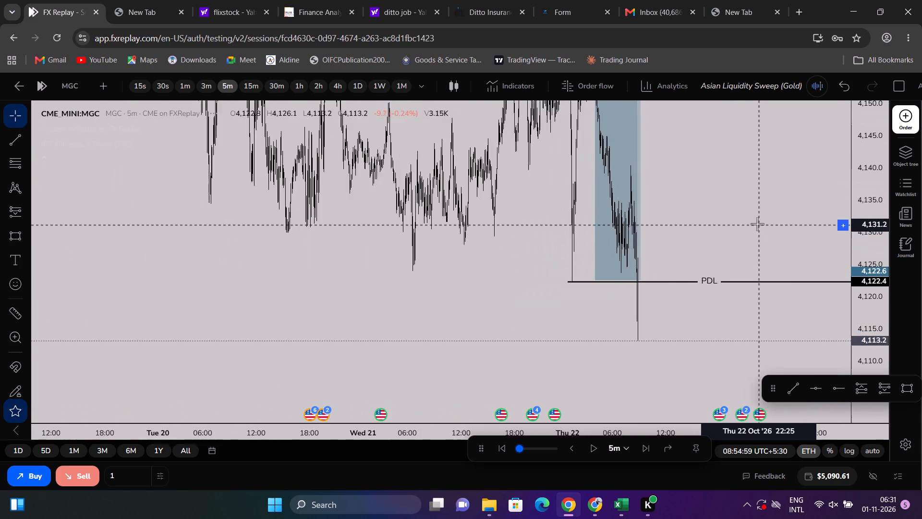
pyautogui.scroll(15, 757, 223)
pyautogui.moveTo(726, 215); pyautogui.dragTo(723, 303)
pyautogui.scroll(-2, 722, 283)
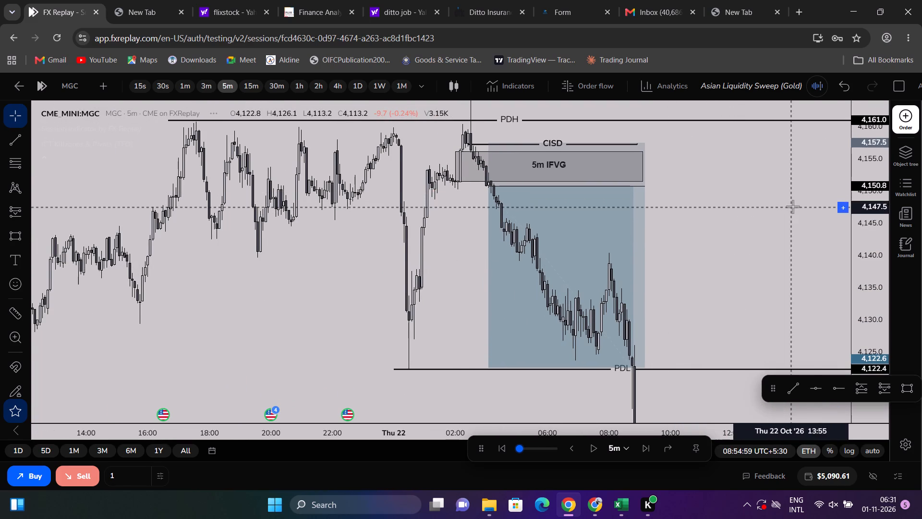
pyautogui.moveTo(872, 263); pyautogui.dragTo(861, 204)
pyautogui.moveTo(790, 221); pyautogui.dragTo(783, 272)
pyautogui.moveTo(867, 232); pyautogui.dragTo(867, 254)
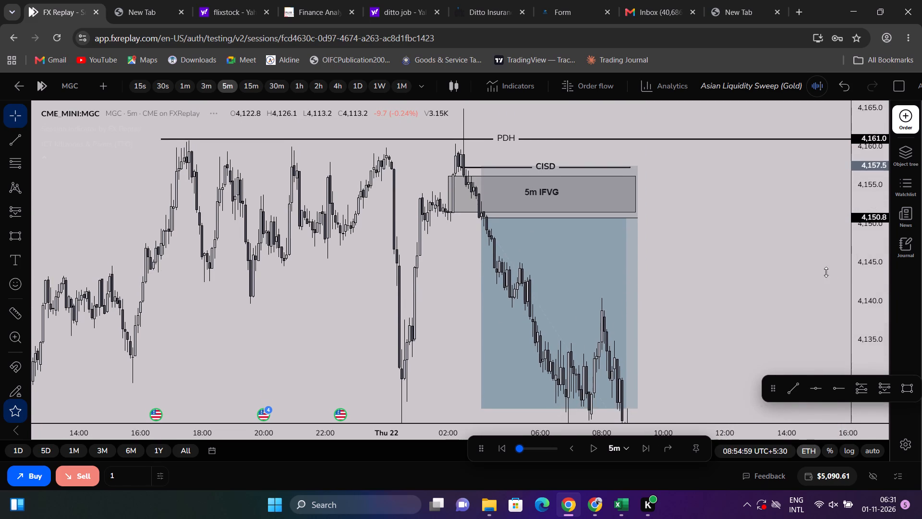
pyautogui.moveTo(796, 271); pyautogui.dragTo(788, 220)
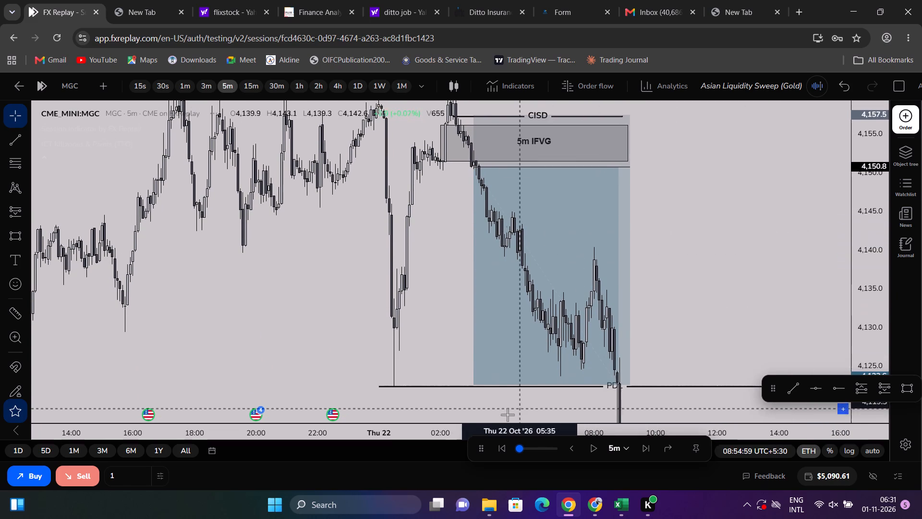
pyautogui.moveTo(483, 449); pyautogui.dragTo(472, 432)
pyautogui.moveTo(873, 214); pyautogui.dragTo(865, 267)
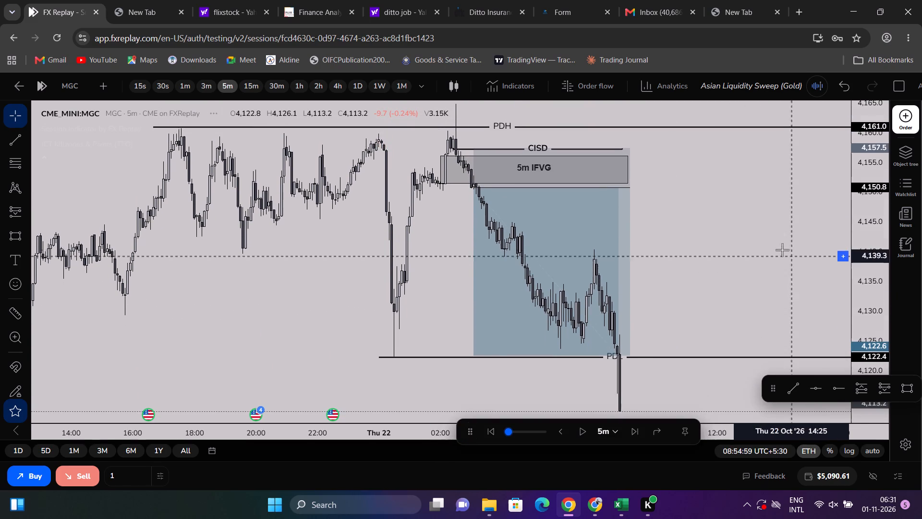
pyautogui.scroll(-2, 778, 241)
pyautogui.scroll(1, 778, 241)
# Switch to the Excel backtest log and look over the entries in the October 22 row.
pyautogui.hotkey('alt', 'Tab')
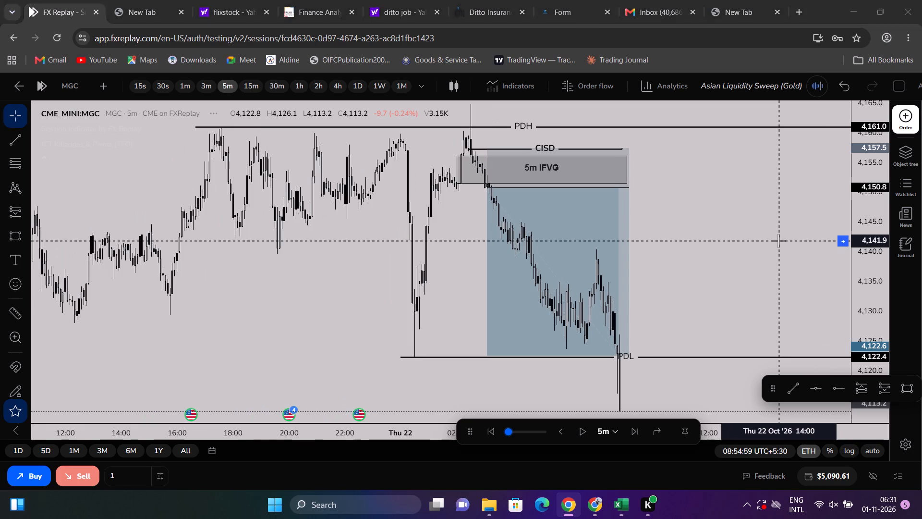
pyautogui.press('Left')
pyautogui.press('Right')
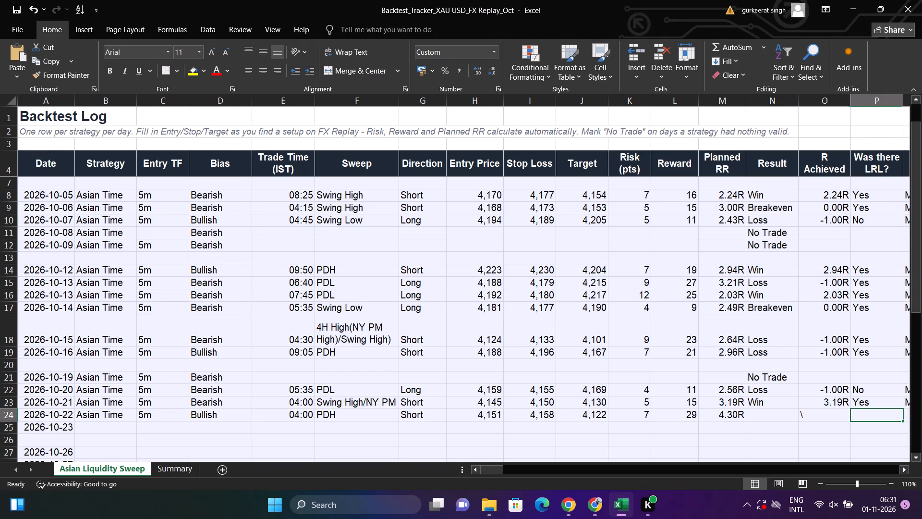
pyautogui.press('Right')
pyautogui.press('Right')
pyautogui.press('Left')
pyautogui.press('Left')
pyautogui.press('Left')
pyautogui.press('Left')
pyautogui.press('Left')
pyautogui.press('Left')
pyautogui.press('Left')
pyautogui.press('Left')
pyautogui.press('Left')
pyautogui.press('Left')
pyautogui.press('Left')
pyautogui.press('Left')
pyautogui.press('Left')
pyautogui.press('Left')
pyautogui.press('Left')
pyautogui.press('Left')
pyautogui.press('Left')
pyautogui.press('Left')
pyautogui.press('Left')
pyautogui.press('Left')
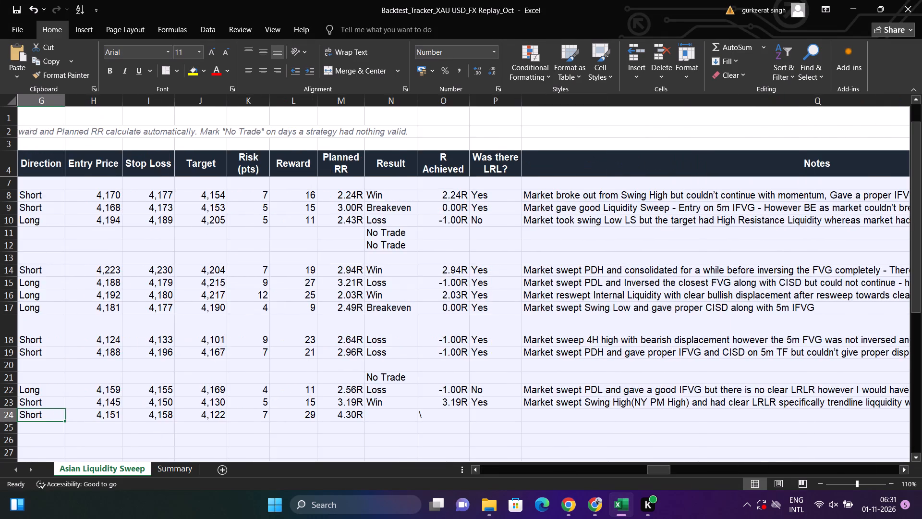
pyautogui.press('Right')
pyautogui.press('Down')
pyautogui.press('Up')
pyautogui.hotkey('shift', 'Down')
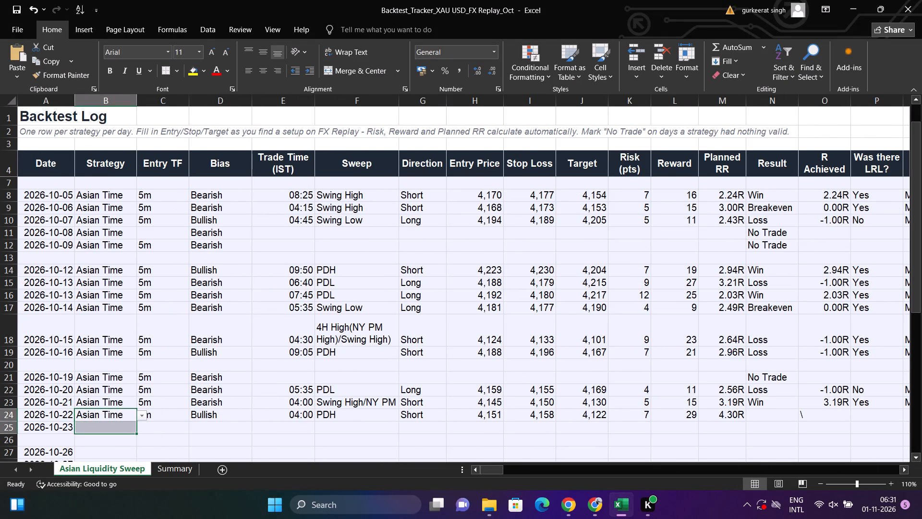
pyautogui.press('Escape')
# Enter Win as the Result for the October 22 trade in row 24.
pyautogui.press('Right')
pyautogui.press('Right')
pyautogui.press('Right')
pyautogui.press('Right')
pyautogui.press('Right')
pyautogui.press('Right')
pyautogui.press('Right')
pyautogui.press('Right')
pyautogui.press('Right')
pyautogui.press('Right')
pyautogui.press('Right')
pyautogui.press('Right')
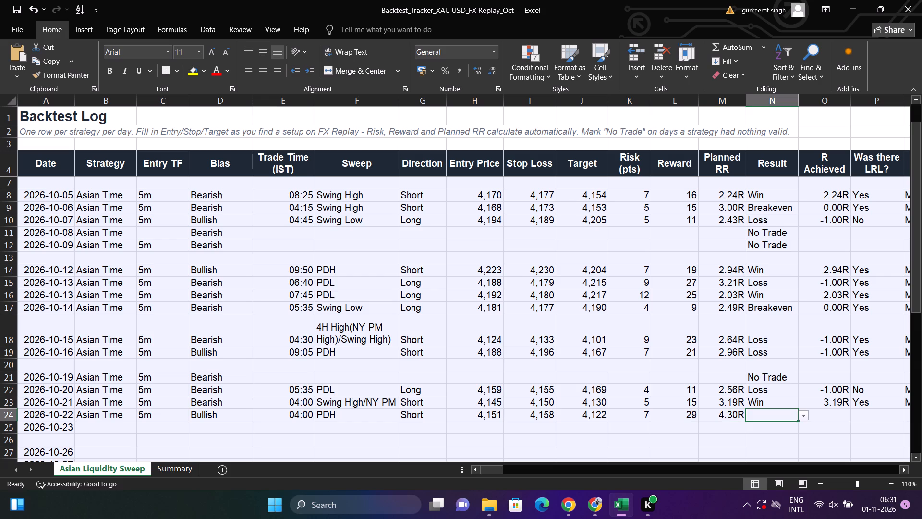
pyautogui.press('n')
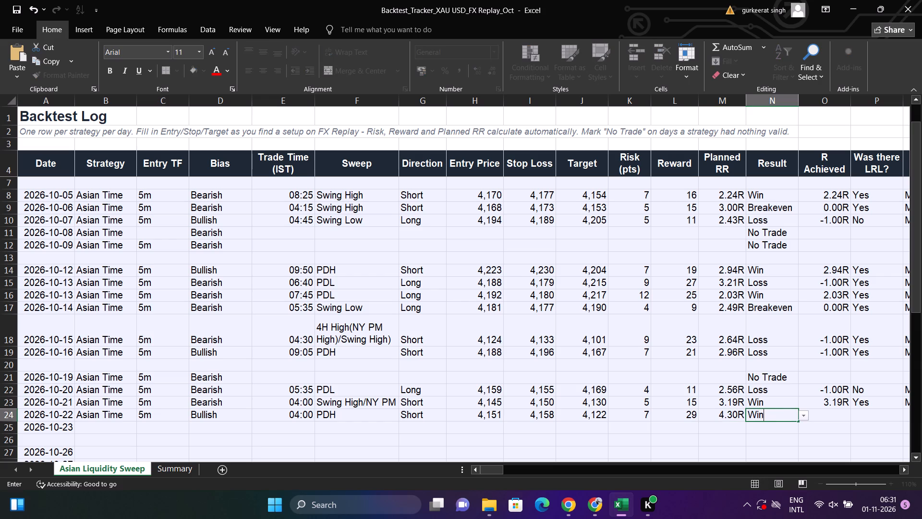
pyautogui.press('Return')
pyautogui.press('Up')
# Fill R Achieved for the October 22 trade with a formula referencing its Planned RR, =M24.
pyautogui.press('Right')
pyautogui.press('=')
pyautogui.press('Left')
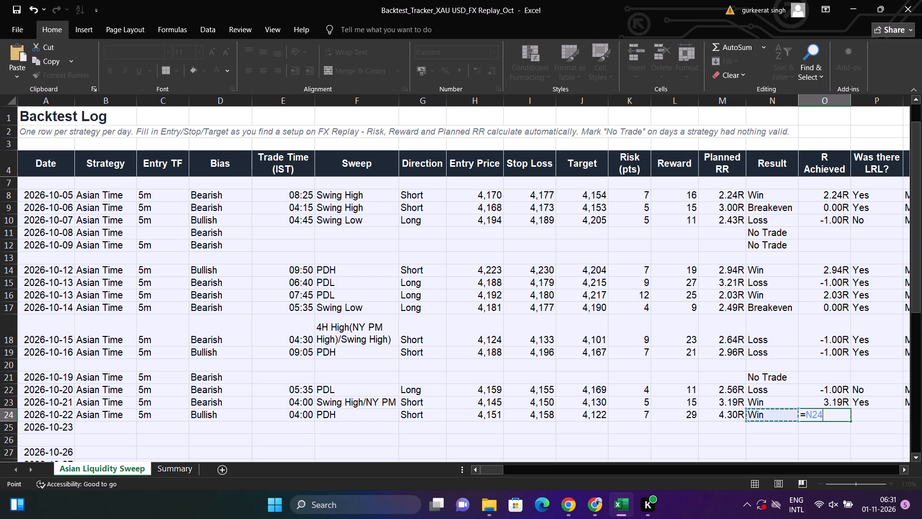
pyautogui.press('Left')
pyautogui.press('Return')
pyautogui.press('Up')
# Check the October 22 replay chart for LRL and enter Yes under "Was there LRL?" in row 24 of the Excel log.
pyautogui.press('Right')
pyautogui.hotkey('alt', 'Tab')
pyautogui.hotkey('alt', 'Tab')
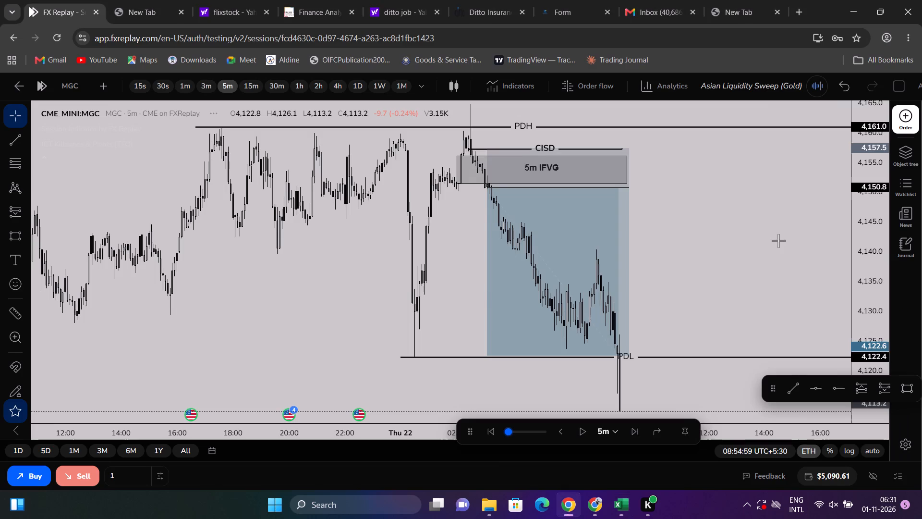
pyautogui.hotkey('alt', 'Down')
pyautogui.press('Escape')
pyautogui.hotkey('alt', 'Tab')
pyautogui.scroll(-6, 209, 148)
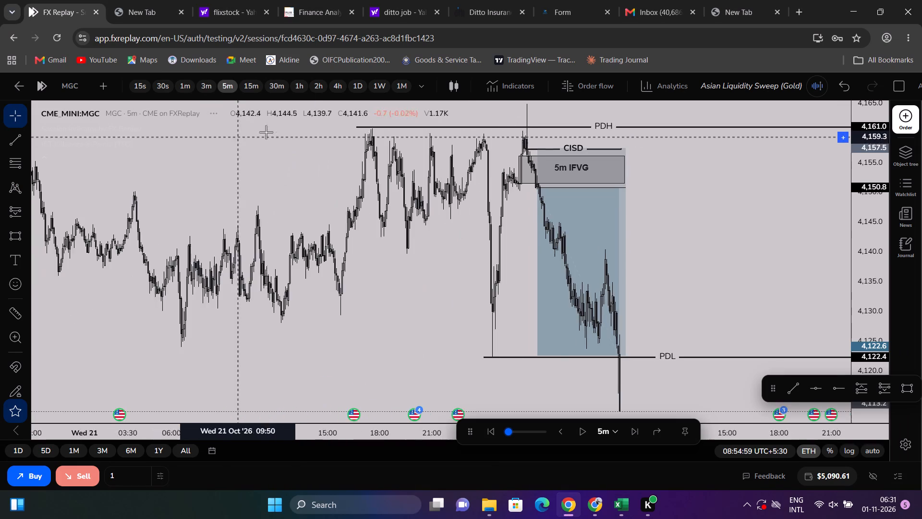
pyautogui.scroll(-3, 294, 141)
pyautogui.scroll(3, 364, 346)
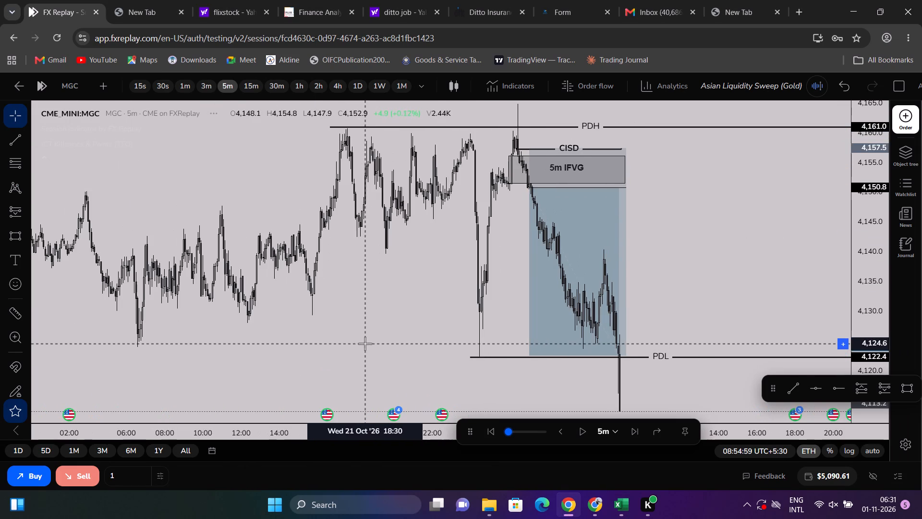
pyautogui.scroll(2, 807, 300)
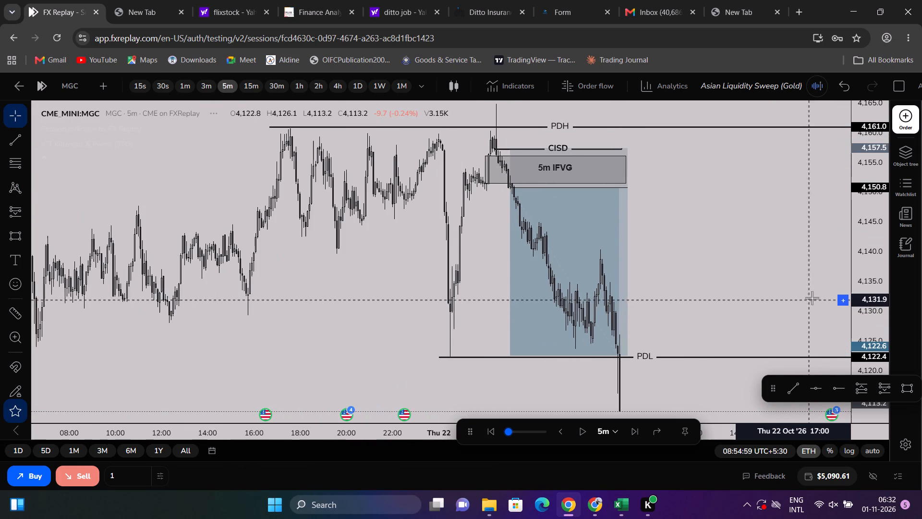
pyautogui.hotkey('alt', 'Tab')
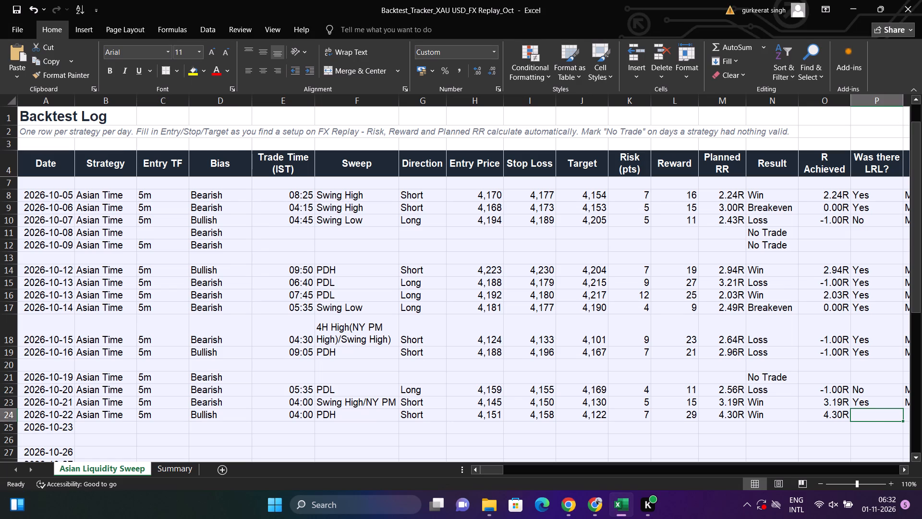
pyautogui.press('Return')
pyautogui.press('Up')
# Enter the row 24 note: "Market swept PDH on open and gave good IFVG along with CISD towards below Low TF FVGs and PDL".
pyautogui.press('Right')
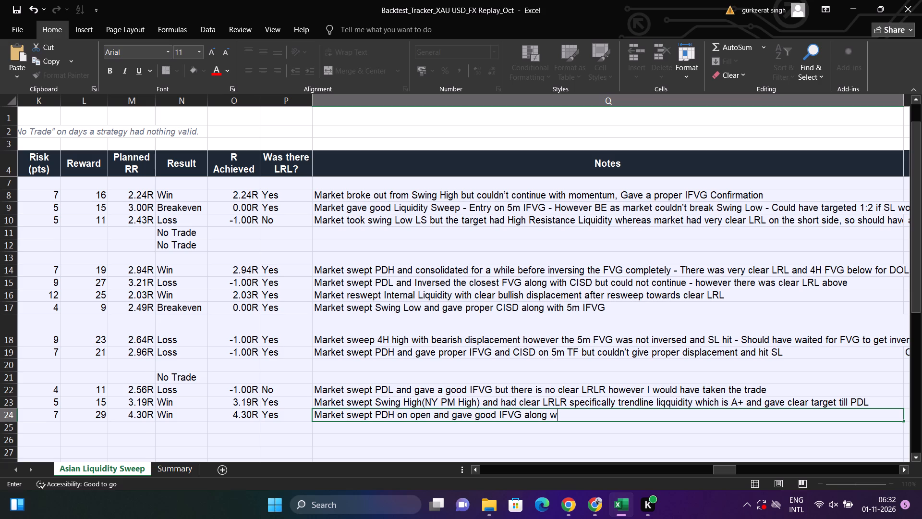
pyautogui.press('c')
pyautogui.write('ISD')
pyautogui.press('space')
pyautogui.write('towar')
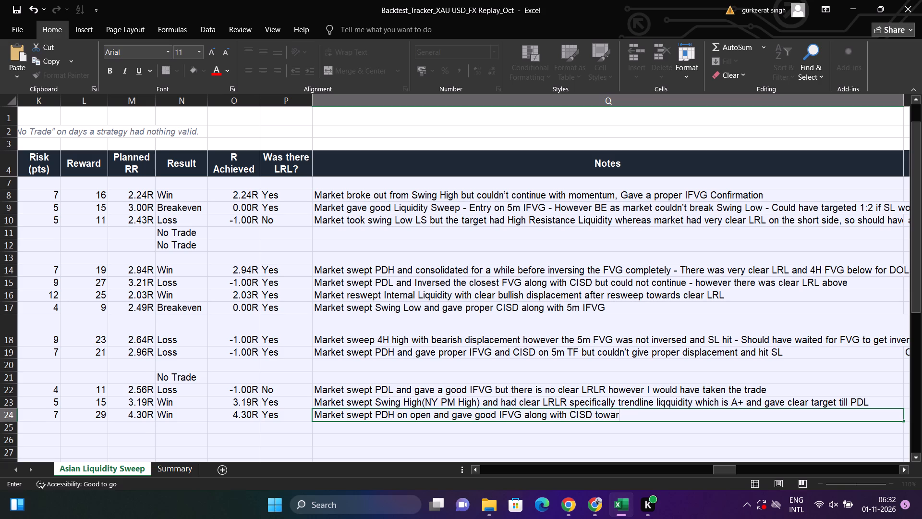
pyautogui.write('ds below')
pyautogui.press('space')
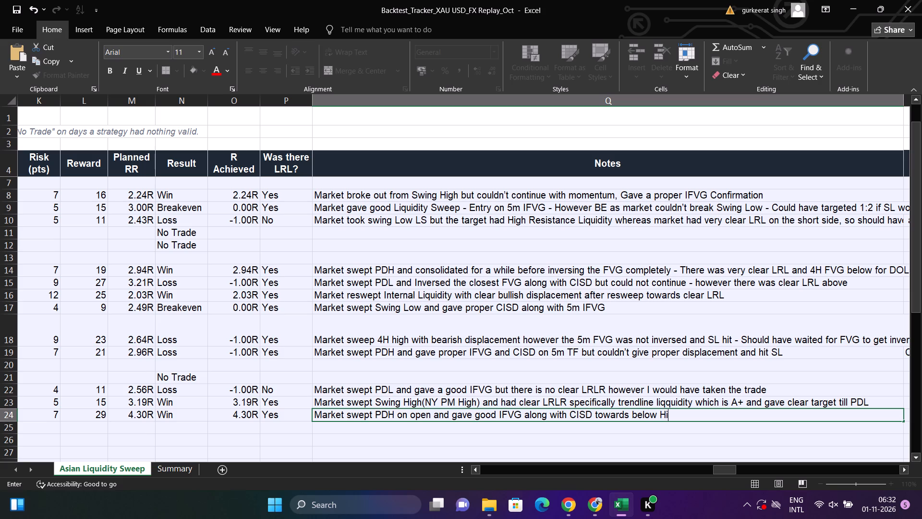
pyautogui.press('BackSpace')
pyautogui.press('BackSpace')
pyautogui.press('BackSpace')
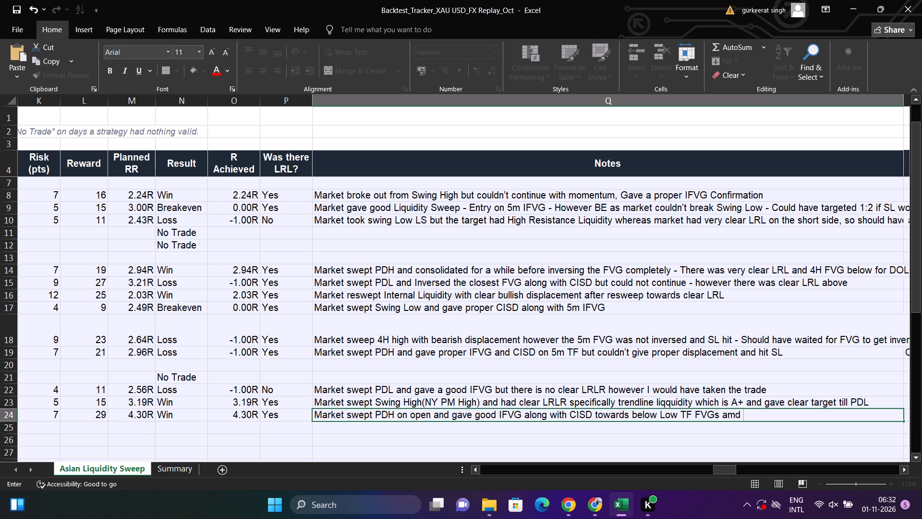
pyautogui.press('BackSpace')
pyautogui.press('BackSpace')
pyautogui.press('BackSpace')
pyautogui.press('BackSpace')
pyautogui.press('BackSpace')
pyautogui.press('BackSpace')
pyautogui.press('BackSpace')
pyautogui.press('BackSpace')
pyautogui.press('BackSpace')
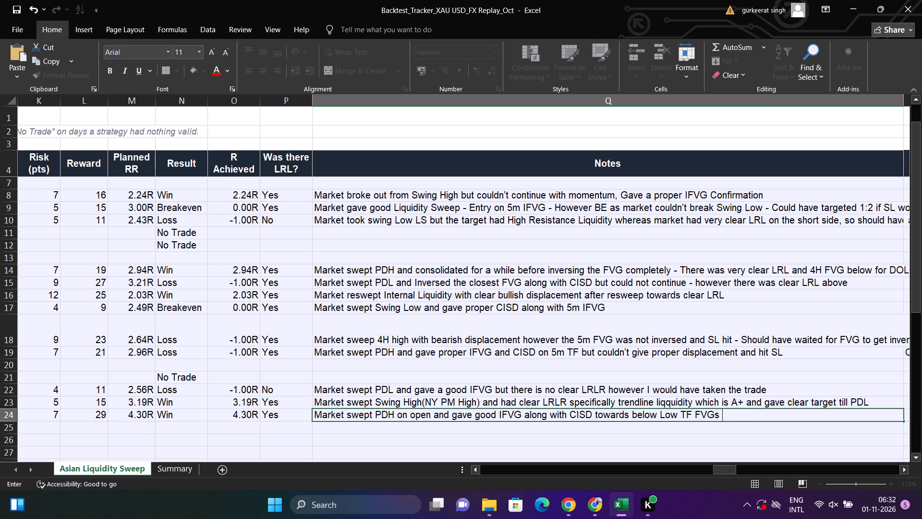
pyautogui.write('PDK')
pyautogui.press('BackSpace')
pyautogui.press('l')
# Switch to the FX Replay chart and review the October 22 short between the PDH and PDL lines.
pyautogui.hotkey('alt', 'Tab')
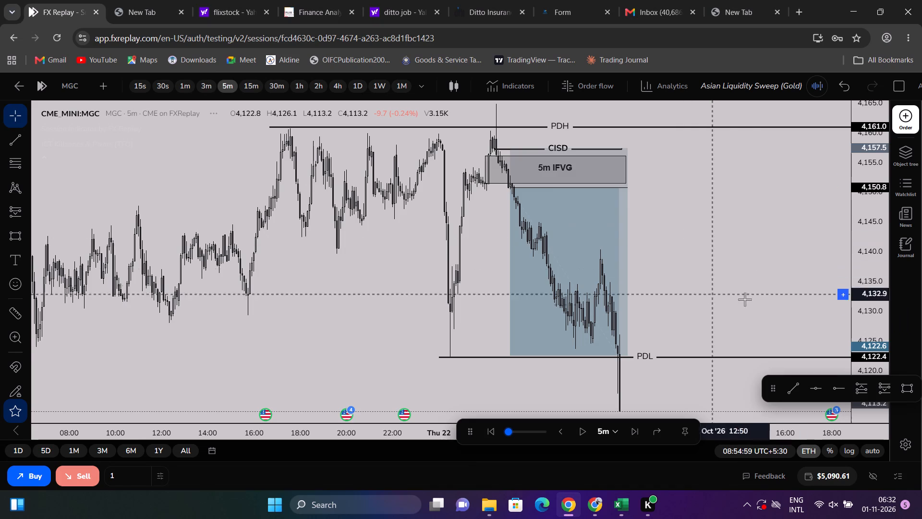
pyautogui.scroll(-1, 736, 280)
pyautogui.moveTo(731, 272); pyautogui.dragTo(686, 179)
pyautogui.scroll(-4, 682, 224)
pyautogui.scroll(-4, 803, 281)
pyautogui.scroll(4, 689, 293)
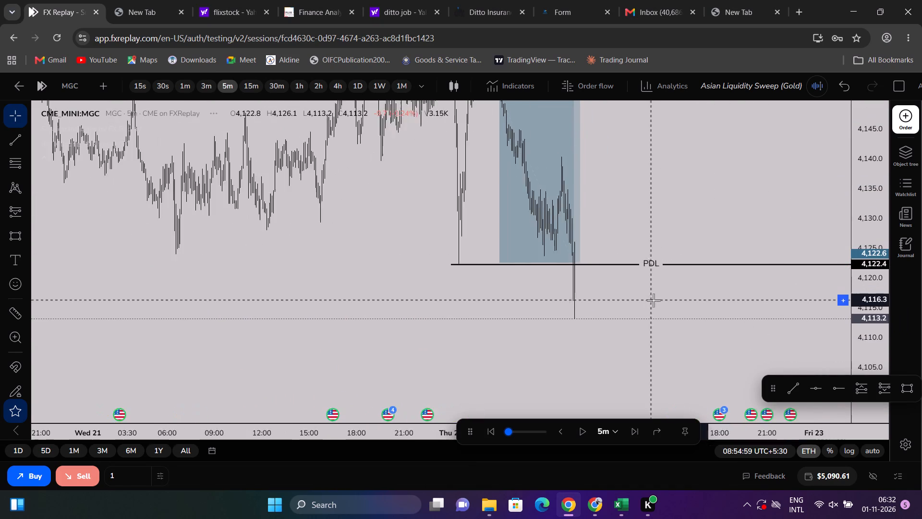
pyautogui.scroll(8, 654, 300)
pyautogui.scroll(-4, 655, 306)
pyautogui.moveTo(656, 153); pyautogui.dragTo(655, 222)
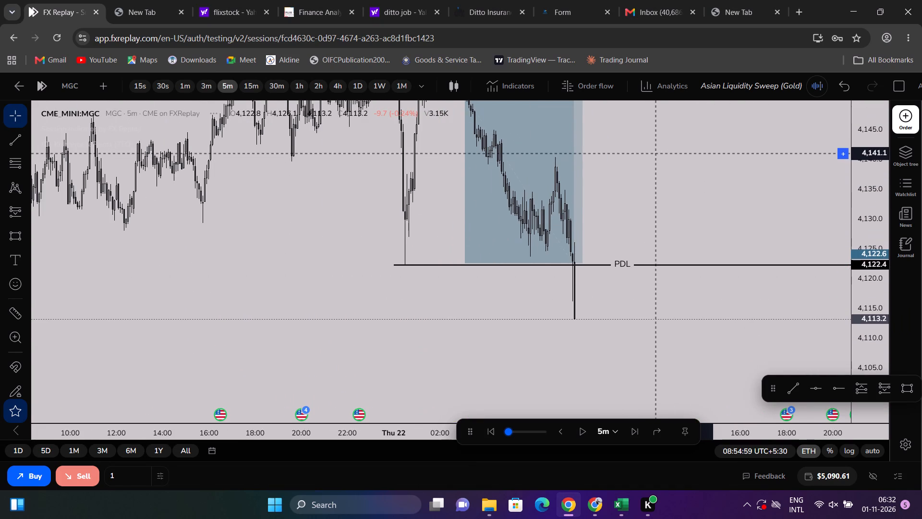
pyautogui.moveTo(655, 222); pyautogui.dragTo(655, 227)
pyautogui.scroll(2, 655, 226)
pyautogui.moveTo(669, 225); pyautogui.dragTo(668, 256)
pyautogui.scroll(-1, 699, 244)
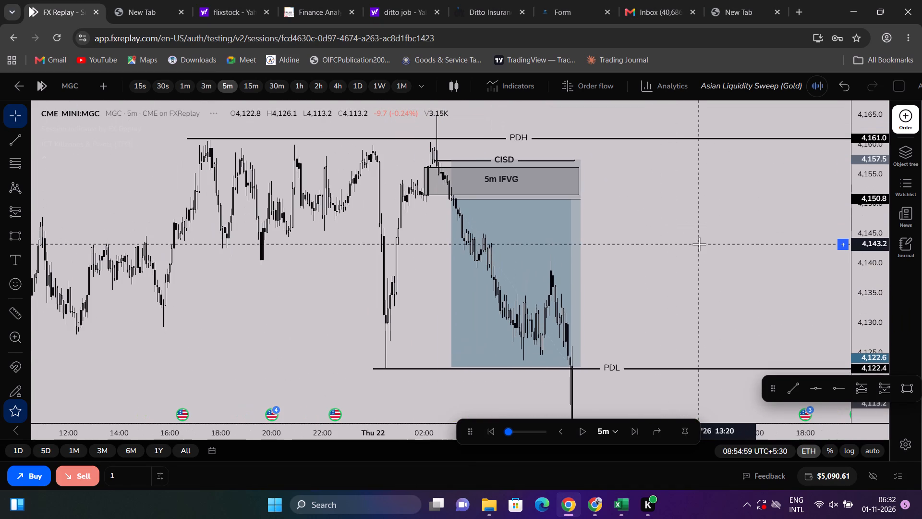
pyautogui.moveTo(702, 249); pyautogui.dragTo(704, 258)
pyautogui.moveTo(882, 237); pyautogui.dragTo(872, 279)
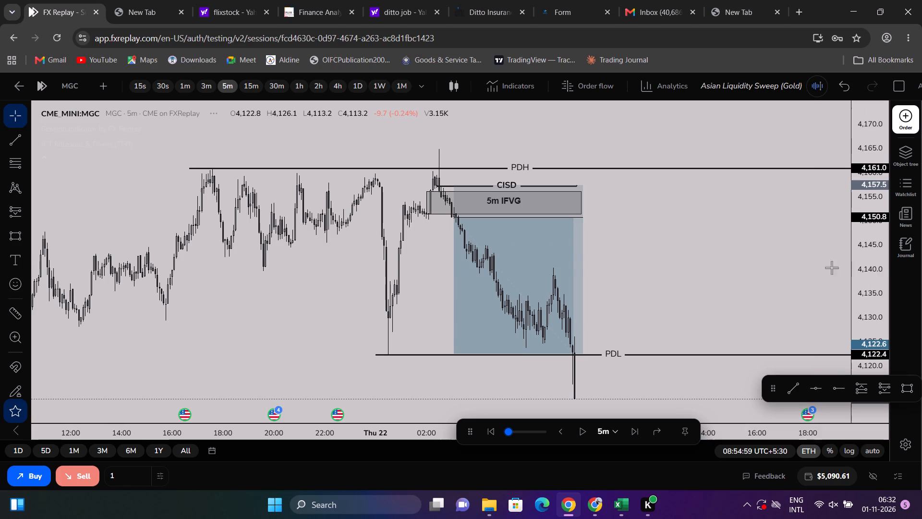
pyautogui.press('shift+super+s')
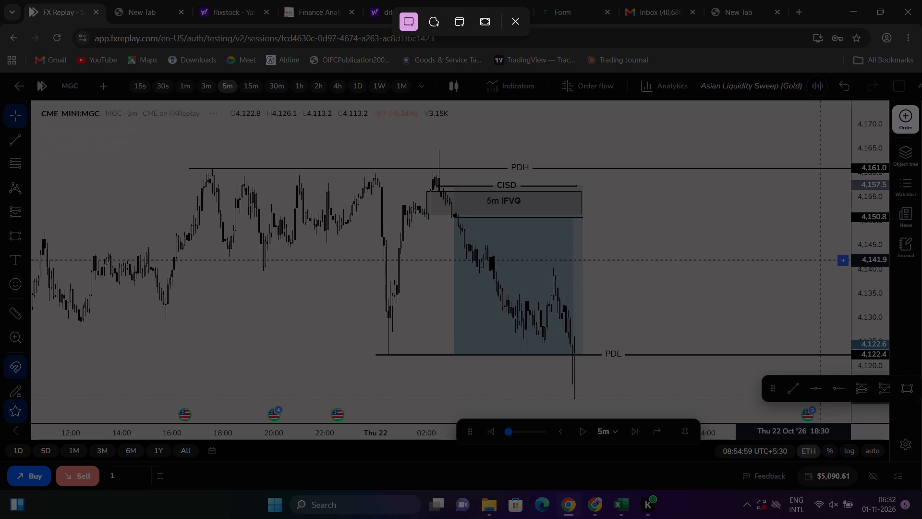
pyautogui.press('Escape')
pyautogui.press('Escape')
# Draw a horizontal trend line at about 4,134.6 from the October 22 00:45 candle to the price decline and label it BE.
pyautogui.moveTo(866, 339); pyautogui.dragTo(840, 224)
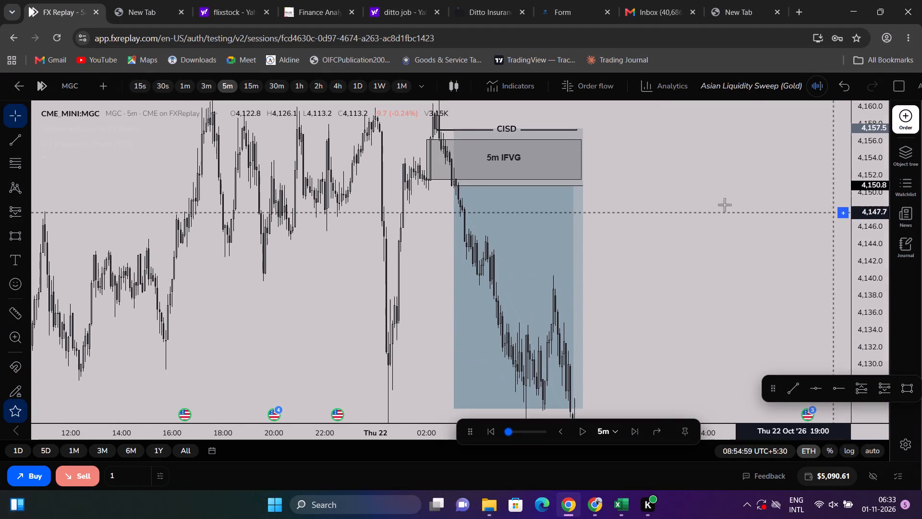
pyautogui.scroll(2, 624, 210)
pyautogui.scroll(4, 303, 194)
pyautogui.click(12, 143)
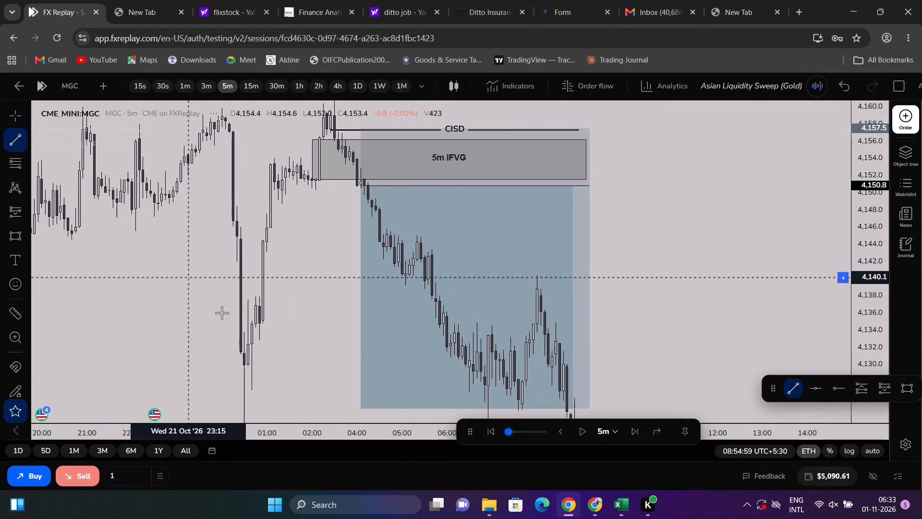
pyautogui.click(255, 325)
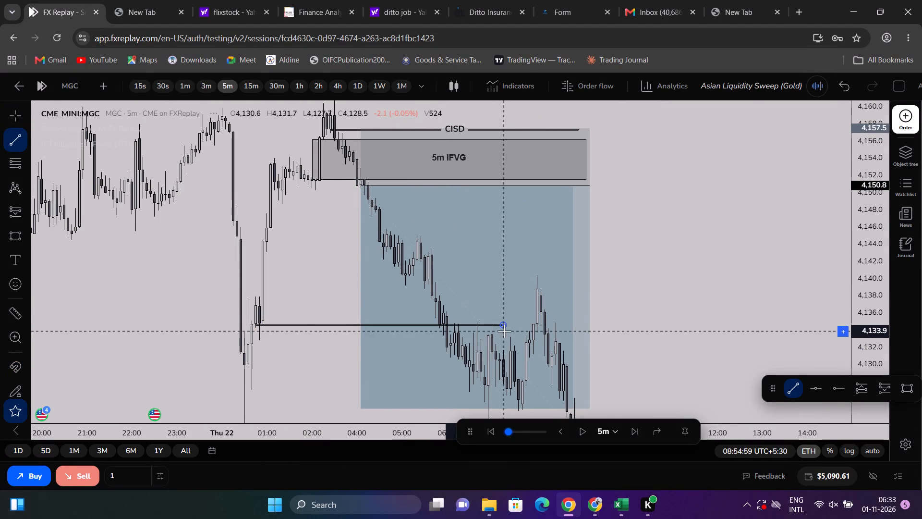
pyautogui.keyDown('shift'); pyautogui.click(444, 324); pyautogui.keyUp('shift')
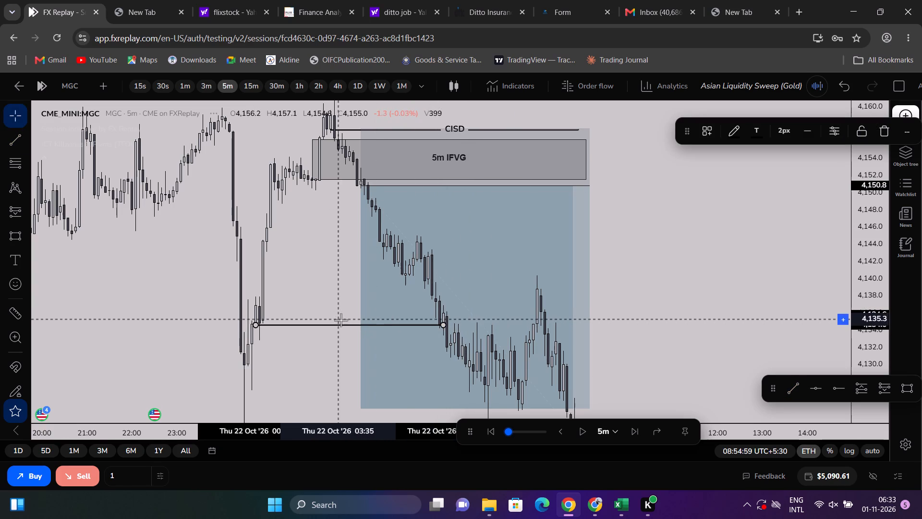
pyautogui.click(351, 326)
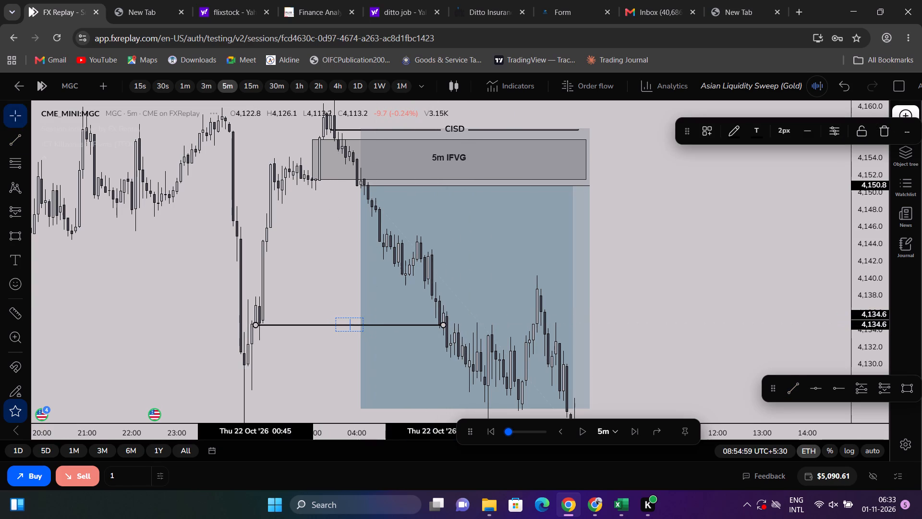
pyautogui.write('BE')
pyautogui.click(319, 281)
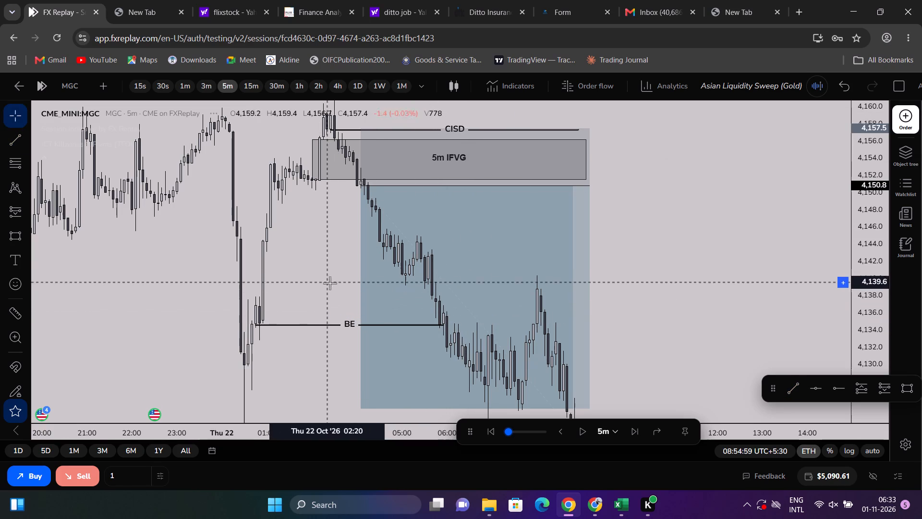
# Frame the annotated October 22 chart with PDH, CISD, 5m IFVG, BE and PDL, and capture a screenshot of the chart area.
pyautogui.scroll(-4, 719, 286)
pyautogui.moveTo(869, 263); pyautogui.dragTo(867, 298)
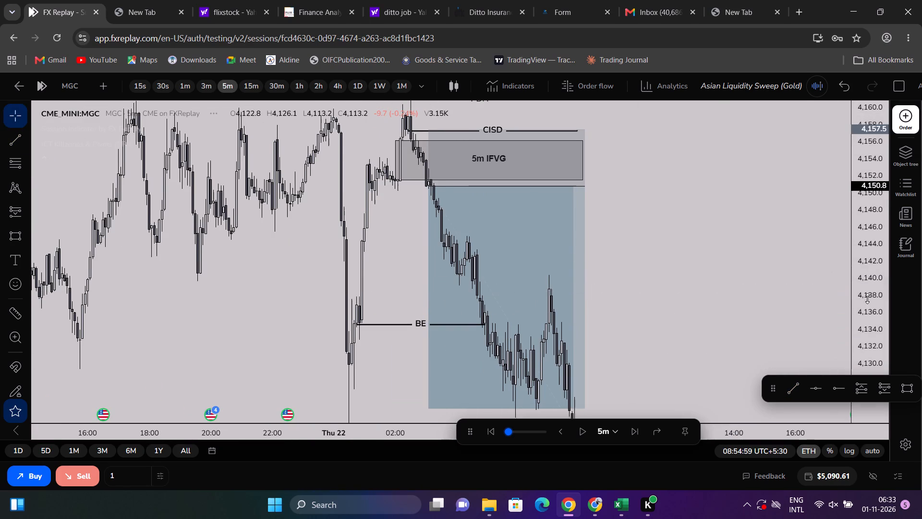
pyautogui.moveTo(867, 298); pyautogui.dragTo(856, 332)
pyautogui.press('shift+super+s')
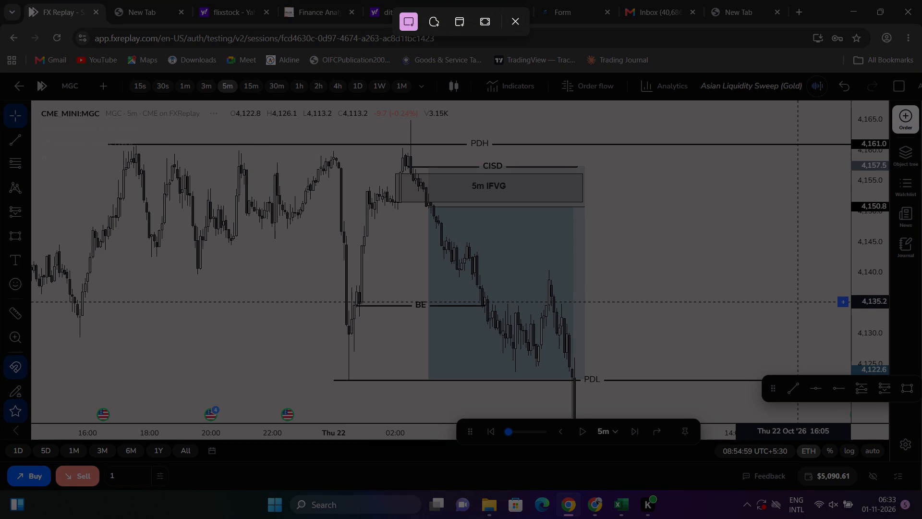
pyautogui.moveTo(24, 98); pyautogui.dragTo(890, 493)
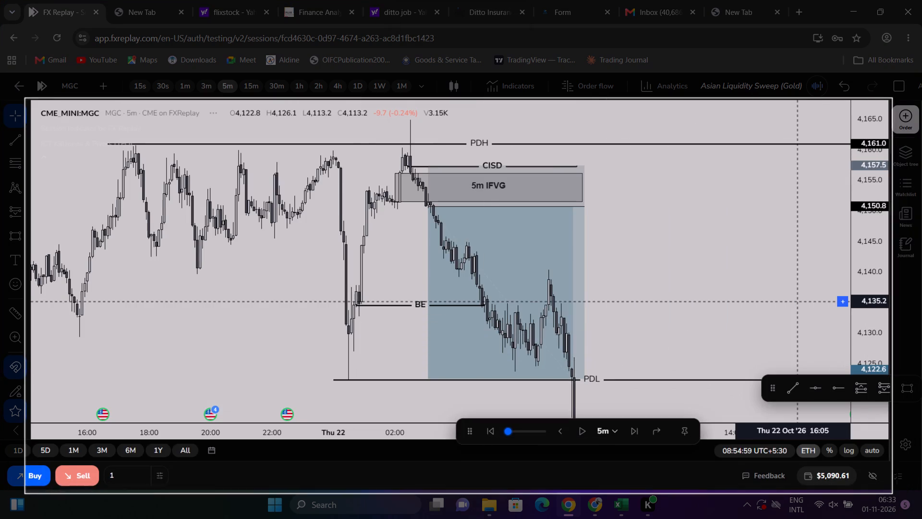
pyautogui.moveTo(890, 493); pyautogui.dragTo(909, 467)
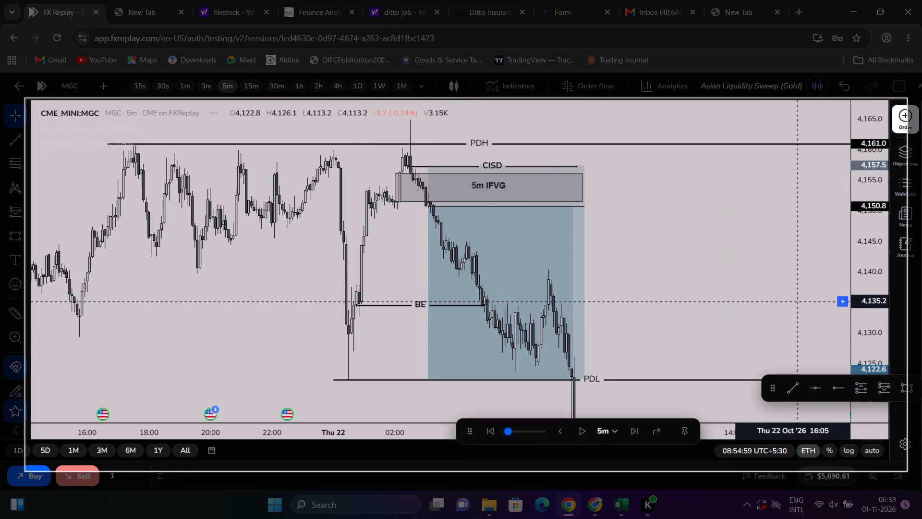
pyautogui.moveTo(909, 467); pyautogui.dragTo(895, 460)
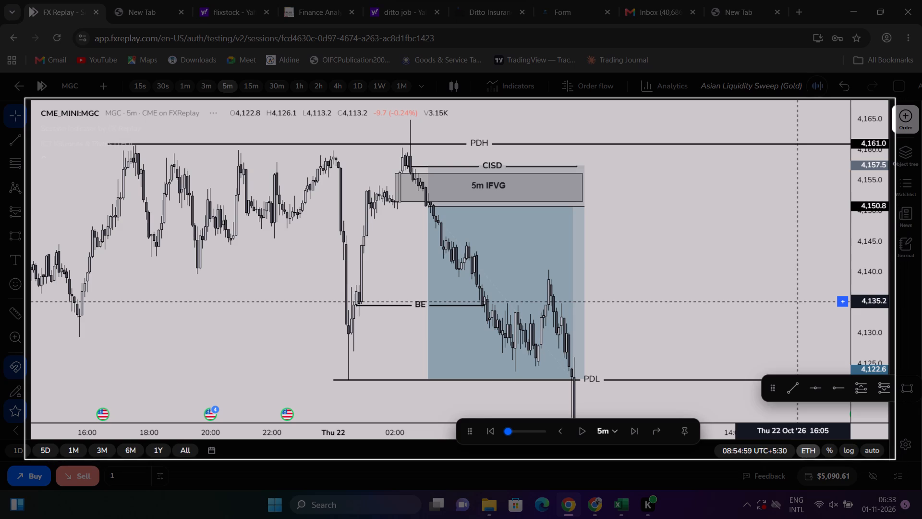
pyautogui.moveTo(895, 460); pyautogui.dragTo(891, 463)
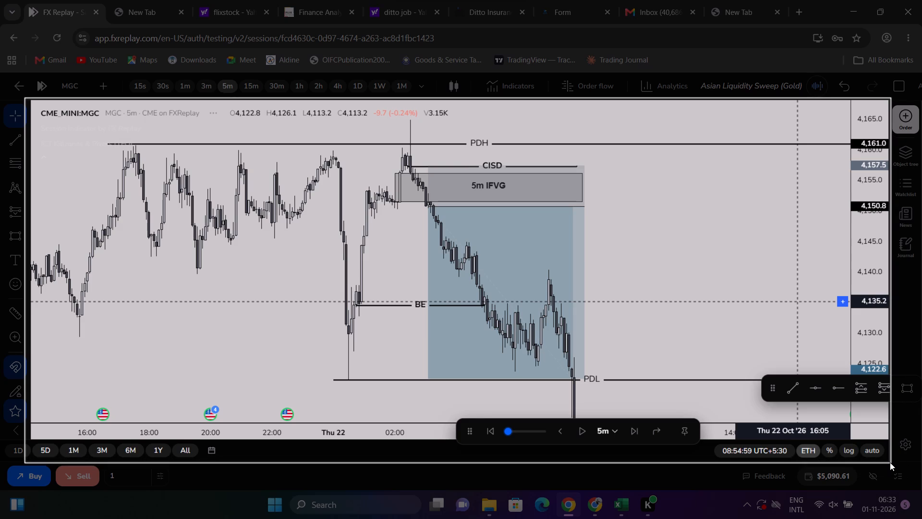
# Open the October 22 entry in Notion's October Backtesting, check the trade's risk/reward on the replay chart, and append +4R to the entry's title.
pyautogui.hotkey('alt', 'Tab')
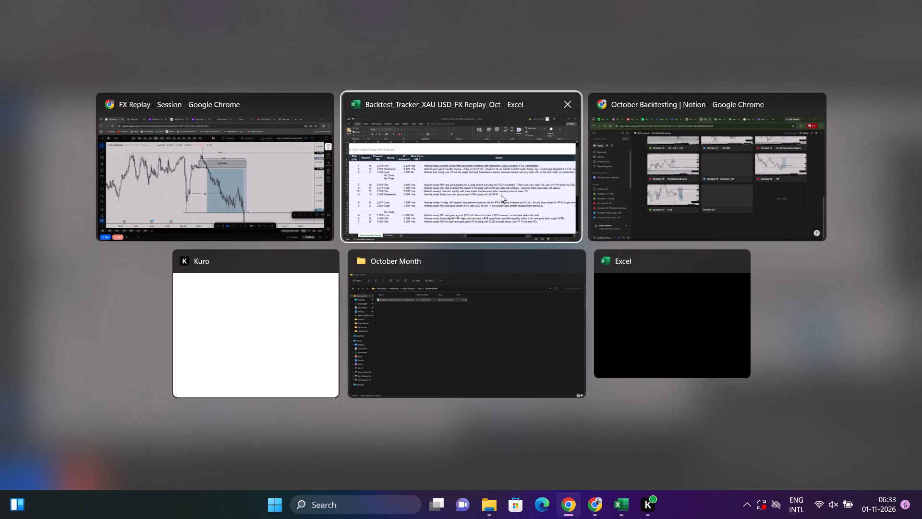
pyautogui.keyDown('alt'); pyautogui.click(691, 198); pyautogui.keyUp('alt')
pyautogui.click(509, 365)
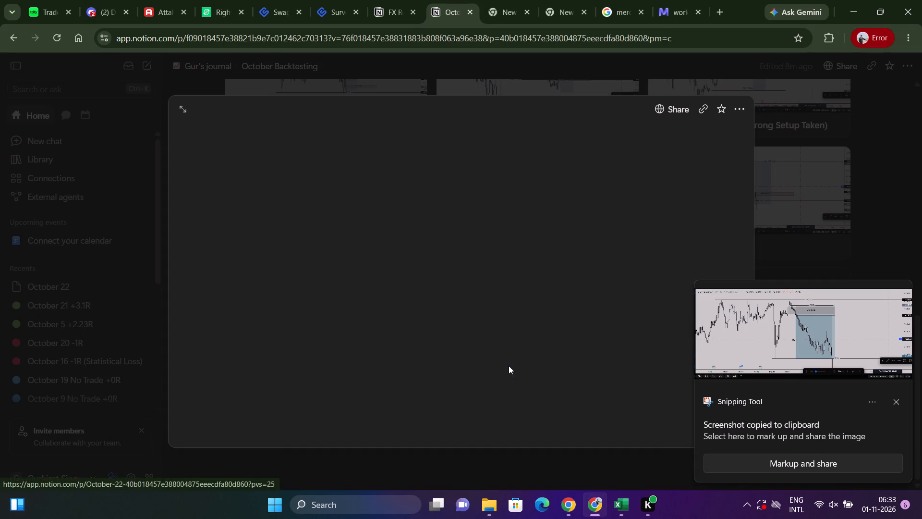
pyautogui.hotkey('alt', 'Tab')
pyautogui.keyDown('alt'); pyautogui.click(549, 195); pyautogui.keyUp('alt')
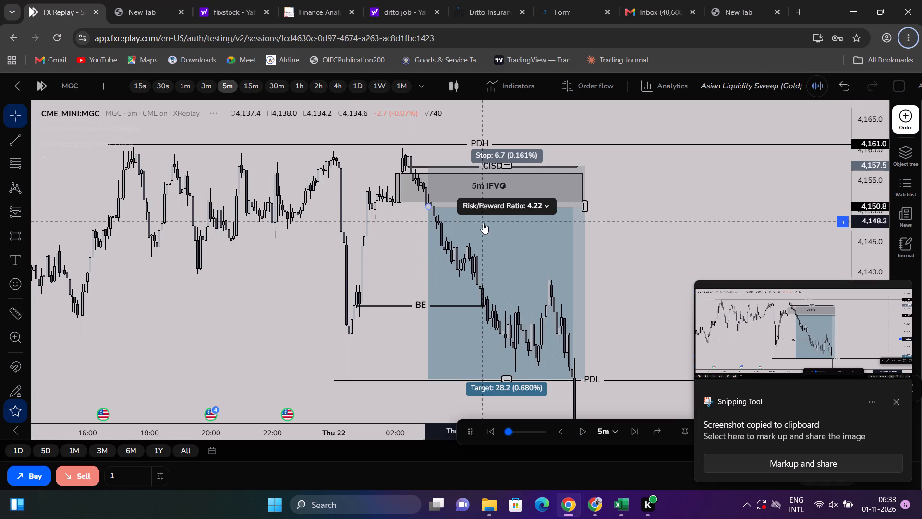
pyautogui.hotkey('alt', 'Tab')
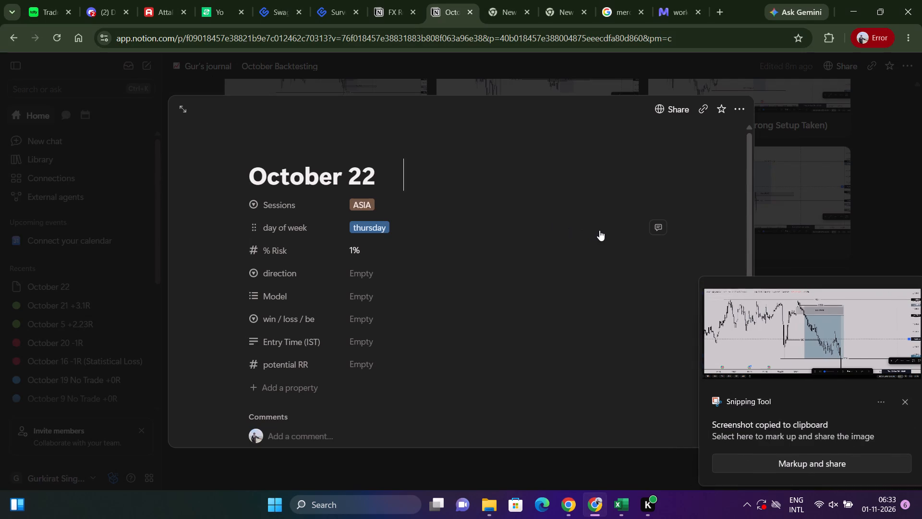
pyautogui.write('+4RR')
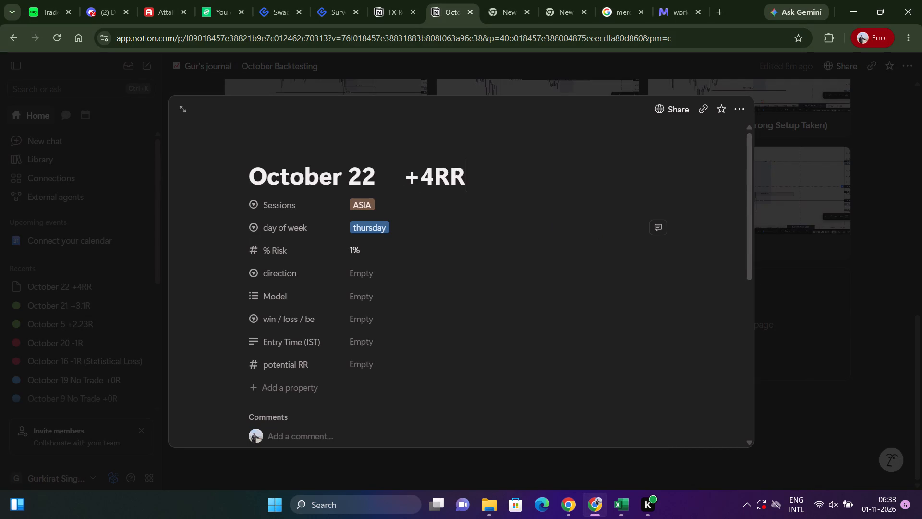
pyautogui.press('BackSpace')
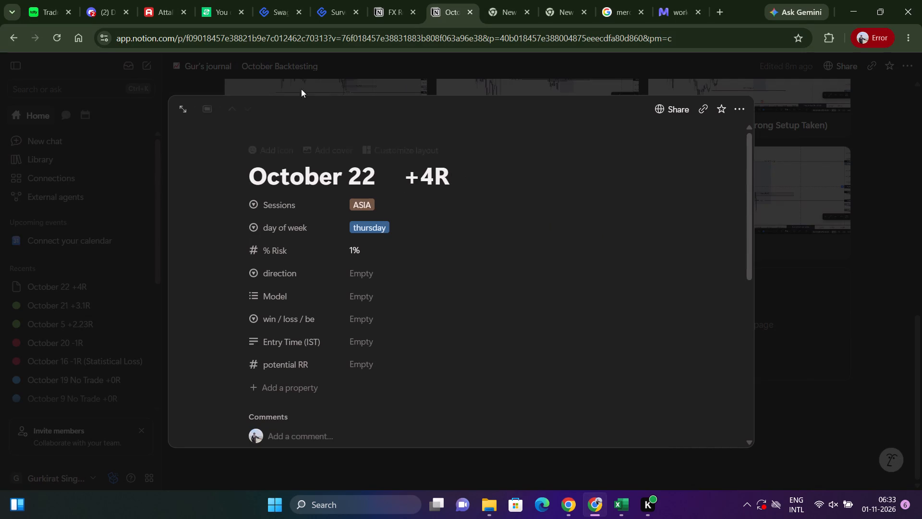
# Set the October 22 entry's direction to short, model to Asian Liquidity Sweep (Gold) and result to win.
pyautogui.click(369, 274)
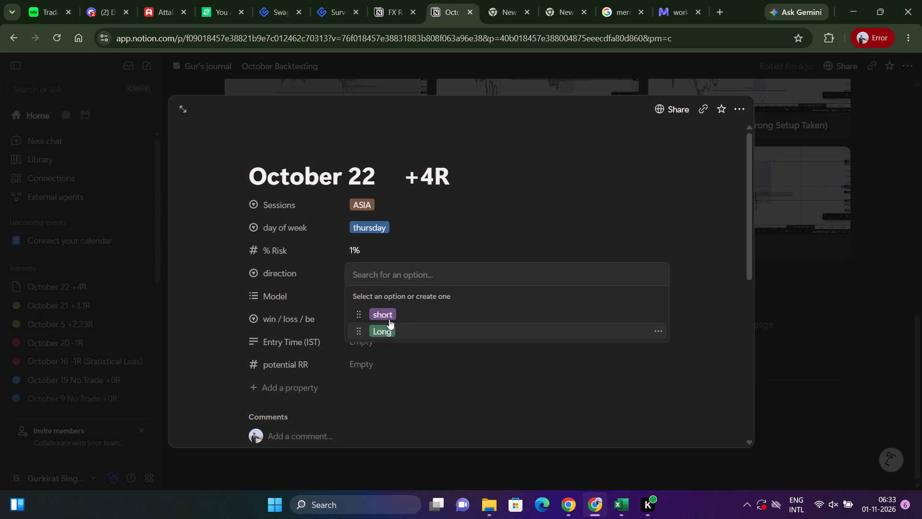
pyautogui.click(390, 314)
pyautogui.click(361, 297)
pyautogui.click(389, 369)
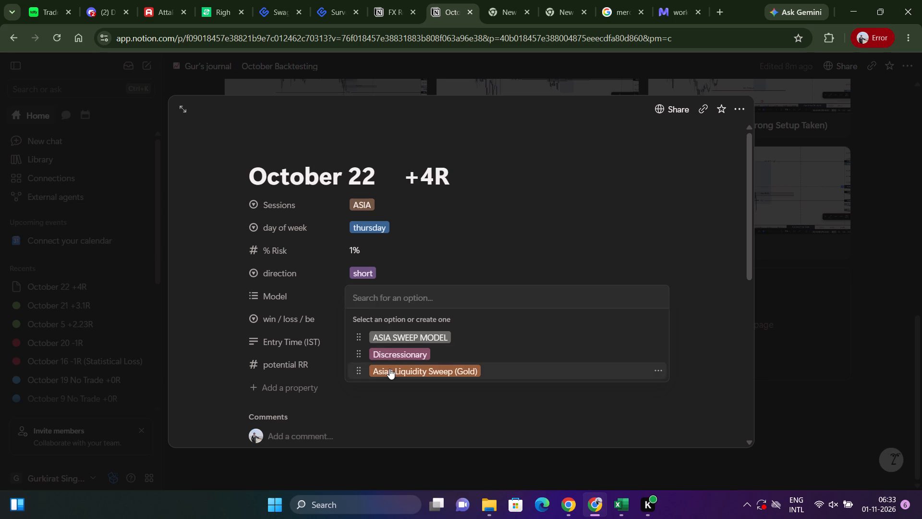
pyautogui.click(427, 279)
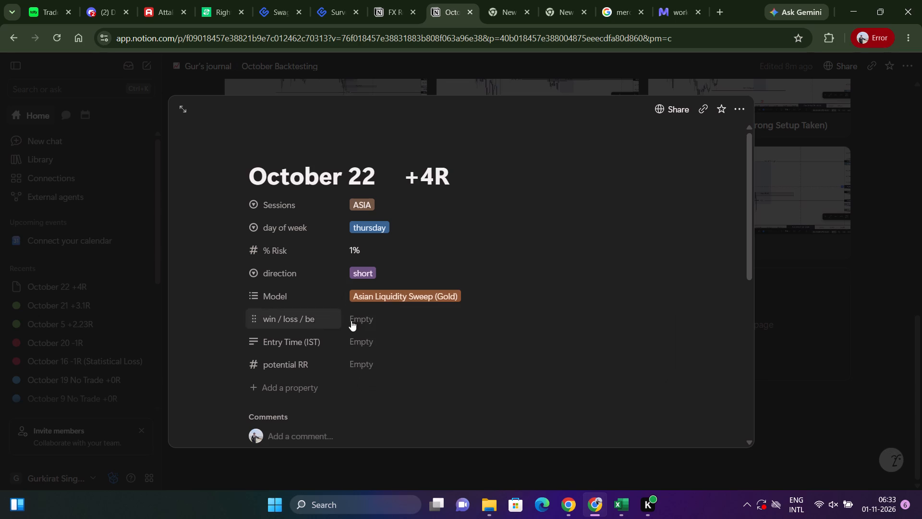
pyautogui.click(388, 319)
pyautogui.click(382, 392)
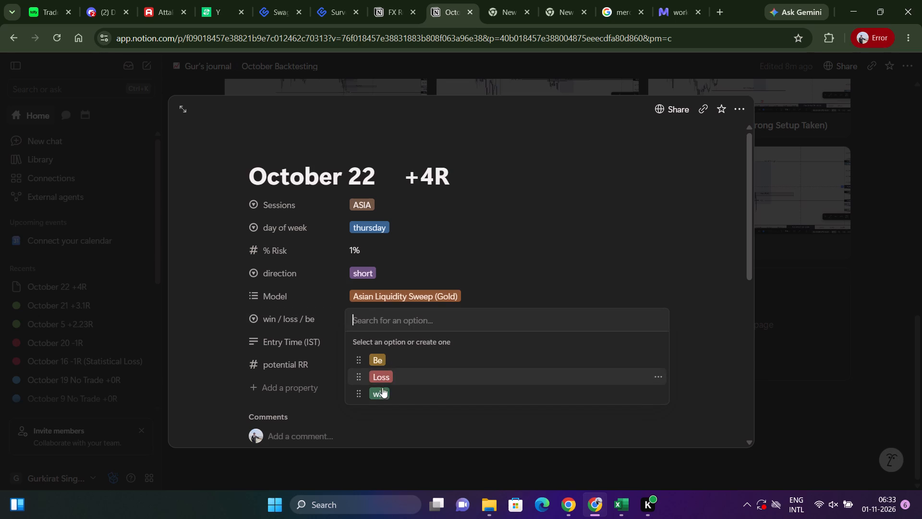
# Fill in the October 22 entry's Entry Time (IST) as 04:00 am and its potential RR as 4.
pyautogui.click(367, 335)
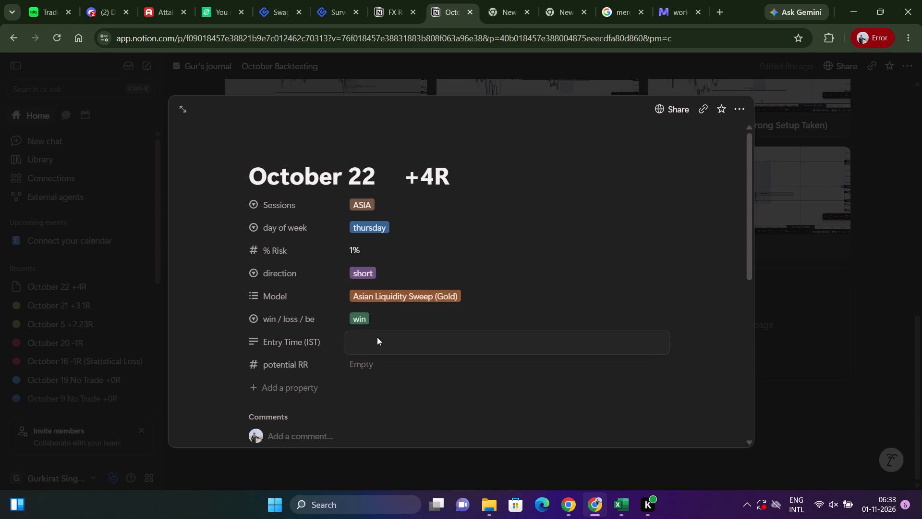
pyautogui.write('04')
pyautogui.write(':00')
pyautogui.press('space')
pyautogui.click(385, 370)
pyautogui.click(385, 365)
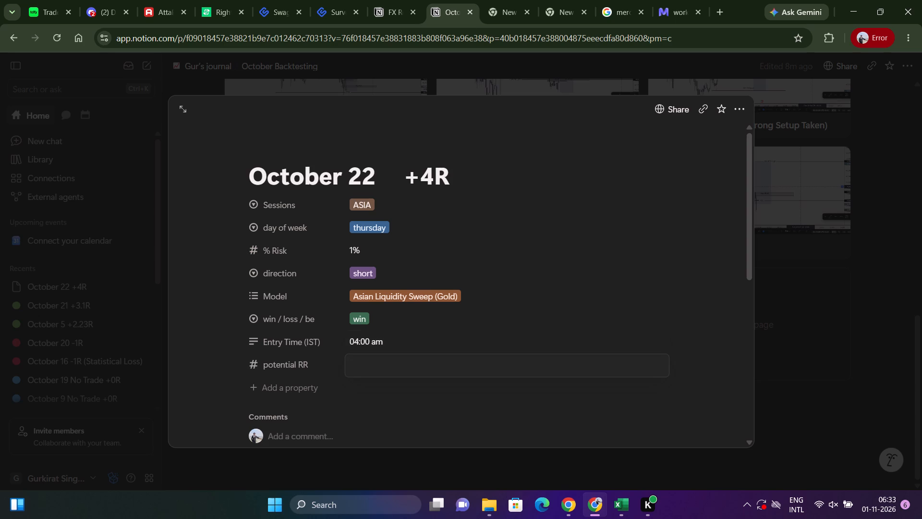
pyautogui.write('4R')
pyautogui.scroll(-6, 385, 366)
pyautogui.scroll(-3, 326, 414)
pyautogui.scroll(-3, 406, 409)
pyautogui.click(316, 431)
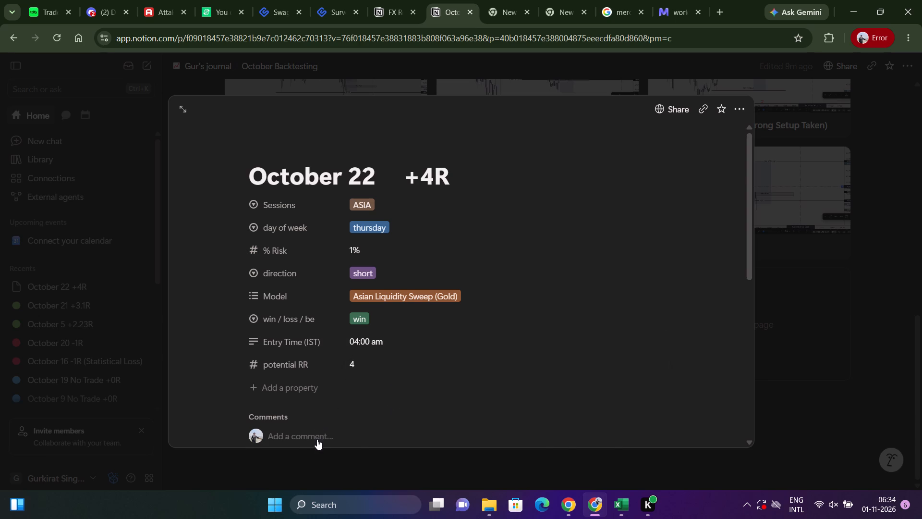
# Paste the captured chart screenshot into the October 22 page body, enlarge it beyond the text width, and close the entry.
pyautogui.click(317, 439)
pyautogui.click(318, 435)
pyautogui.hotkey('alt', 'Tab')
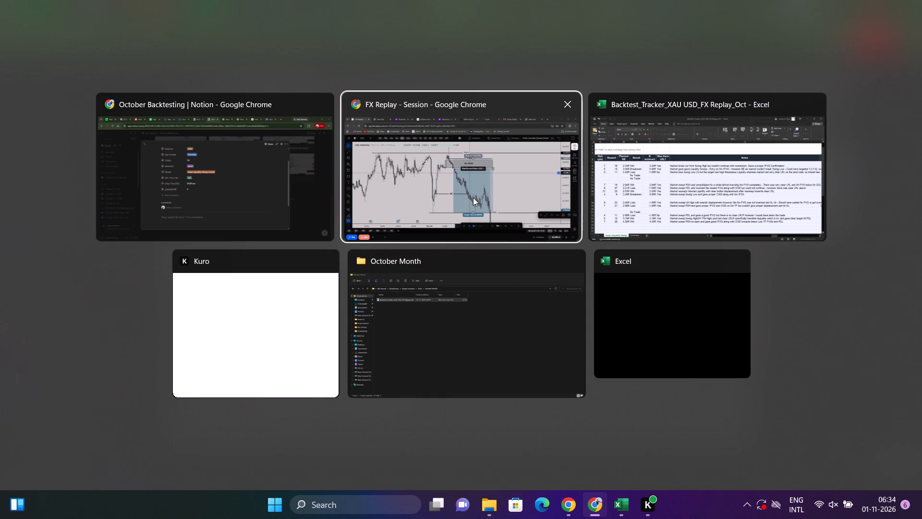
pyautogui.keyDown('alt'); pyautogui.click(154, 173); pyautogui.keyUp('alt')
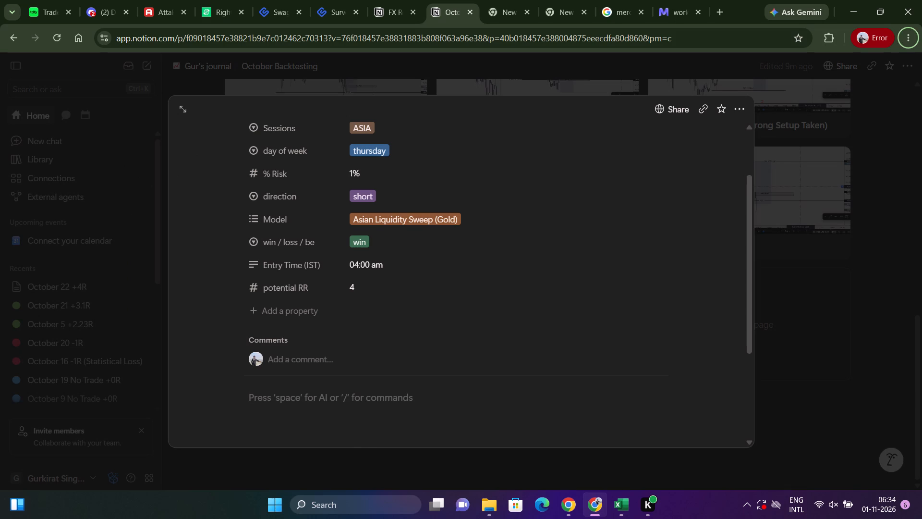
pyautogui.hotkey('ctrl', 'v')
pyautogui.scroll(-3, 392, 395)
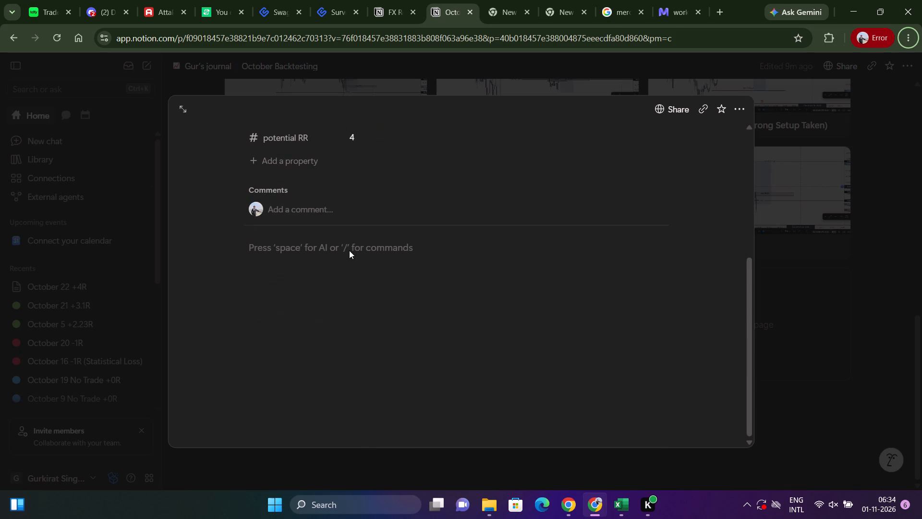
pyautogui.click(349, 250)
pyautogui.hotkey('ctrl', 'v')
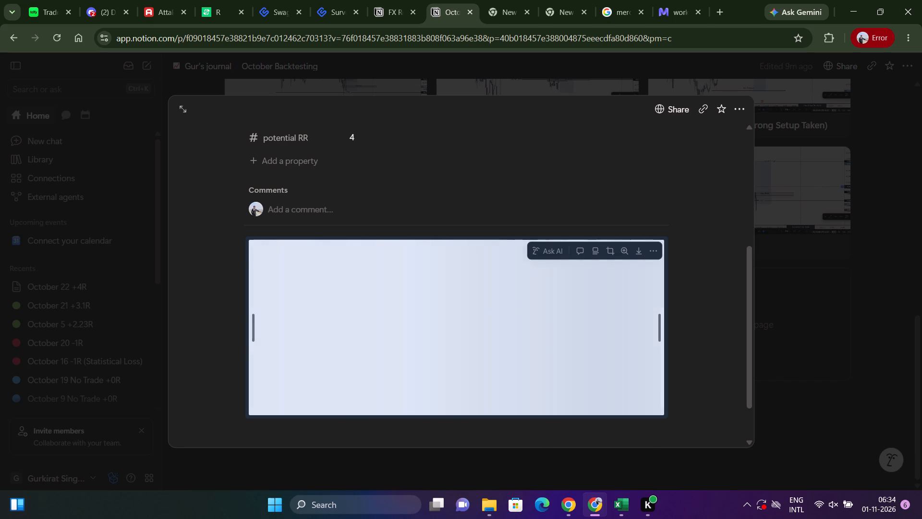
pyautogui.moveTo(662, 415); pyautogui.dragTo(707, 463)
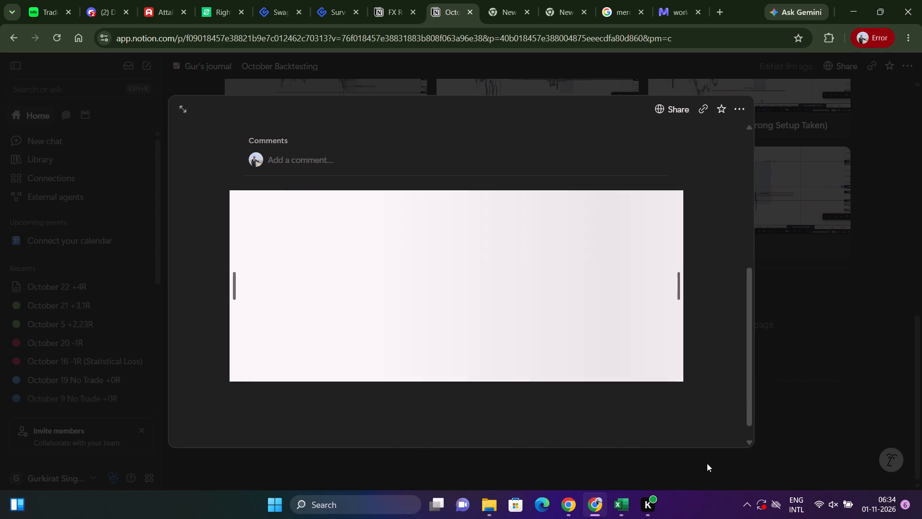
pyautogui.moveTo(707, 463); pyautogui.dragTo(725, 477)
pyautogui.scroll(3, 671, 370)
pyautogui.scroll(-3, 501, 299)
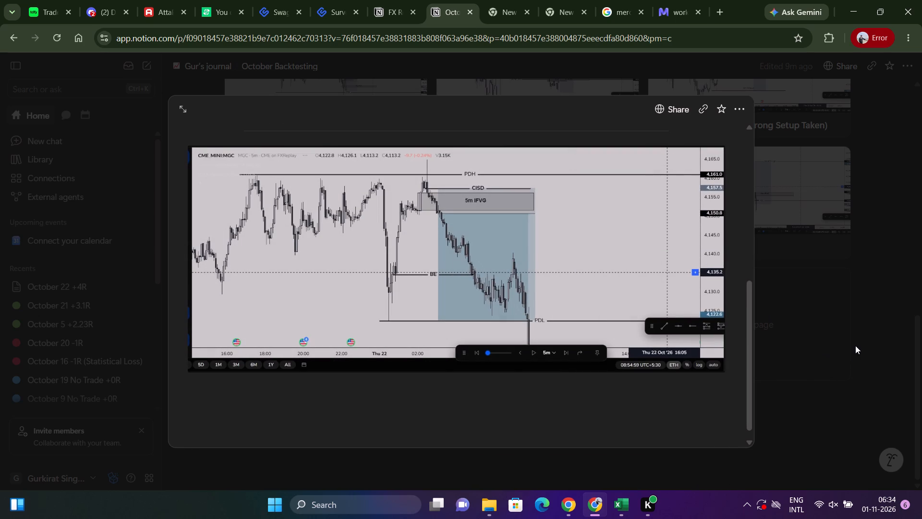
pyautogui.click(855, 346)
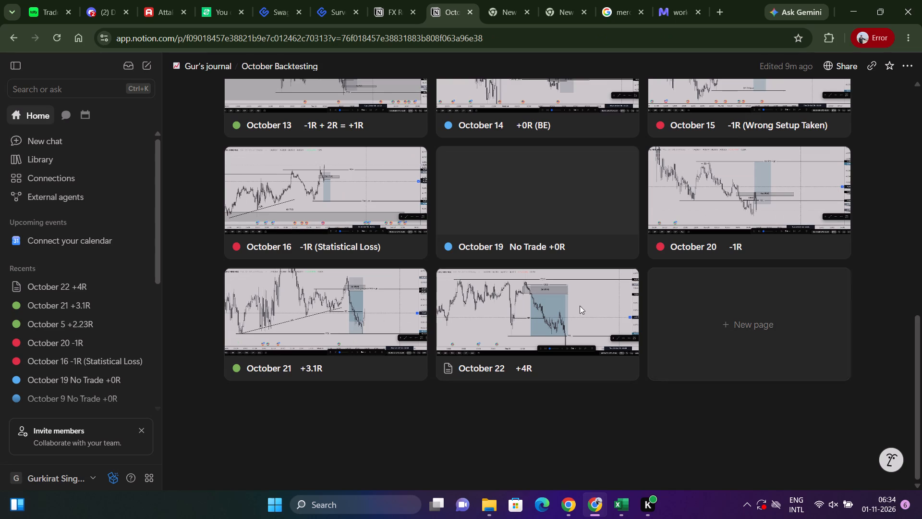
# Open the October 13 entry and copy the 2nd Trade's Liquidity Sweep, Confirmation and LRLR note lines.
pyautogui.scroll(1, 461, 312)
pyautogui.click(327, 174)
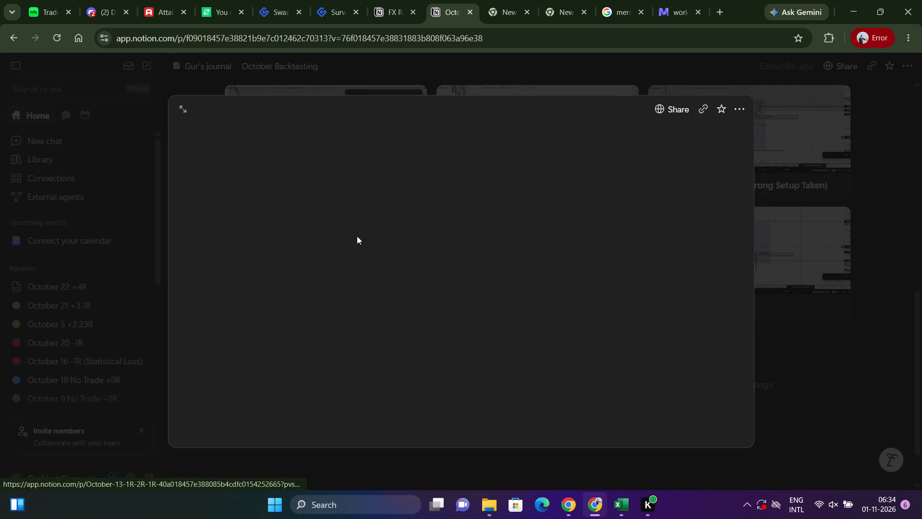
pyautogui.scroll(-5, 502, 327)
pyautogui.scroll(-6, 446, 324)
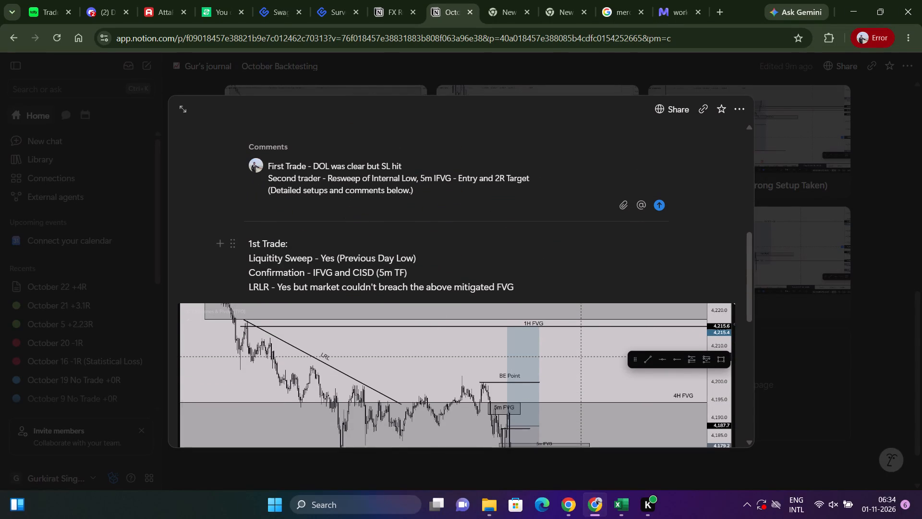
pyautogui.scroll(-3, 505, 303)
pyautogui.scroll(2, 503, 303)
pyautogui.scroll(-5, 500, 303)
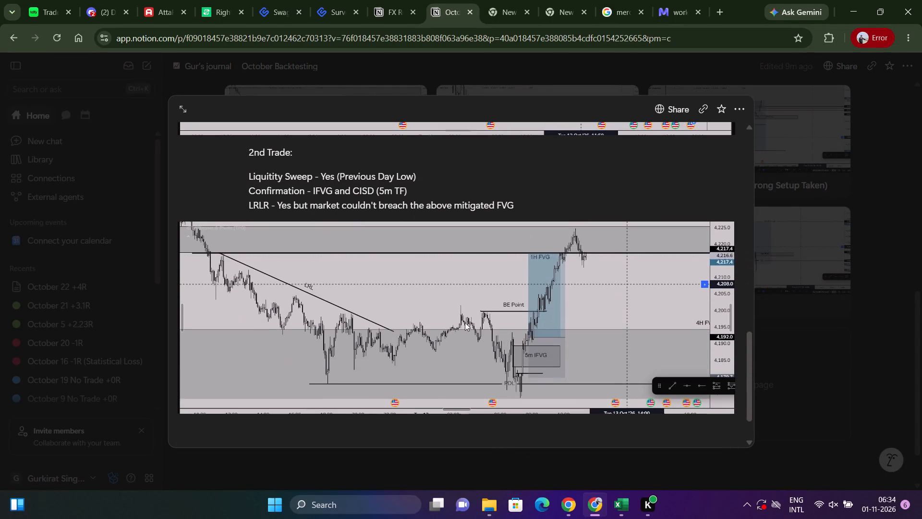
pyautogui.moveTo(527, 206); pyautogui.dragTo(252, 162)
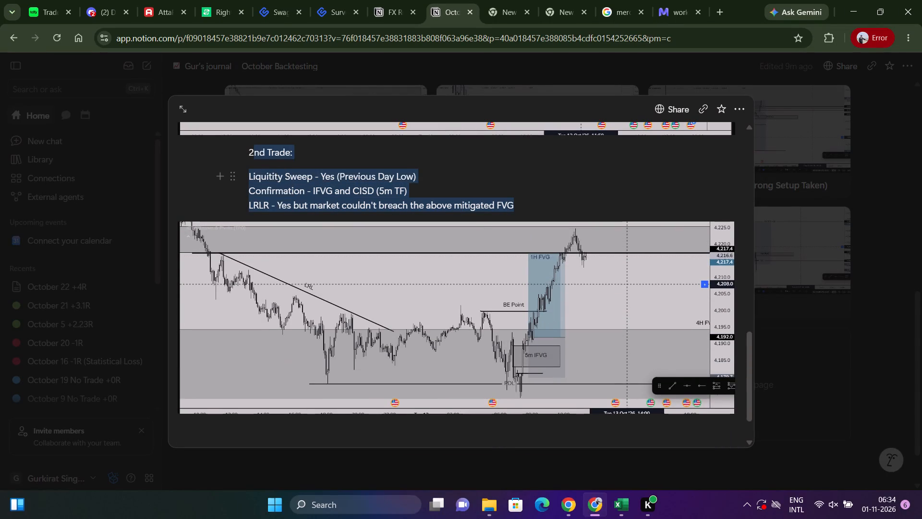
pyautogui.moveTo(252, 162); pyautogui.dragTo(249, 173)
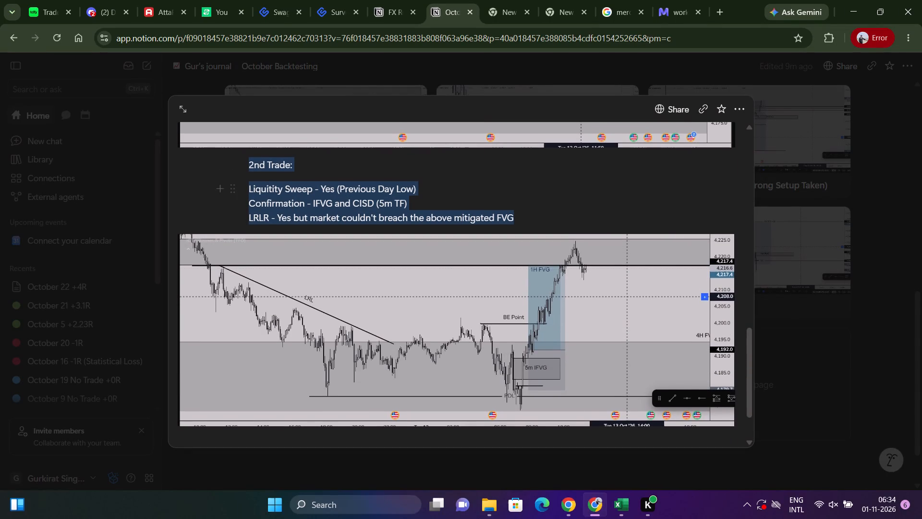
pyautogui.hotkey('shift', 'Down')
pyautogui.hotkey('shift', 'Down')
pyautogui.hotkey('shift', 'Up')
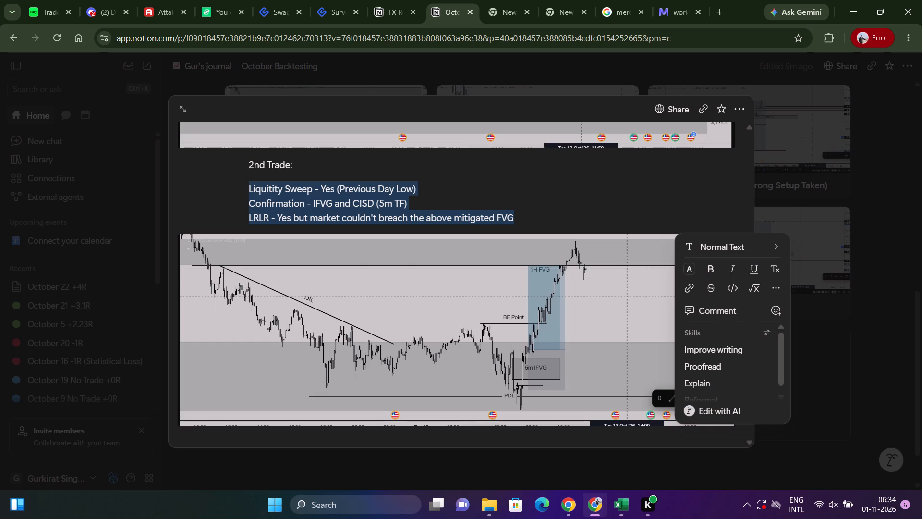
pyautogui.hotkey('shift', 'Left')
pyautogui.hotkey('shift', 'Right')
pyautogui.hotkey('shift', 'Right')
pyautogui.hotkey('shift', 'Left')
pyautogui.hotkey('ctrl', 'c')
# Reopen the October 22 entry and paste the copied three-line note into its comment field.
pyautogui.hotkey('alt', 'Tab')
pyautogui.scroll(-1, 503, 263)
pyautogui.hotkey('alt', 'Tab')
pyautogui.hotkey('alt', 'Tab')
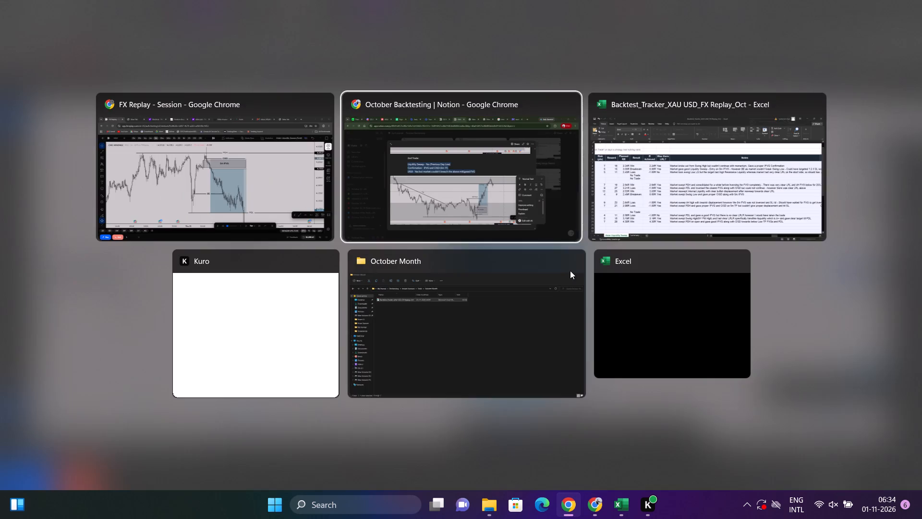
pyautogui.keyDown('alt'); pyautogui.click(499, 165); pyautogui.keyUp('alt')
pyautogui.click(814, 357)
pyautogui.scroll(-3, 635, 366)
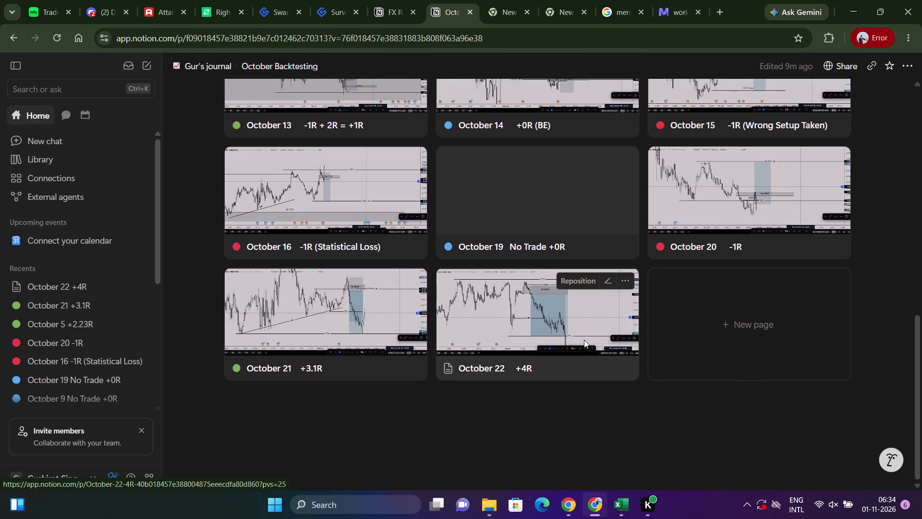
pyautogui.click(565, 310)
pyautogui.scroll(-4, 376, 338)
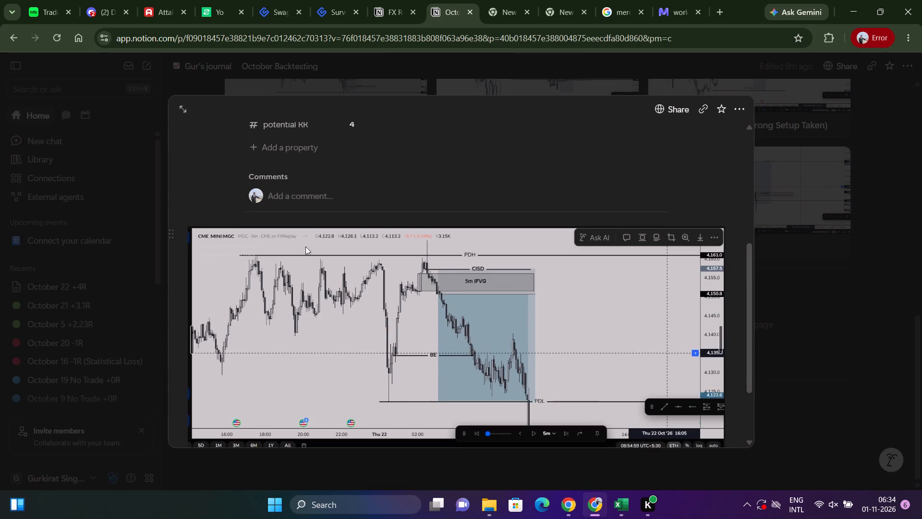
pyautogui.click(306, 200)
pyautogui.hotkey('ctrl', 'v')
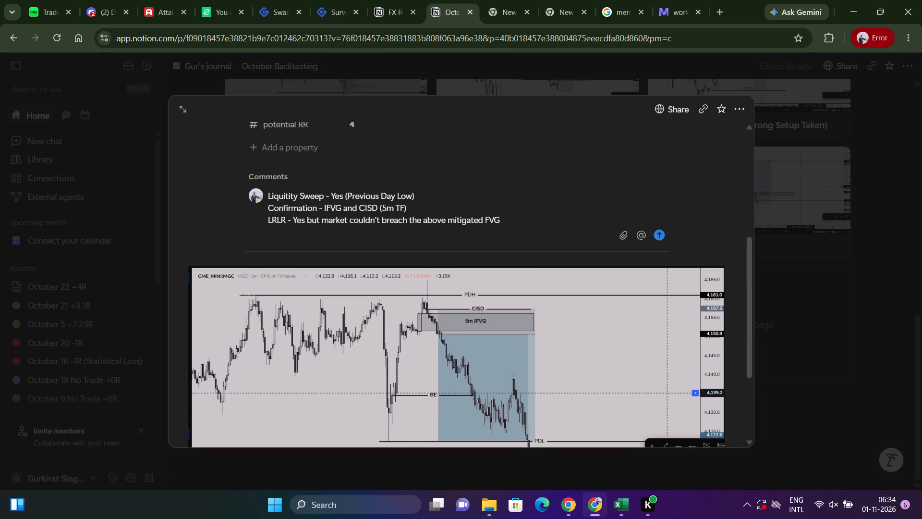
# Change the sweep level in the October 22 comment to Previous Day High.
pyautogui.click(405, 194)
pyautogui.press('Right')
pyautogui.press('Right')
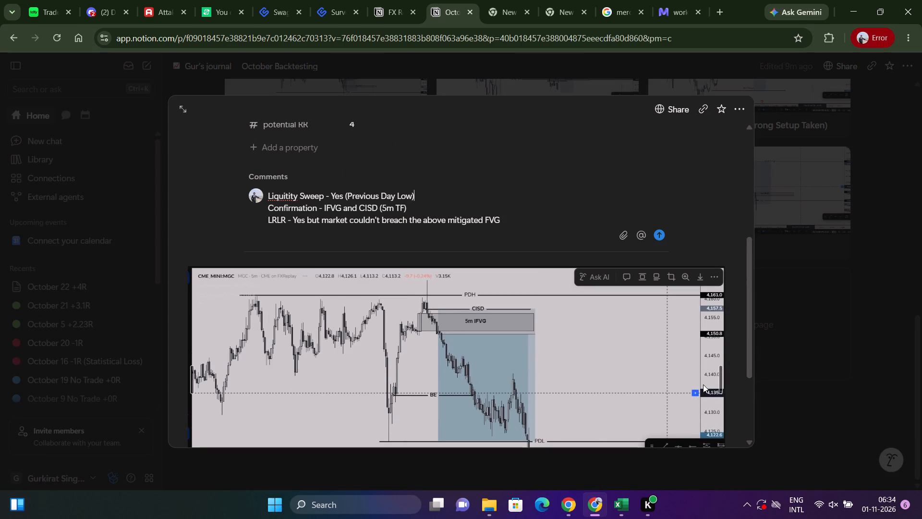
pyautogui.press('Left')
pyautogui.press('BackSpace')
pyautogui.press('BackSpace')
pyautogui.press('BackSpace')
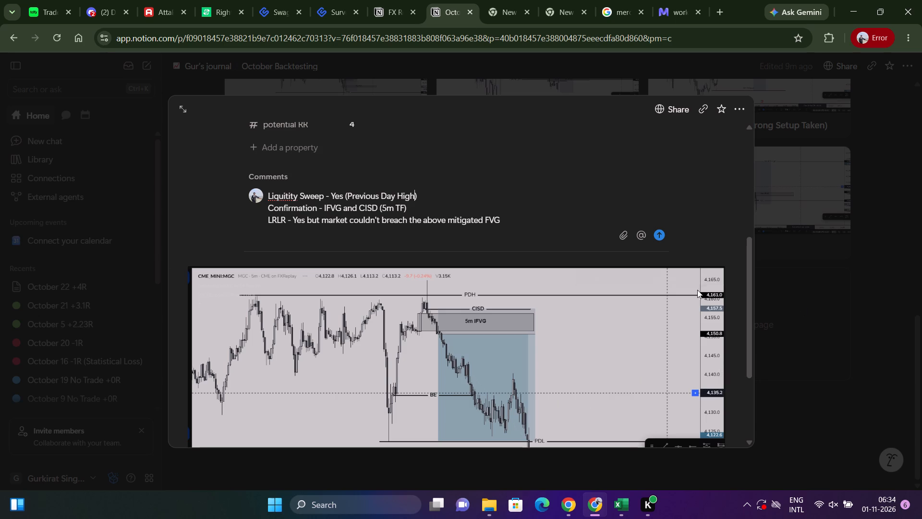
# Replace the LRLR remark after "Yes" in the October 22 comment with "lots of unfilled FVG" and close the entry.
pyautogui.moveTo(536, 224); pyautogui.dragTo(312, 226)
pyautogui.click(308, 225)
pyautogui.hotkey('shift', 'Right')
pyautogui.hotkey('shift', 'Right')
pyautogui.hotkey('shift', 'Right')
pyautogui.hotkey('shift', 'Right')
pyautogui.hotkey('shift', 'Right')
pyautogui.hotkey('shift', 'Right')
pyautogui.hotkey('shift', 'Right')
pyautogui.hotkey('shift', 'Right')
pyautogui.hotkey('shift', 'Right')
pyautogui.hotkey('shift', 'Right')
pyautogui.hotkey('shift', 'Right')
pyautogui.hotkey('shift', 'Right')
pyautogui.hotkey('shift', 'Right')
pyautogui.hotkey('shift', 'Right')
pyautogui.hotkey('shift', 'Right')
pyautogui.hotkey('shift', 'Right')
pyautogui.hotkey('shift', 'Right')
pyautogui.hotkey('shift', 'Right')
pyautogui.hotkey('shift', 'Right')
pyautogui.hotkey('shift', 'Right')
pyautogui.hotkey('shift', 'Right')
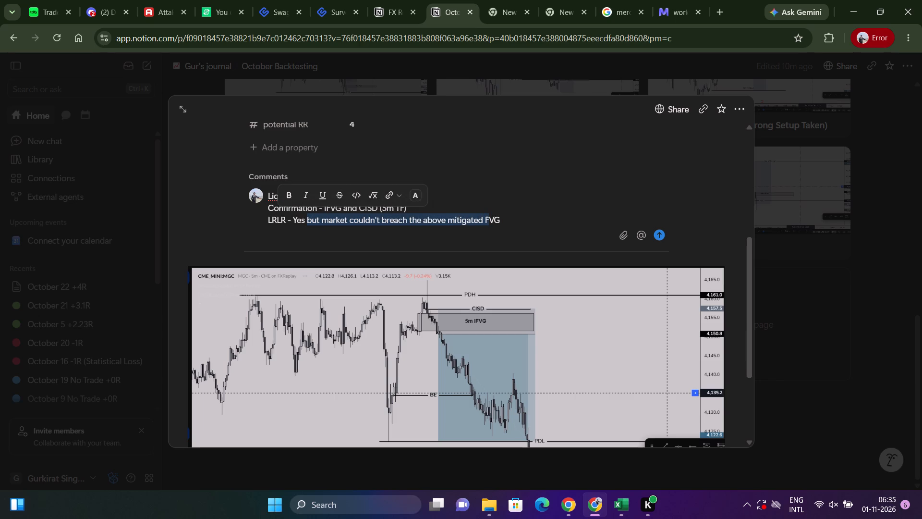
pyautogui.hotkey('shift', 'Right')
pyautogui.hotkey('shift', 'Right')
pyautogui.press('BackSpace')
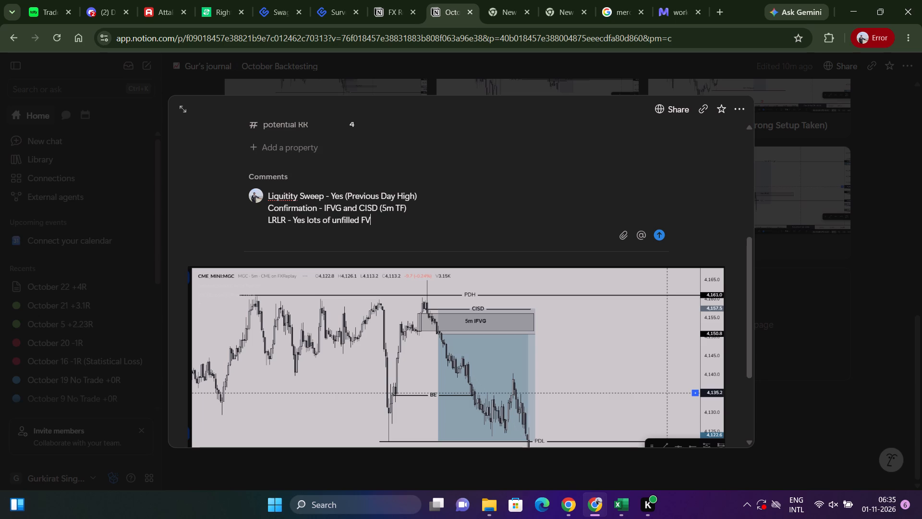
pyautogui.scroll(-3, 549, 185)
pyautogui.click(794, 364)
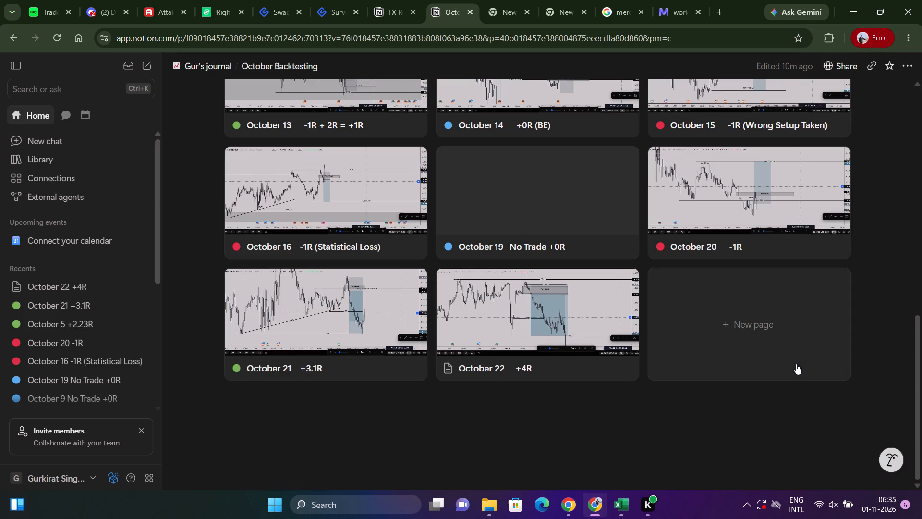
# Give the October 22 entry a green circle icon and close it.
pyautogui.click(562, 317)
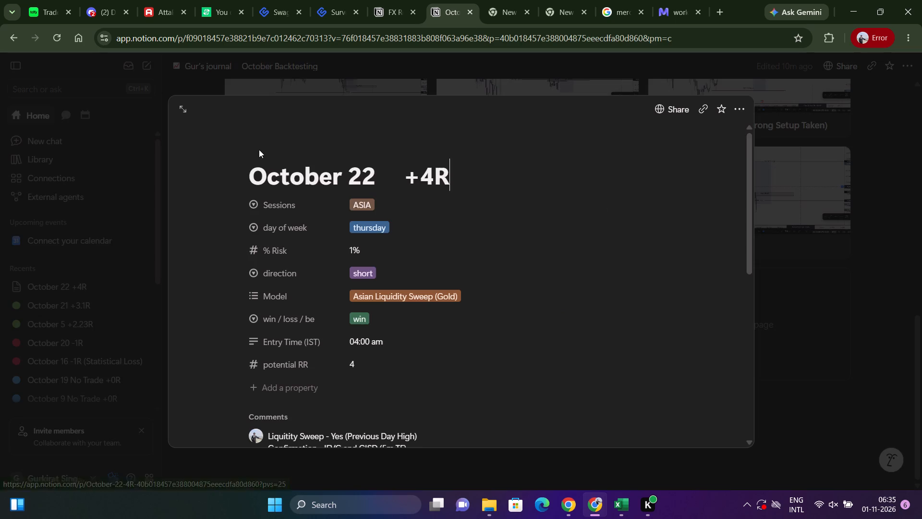
pyautogui.click(258, 154)
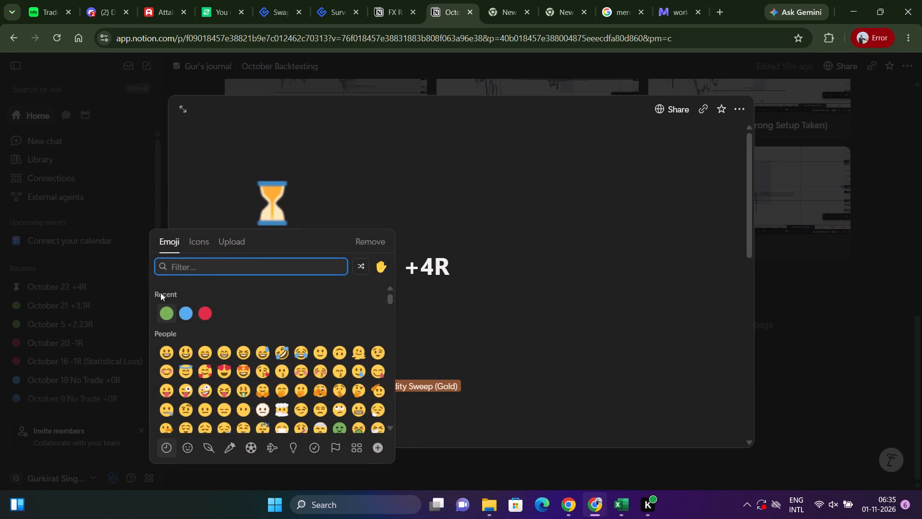
pyautogui.click(162, 308)
pyautogui.click(868, 338)
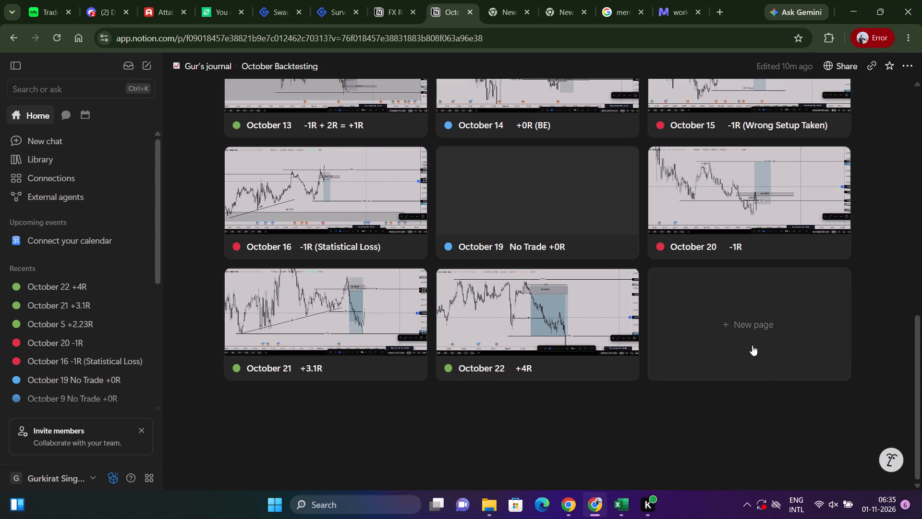
# Add a new page to the October Backtesting gallery after October 22.
pyautogui.click(752, 345)
# Switch to the FX Replay session, set the MGC chart to 15m and delete the October 22 short position box.
pyautogui.hotkey('alt', 'Tab')
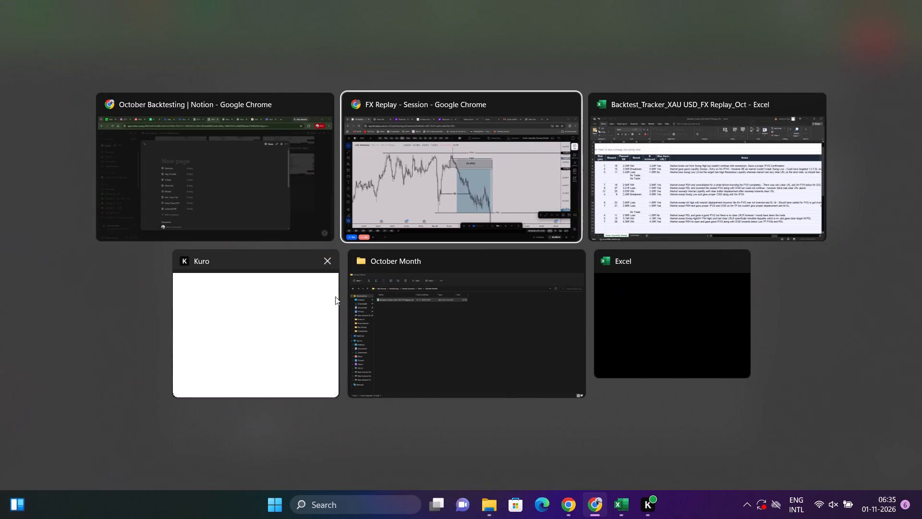
pyautogui.keyDown('alt'); pyautogui.click(487, 205); pyautogui.keyUp('alt')
pyautogui.hotkey('alt', 'Tab')
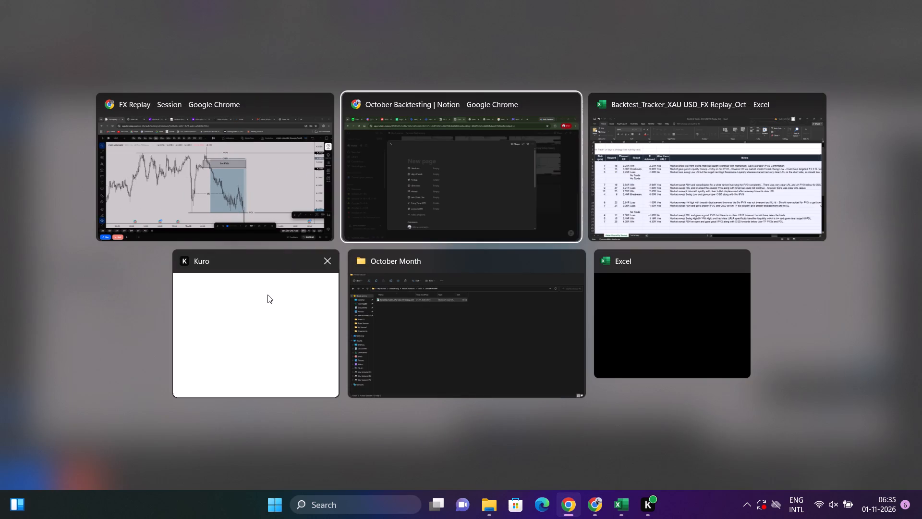
pyautogui.keyDown('alt'); pyautogui.click(245, 165); pyautogui.keyUp('alt')
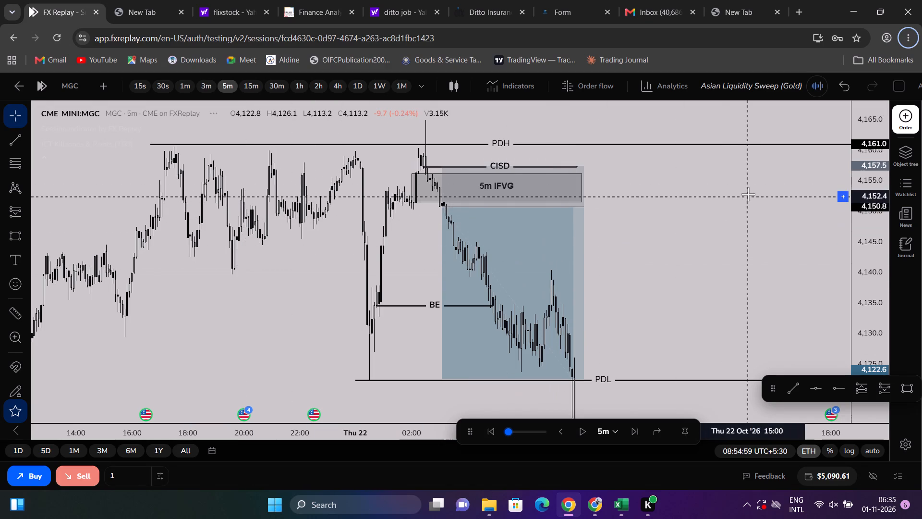
pyautogui.moveTo(656, 292); pyautogui.dragTo(614, 196)
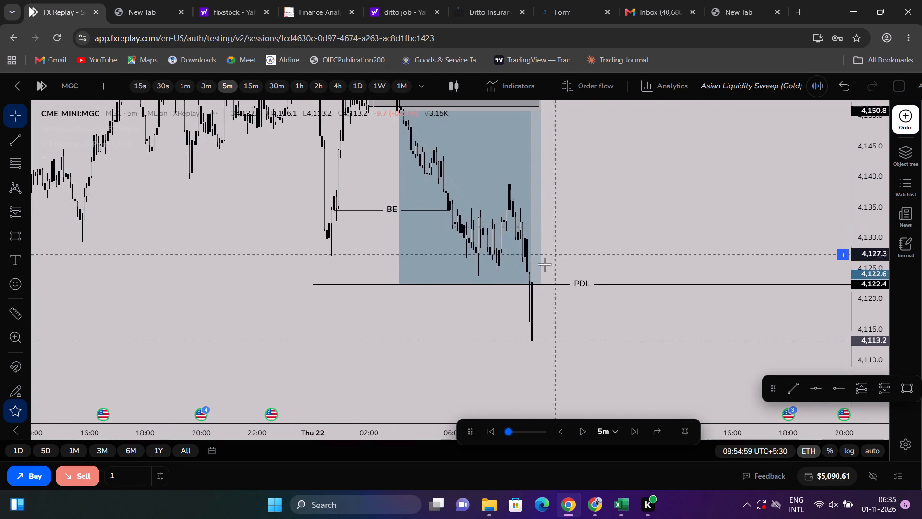
pyautogui.moveTo(470, 433); pyautogui.dragTo(529, 403)
pyautogui.moveTo(630, 204); pyautogui.dragTo(597, 344)
pyautogui.scroll(2, 603, 307)
pyautogui.moveTo(590, 284); pyautogui.dragTo(540, 112)
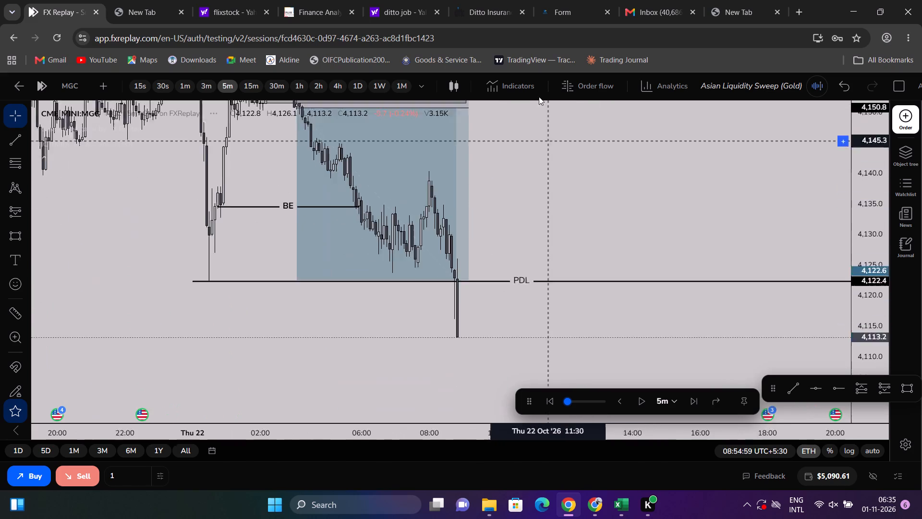
pyautogui.scroll(-9, 526, 135)
pyautogui.click(241, 85)
pyautogui.scroll(4, 596, 300)
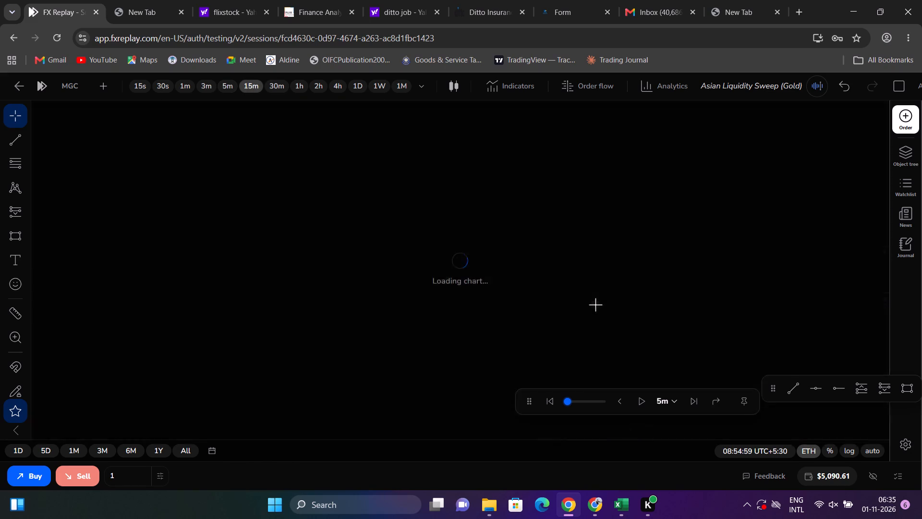
pyautogui.scroll(10, 595, 305)
pyautogui.click(417, 214)
pyautogui.press('Delete')
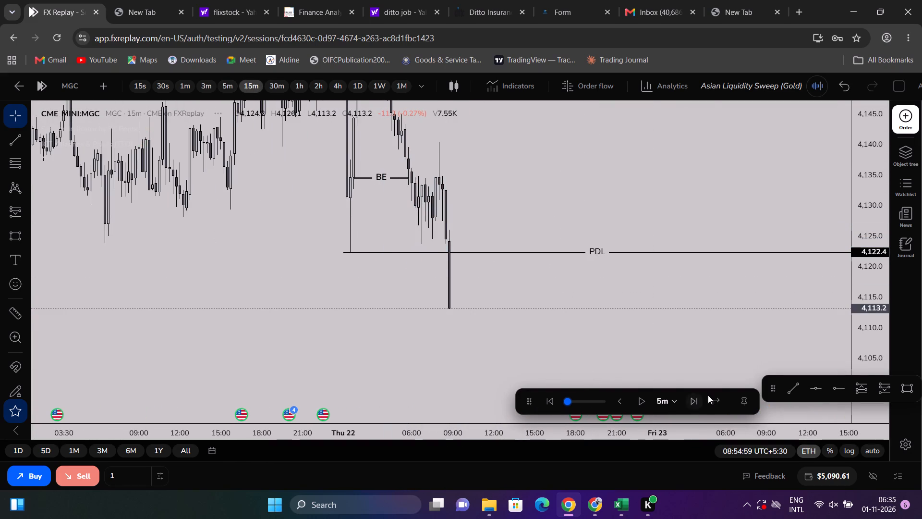
# Set the replay interval to 1h, play and step the market forward into the evening of October 22, and pause.
pyautogui.click(648, 397)
pyautogui.click(670, 402)
pyautogui.scroll(-3, 667, 414)
pyautogui.scroll(-4, 639, 335)
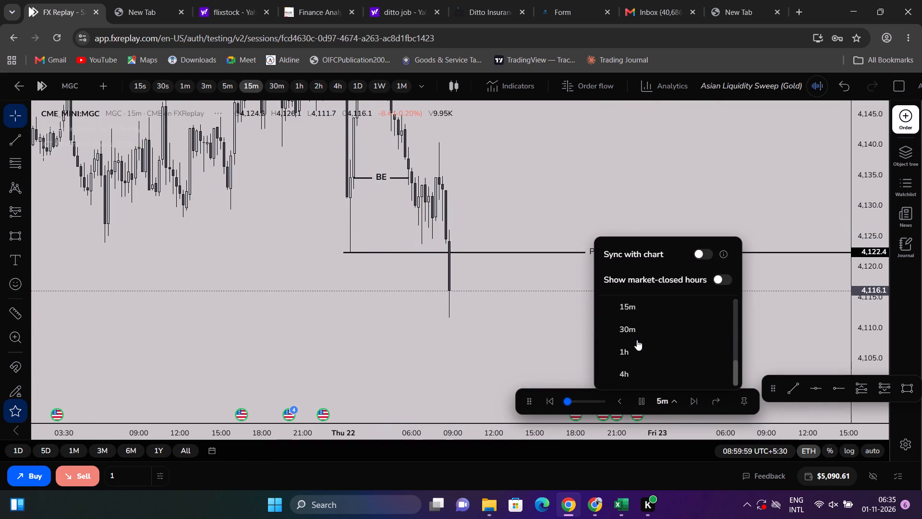
pyautogui.click(633, 350)
pyautogui.click(692, 403)
pyautogui.doubleClick(692, 403)
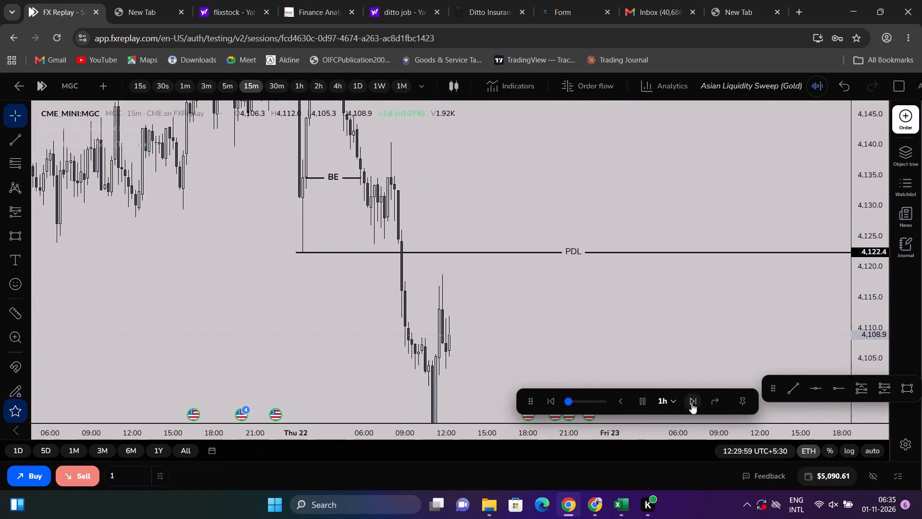
pyautogui.moveTo(619, 321); pyautogui.dragTo(616, 230)
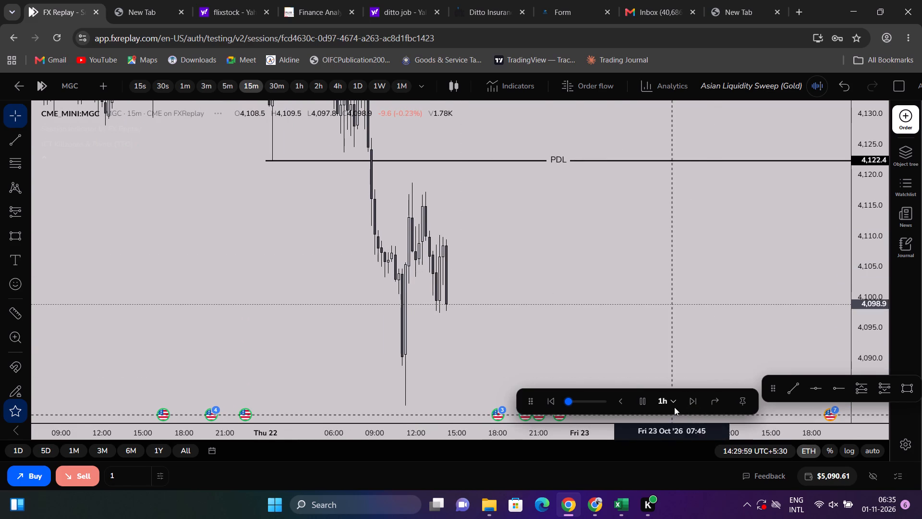
pyautogui.click(687, 402)
pyautogui.click(687, 402)
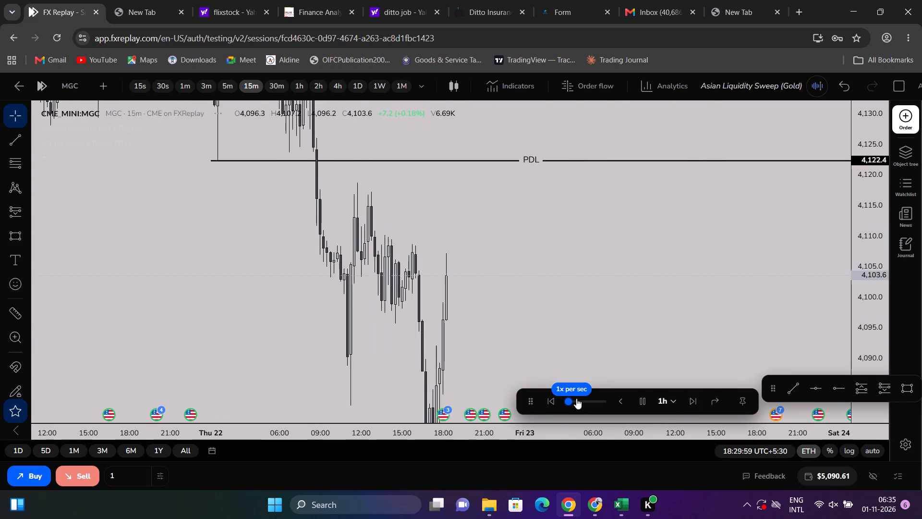
pyautogui.click(642, 402)
# Step the replay forward in 1h increments to 02:29:59 on October 23.
pyautogui.moveTo(644, 336); pyautogui.dragTo(673, 240)
pyautogui.moveTo(507, 291); pyautogui.dragTo(517, 131)
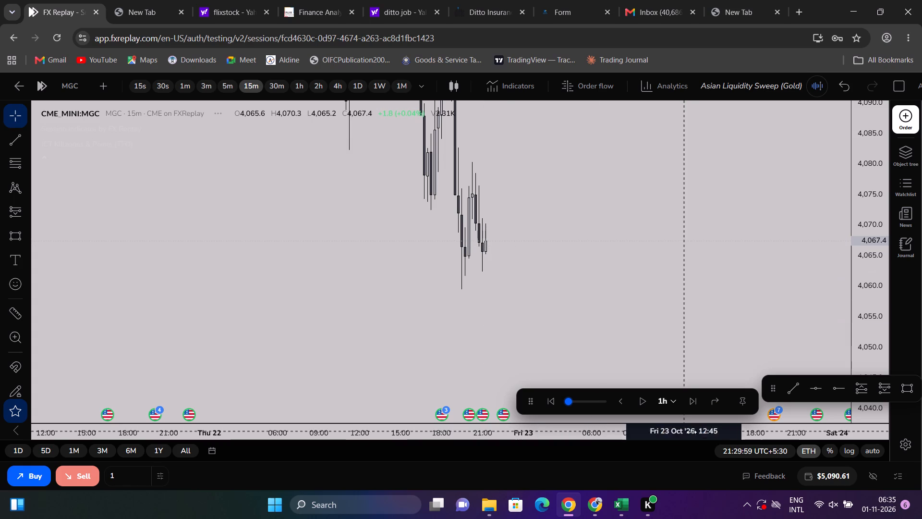
pyautogui.click(694, 399)
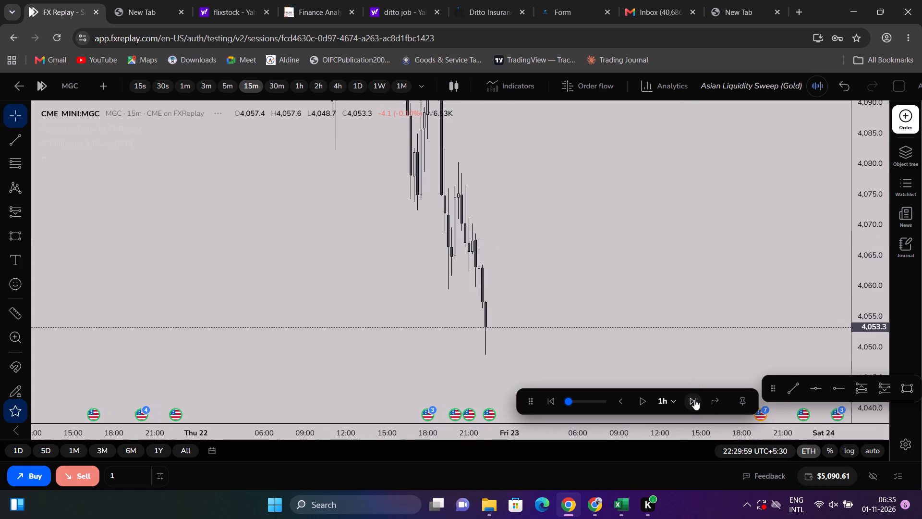
pyautogui.click(694, 399)
pyautogui.doubleClick(694, 399)
pyautogui.moveTo(528, 286); pyautogui.dragTo(524, 168)
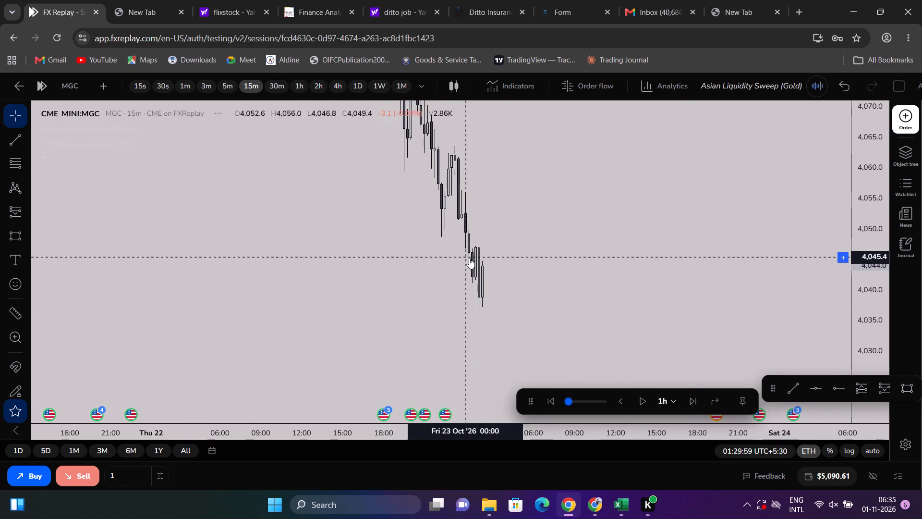
pyautogui.click(690, 400)
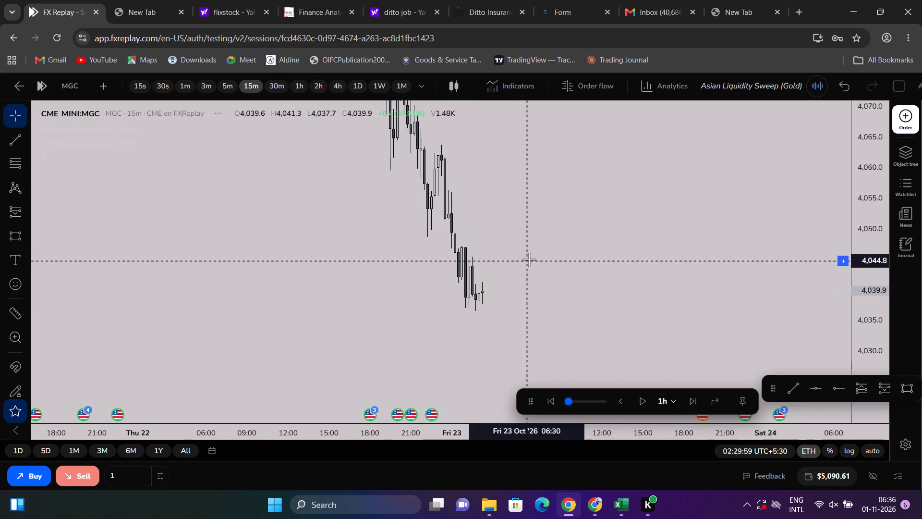
# Measure the price drop from the PDL line down to the latest 15m candle.
pyautogui.scroll(-7, 544, 265)
pyautogui.moveTo(867, 170); pyautogui.dragTo(872, 197)
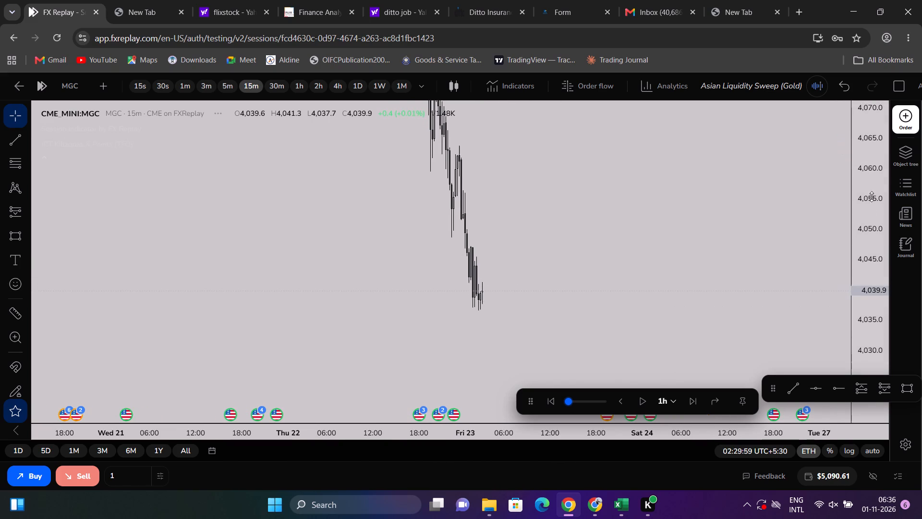
pyautogui.moveTo(872, 197); pyautogui.dragTo(816, 487)
pyautogui.scroll(-4, 607, 297)
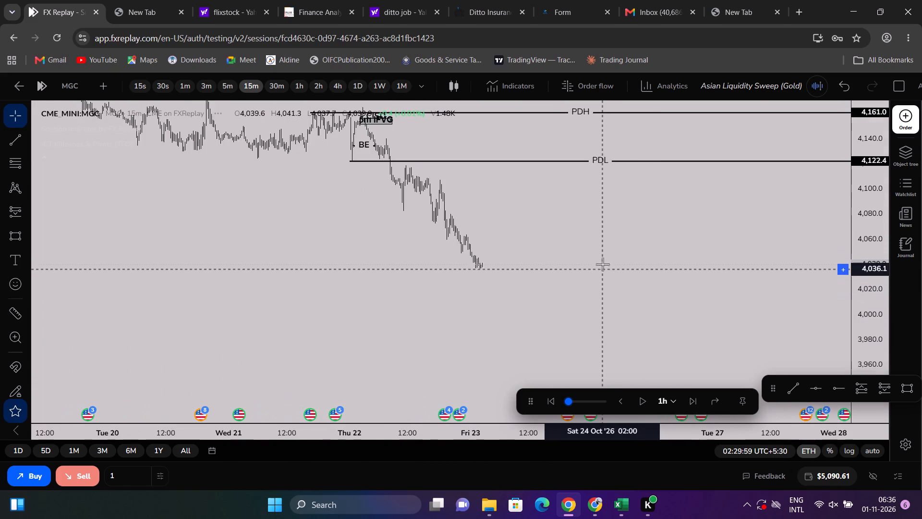
pyautogui.scroll(-4, 603, 264)
pyautogui.scroll(3, 605, 233)
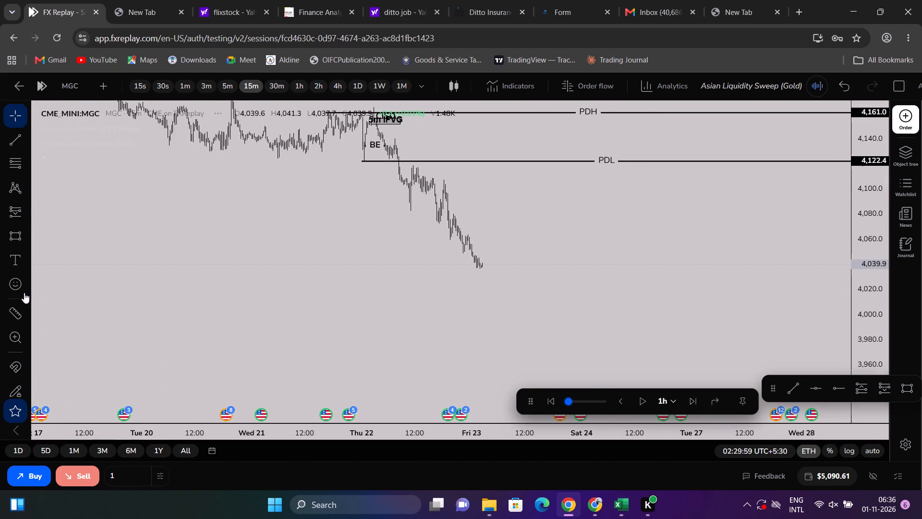
pyautogui.click(17, 309)
pyautogui.click(440, 160)
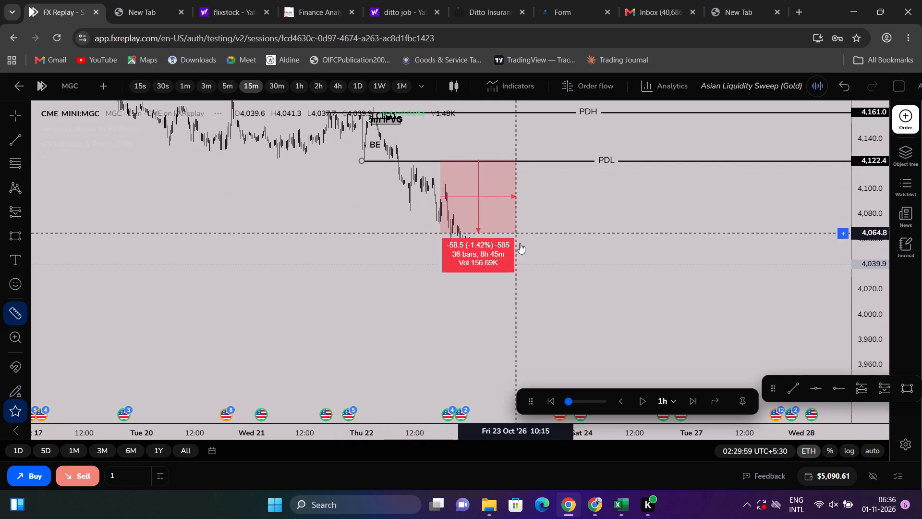
pyautogui.rightClick(529, 270)
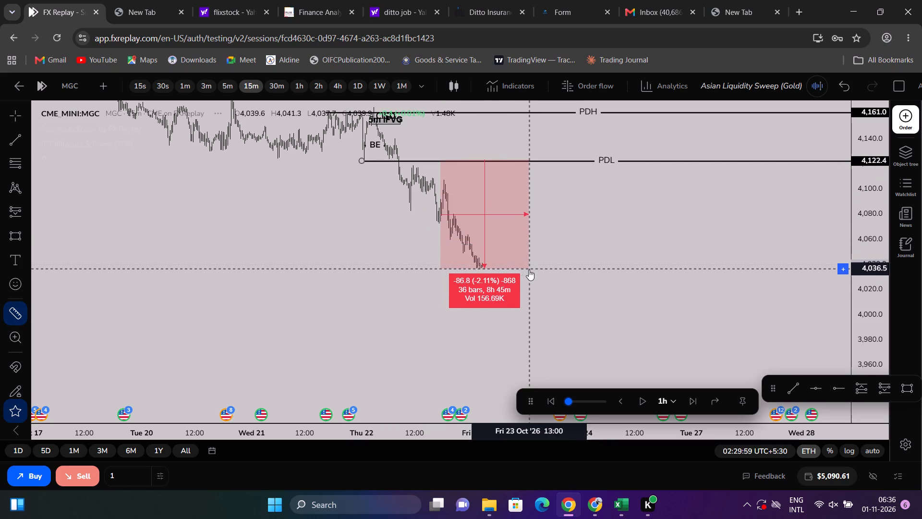
# Switch the MGC chart to the 1D timeframe and remove all 12 drawings.
pyautogui.scroll(4, 806, 255)
pyautogui.moveTo(874, 299); pyautogui.dragTo(871, 224)
pyautogui.scroll(4, 615, 162)
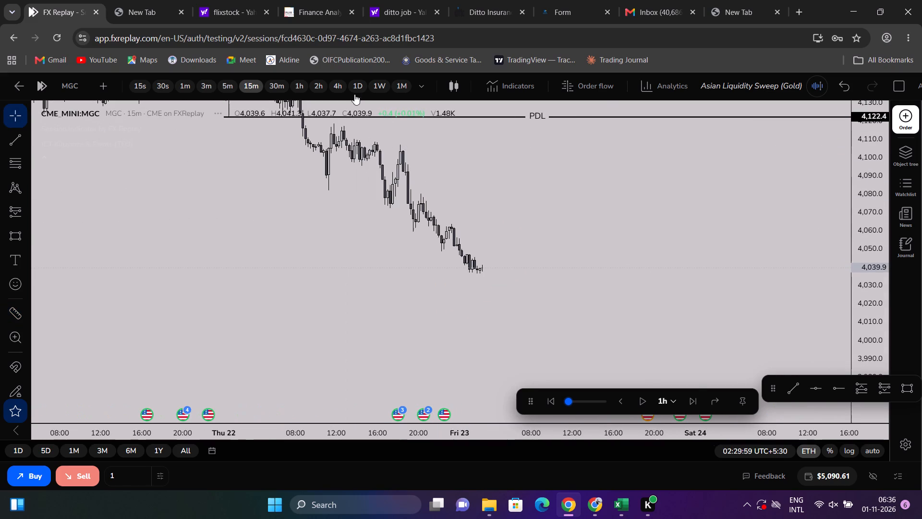
pyautogui.click(355, 87)
pyautogui.rightClick(634, 284)
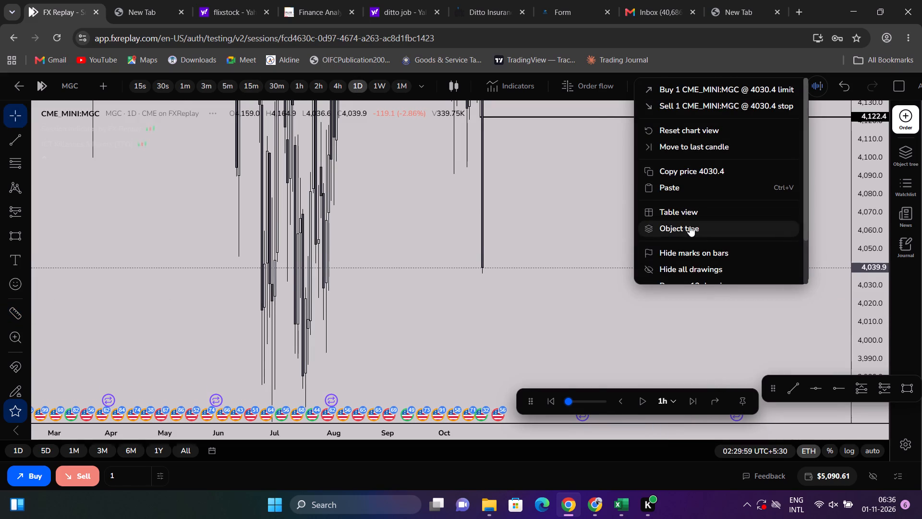
pyautogui.scroll(3, 584, 249)
pyautogui.click(569, 252)
pyautogui.rightClick(569, 252)
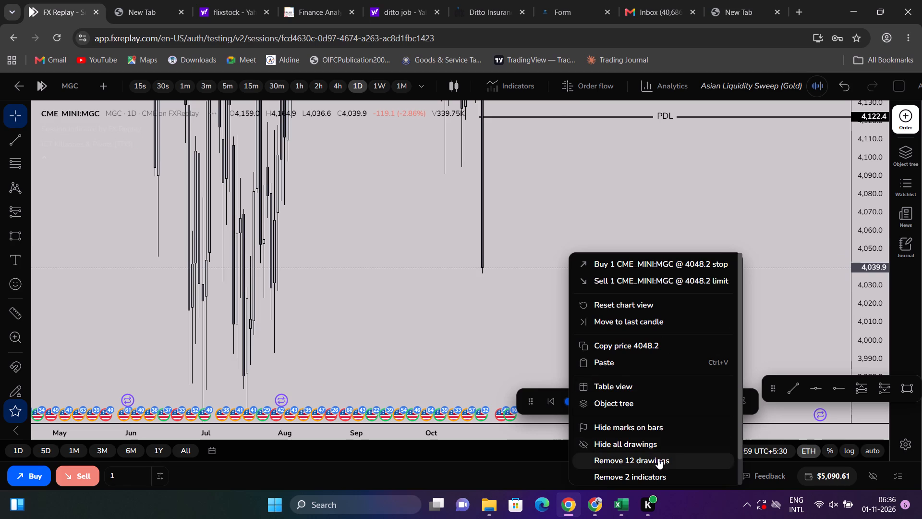
pyautogui.click(658, 458)
# Draw a horizontal ray from the late-July swing low on the daily chart at about 3,992.7.
pyautogui.moveTo(866, 209); pyautogui.dragTo(813, 385)
pyautogui.scroll(5, 746, 284)
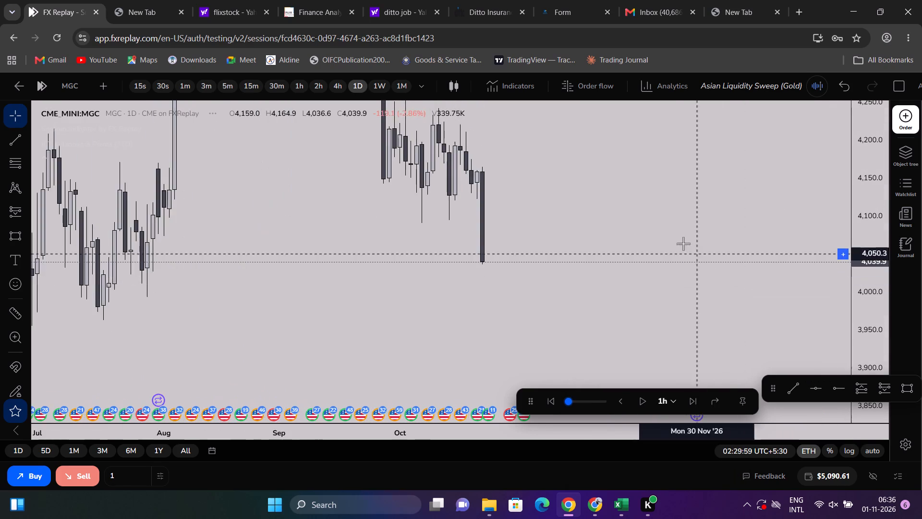
pyautogui.scroll(-4, 680, 252)
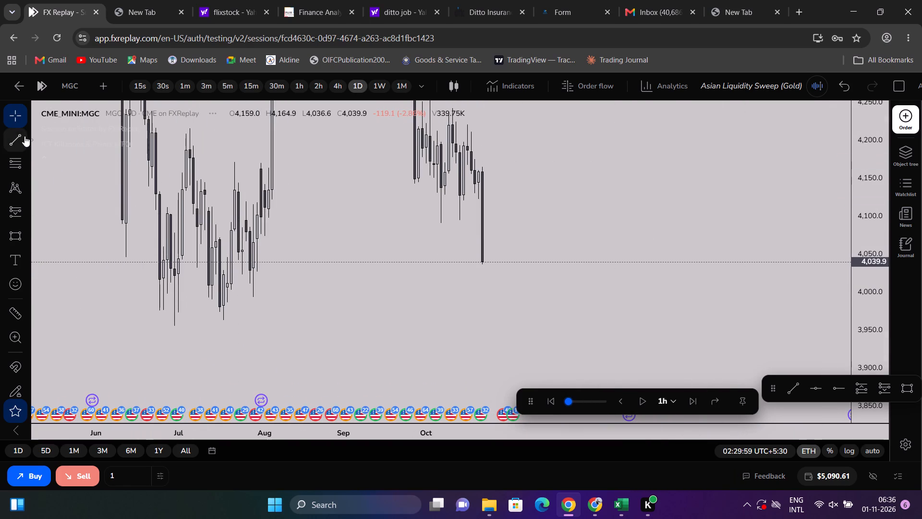
pyautogui.click(24, 137)
pyautogui.click(74, 291)
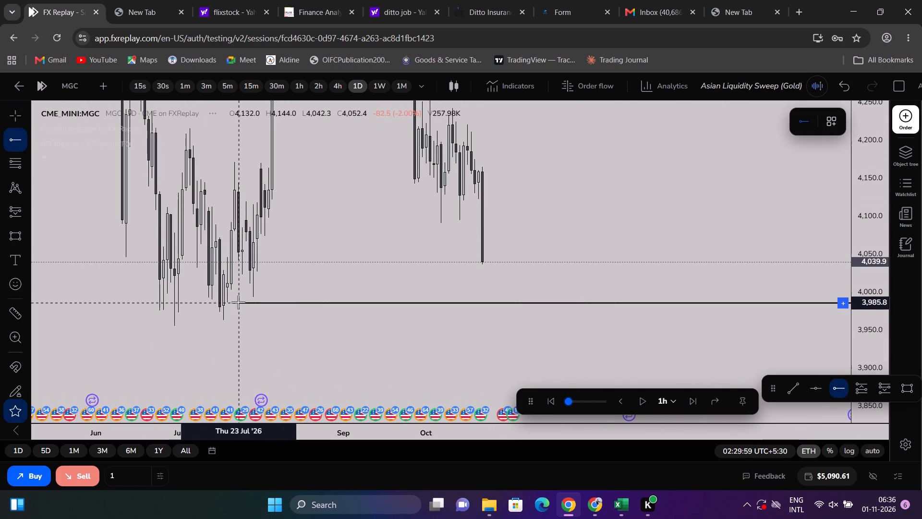
pyautogui.click(244, 297)
pyautogui.click(246, 303)
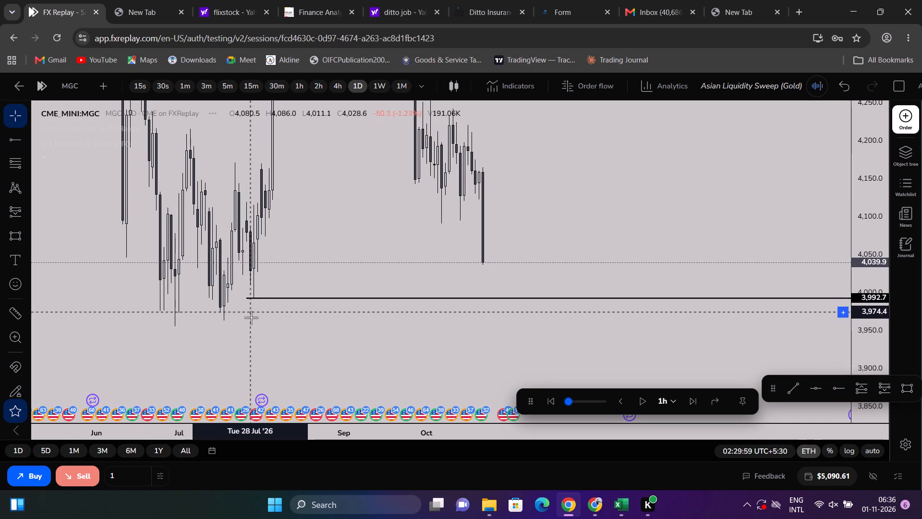
# Draw a horizontal ray from the late-June swing low on the daily chart at about 3,954.1.
pyautogui.click(10, 135)
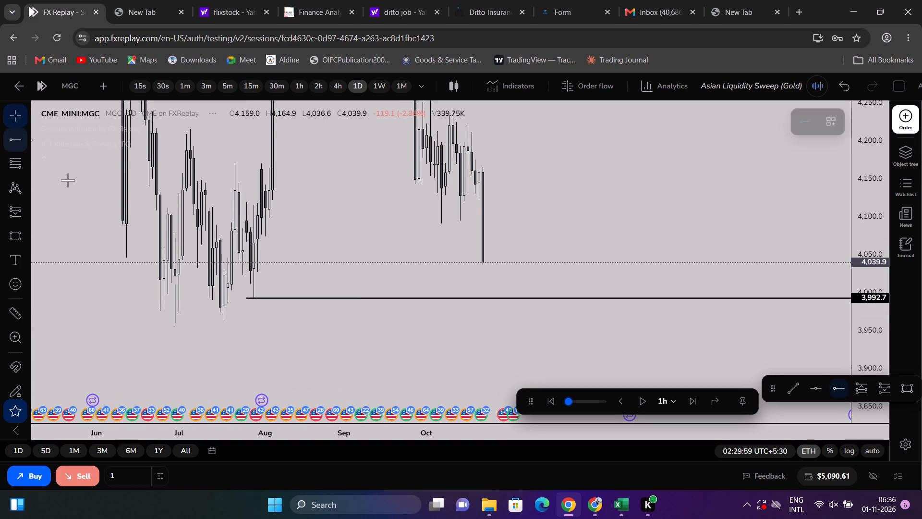
pyautogui.click(165, 327)
pyautogui.click(380, 241)
# Draw a horizontal ray at the low of the latest daily candle, at 4,036.6.
pyautogui.moveTo(862, 345); pyautogui.dragTo(870, 172)
pyautogui.scroll(6, 708, 140)
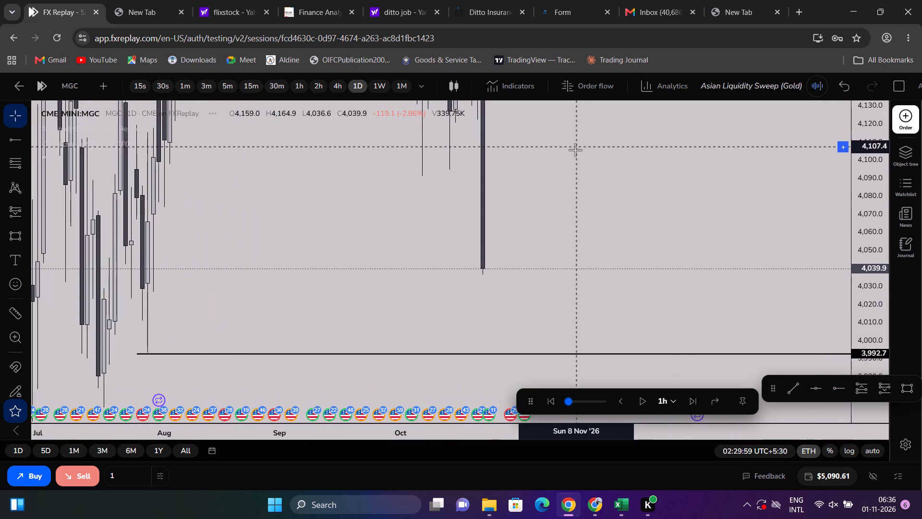
pyautogui.scroll(2, 575, 150)
pyautogui.click(8, 138)
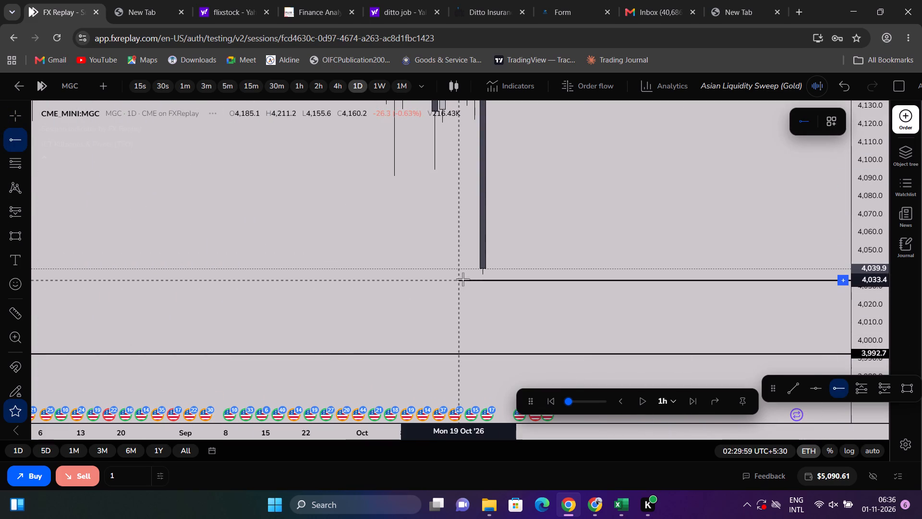
pyautogui.click(474, 274)
pyautogui.click(491, 292)
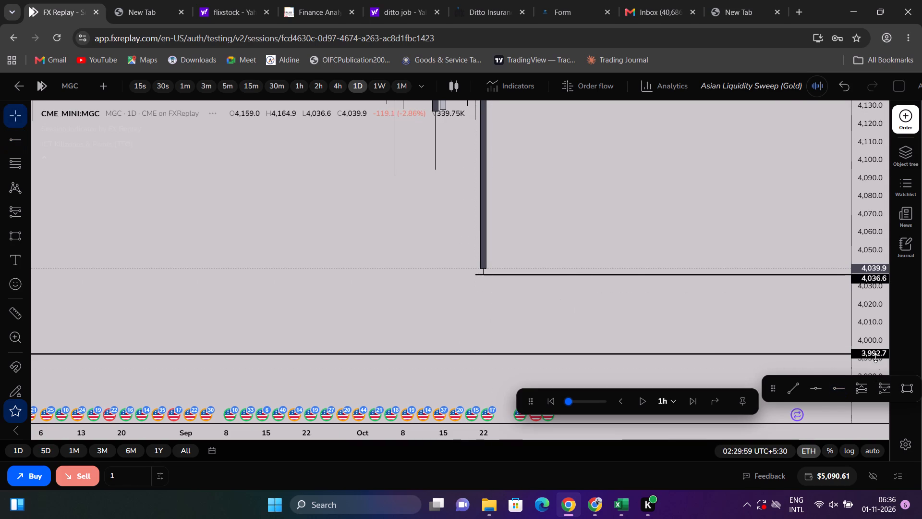
pyautogui.moveTo(875, 356); pyautogui.dragTo(845, 125)
pyautogui.click(568, 312)
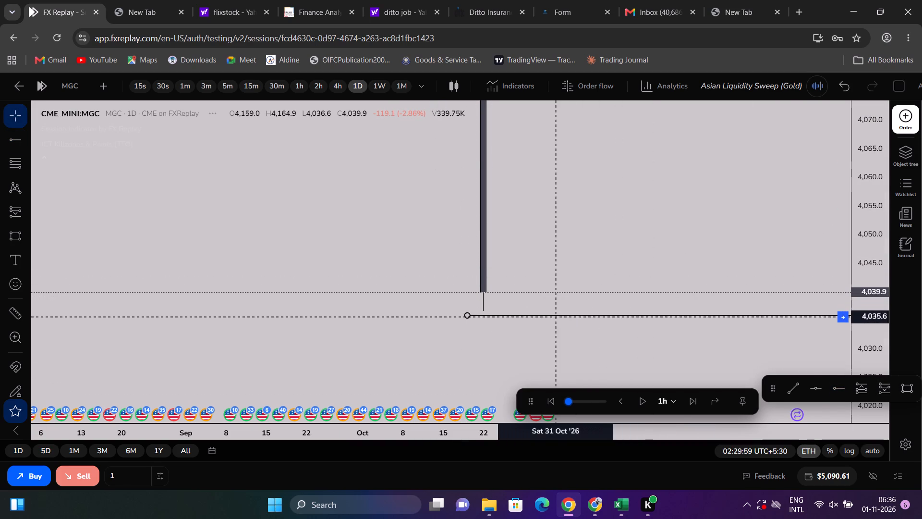
pyautogui.click(558, 329)
# Draw a horizontal ray from the high of the latest daily candle.
pyautogui.moveTo(610, 246); pyautogui.dragTo(594, 470)
pyautogui.scroll(-5, 644, 250)
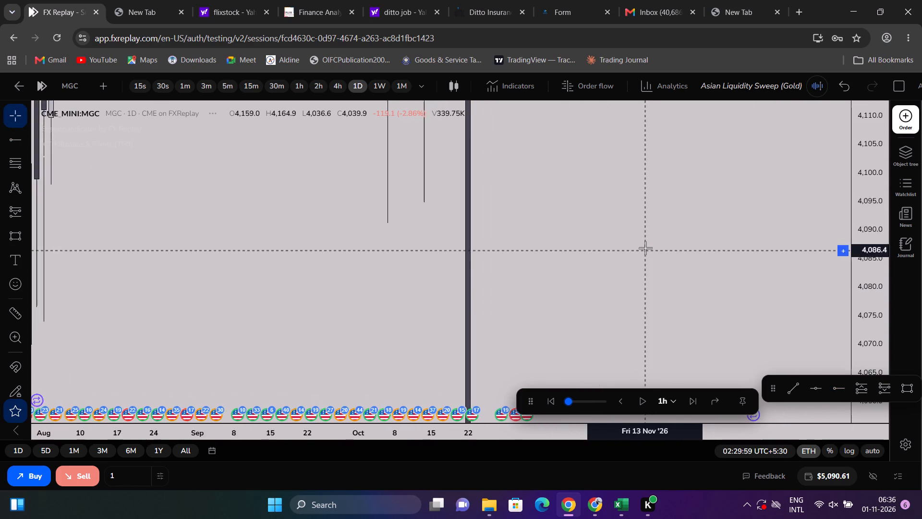
pyautogui.scroll(-2, 645, 248)
pyautogui.moveTo(660, 214); pyautogui.dragTo(691, 481)
pyautogui.moveTo(856, 222); pyautogui.dragTo(783, 494)
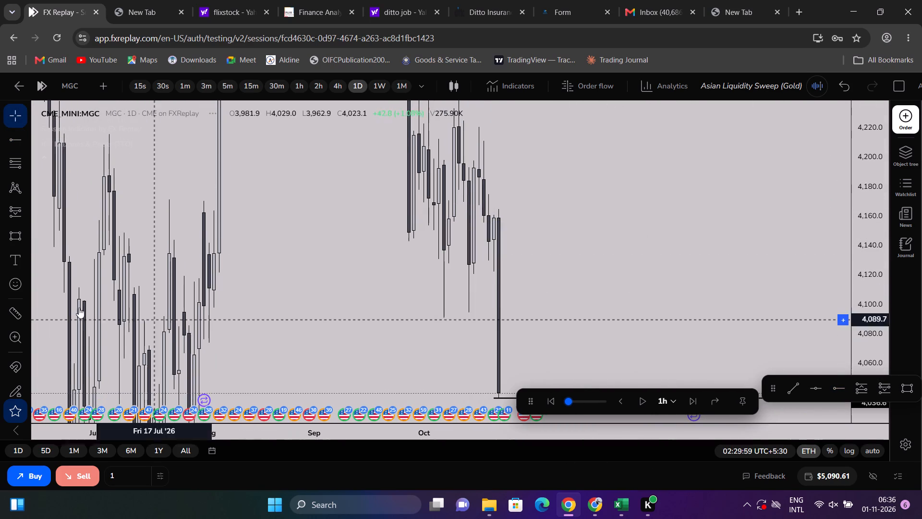
pyautogui.click(13, 145)
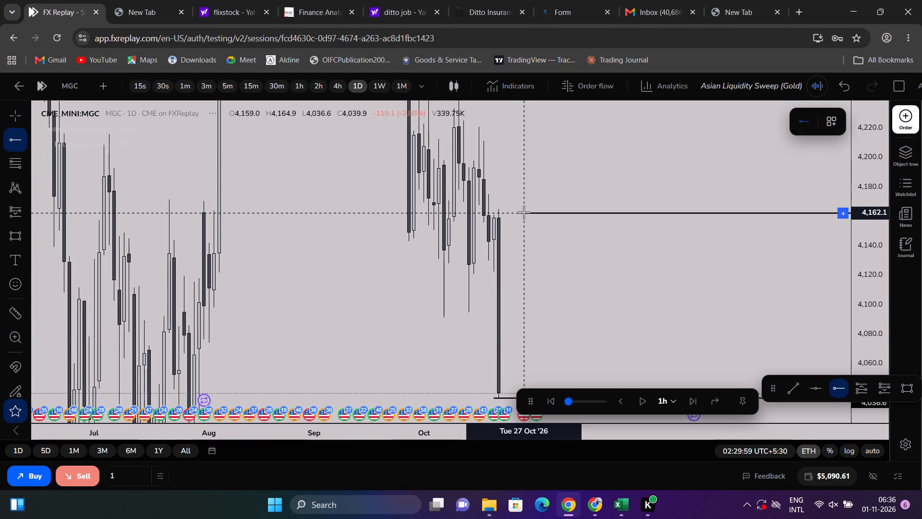
pyautogui.click(499, 209)
pyautogui.click(517, 222)
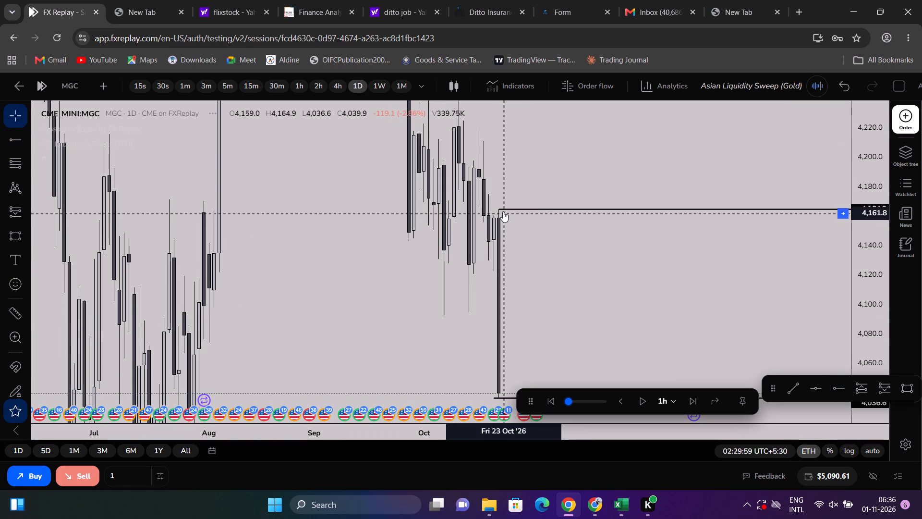
# Fine-tune the ray at the latest daily candle's high so that it sits at 4,165.0.
pyautogui.moveTo(503, 211); pyautogui.dragTo(495, 213)
pyautogui.moveTo(520, 225); pyautogui.dragTo(535, 231)
pyautogui.click(847, 348)
pyautogui.moveTo(858, 332); pyautogui.dragTo(880, 99)
pyautogui.scroll(3, 722, 197)
pyautogui.moveTo(595, 240); pyautogui.dragTo(558, 307)
pyautogui.moveTo(523, 192); pyautogui.dragTo(533, 187)
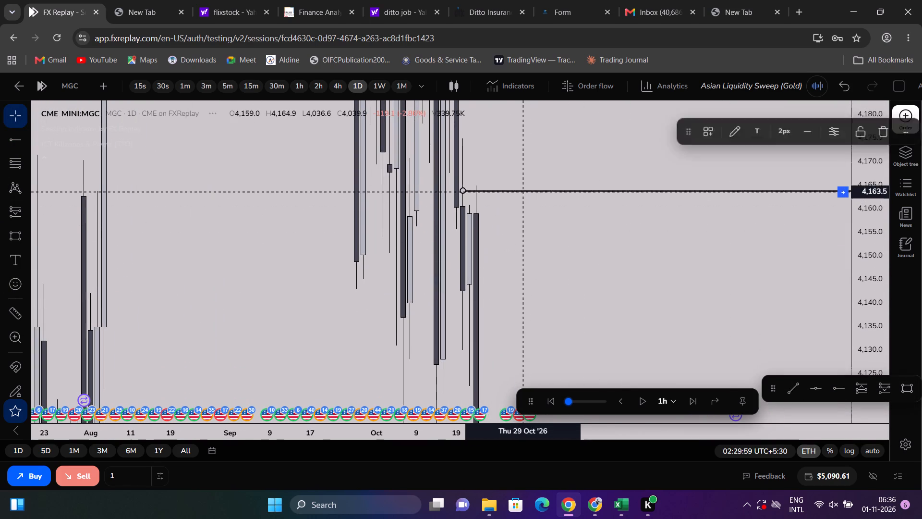
pyautogui.moveTo(533, 187); pyautogui.dragTo(533, 186)
pyautogui.click(546, 216)
# Label the horizontal ray at the latest daily candle's high "PDH".
pyautogui.moveTo(869, 217); pyautogui.dragTo(670, 480)
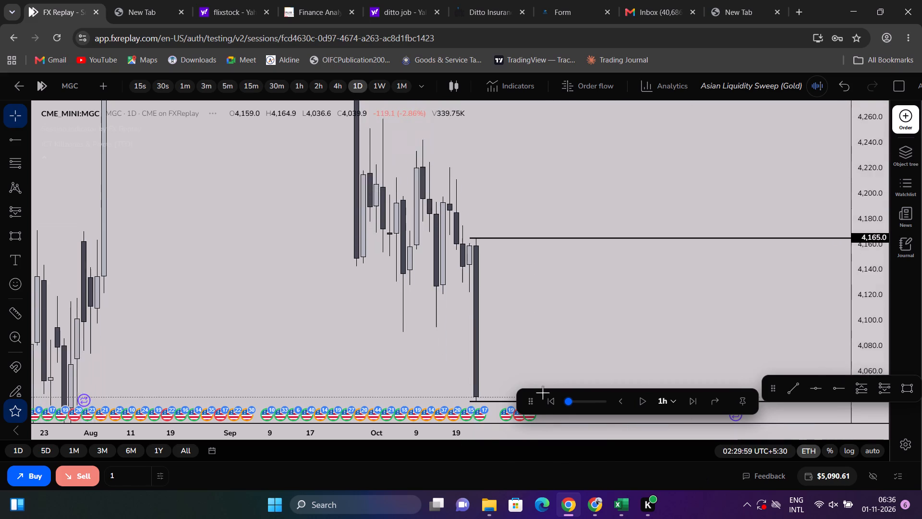
pyautogui.scroll(-5, 547, 373)
pyautogui.moveTo(562, 332); pyautogui.dragTo(566, 258)
pyautogui.doubleClick(553, 166)
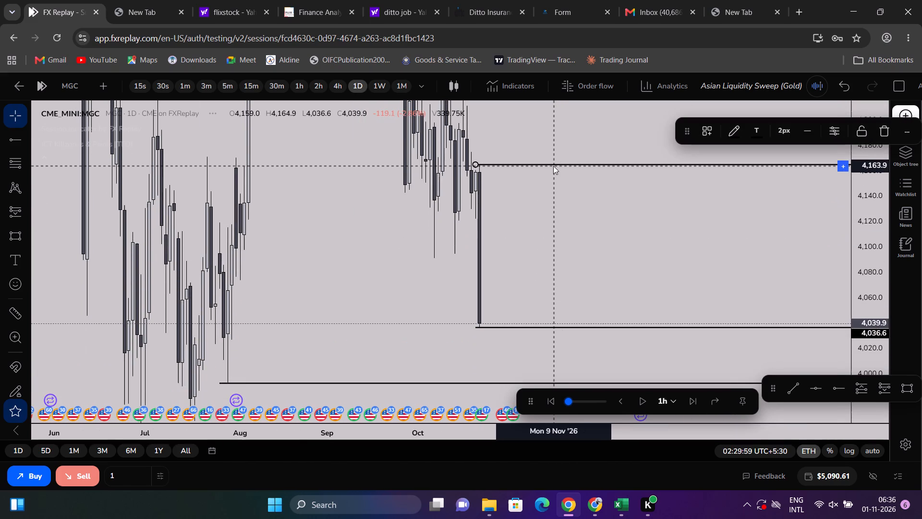
pyautogui.click(455, 218)
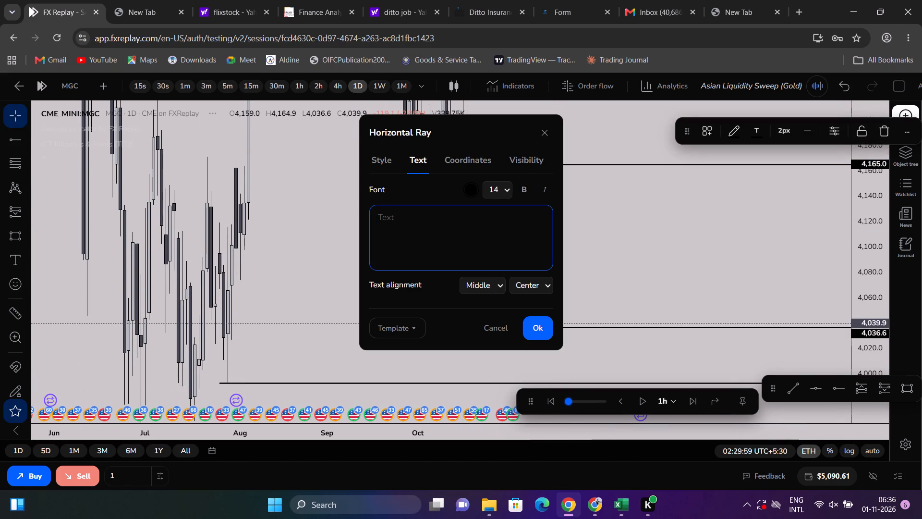
pyautogui.click(535, 322)
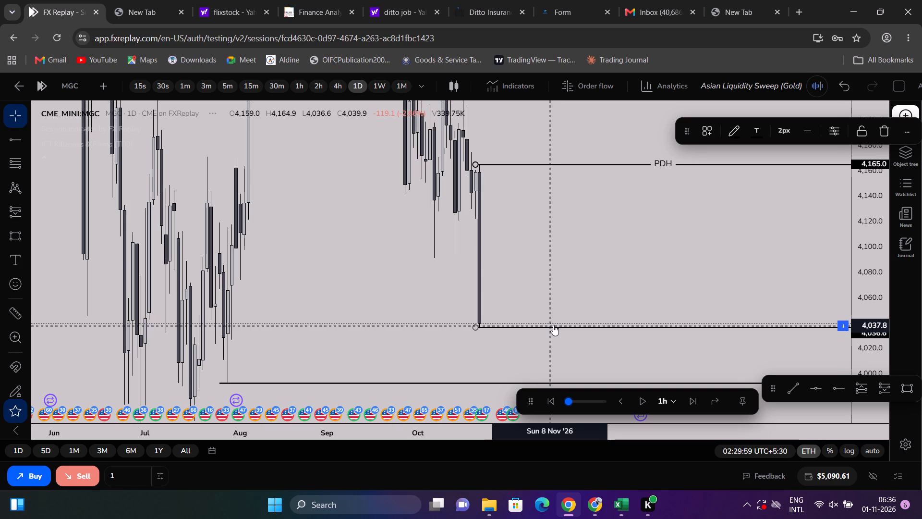
# Label the horizontal ray at the latest daily candle's low "PDL".
pyautogui.doubleClick(553, 329)
pyautogui.click(467, 208)
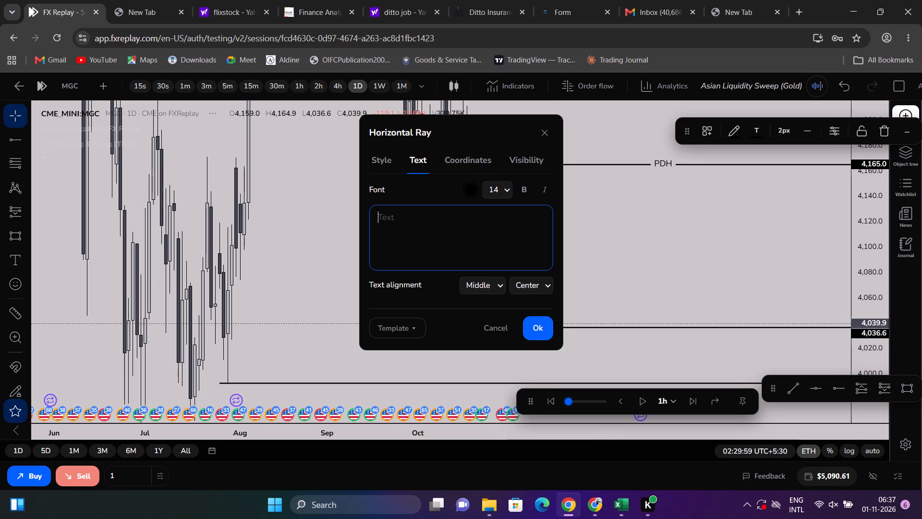
pyautogui.write('PDL')
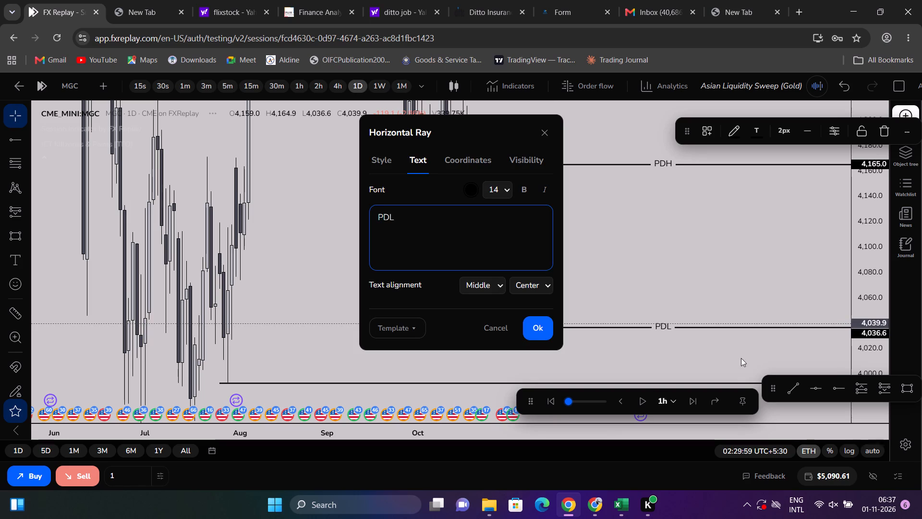
pyautogui.click(551, 328)
# Check the chart on 4h, switch it to the 15m timeframe and show the ICT Killzones & Pivots indicator.
pyautogui.click(332, 81)
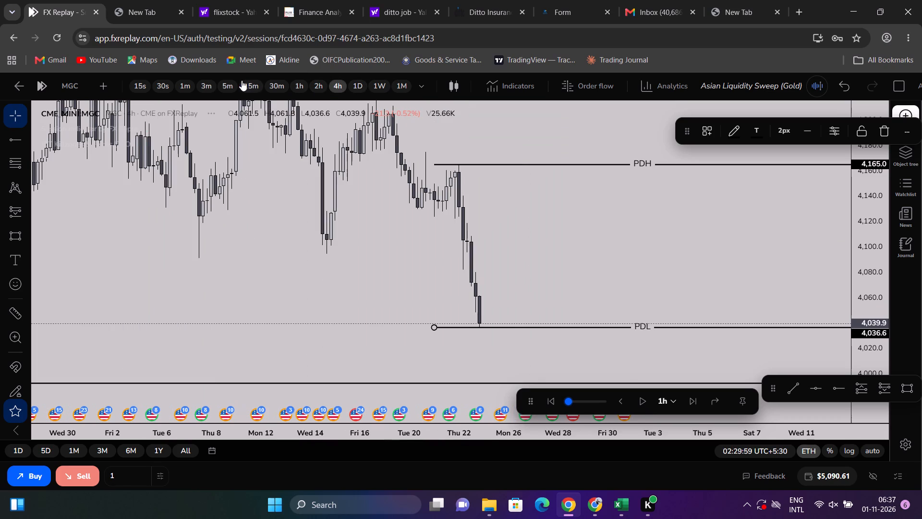
pyautogui.moveTo(854, 296); pyautogui.dragTo(846, 149)
pyautogui.scroll(3, 580, 267)
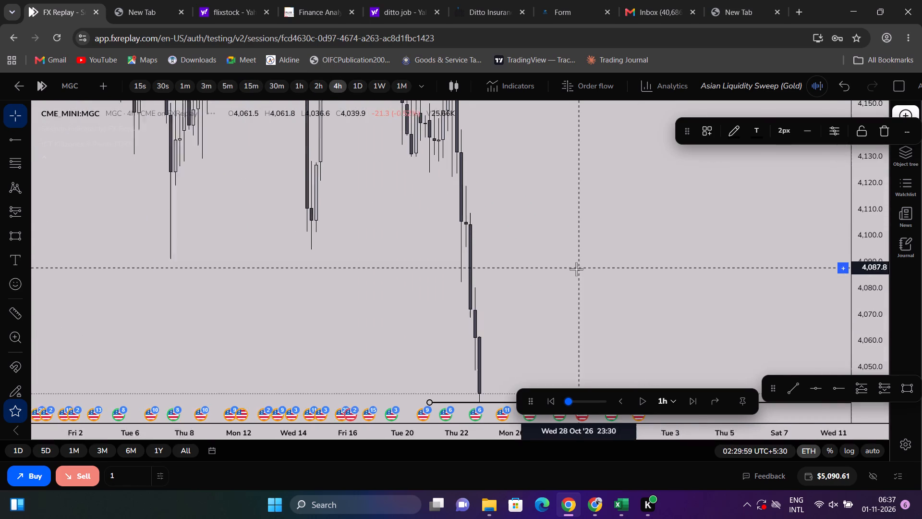
pyautogui.scroll(1, 576, 269)
pyautogui.moveTo(574, 263); pyautogui.dragTo(536, 172)
pyautogui.scroll(-4, 412, 111)
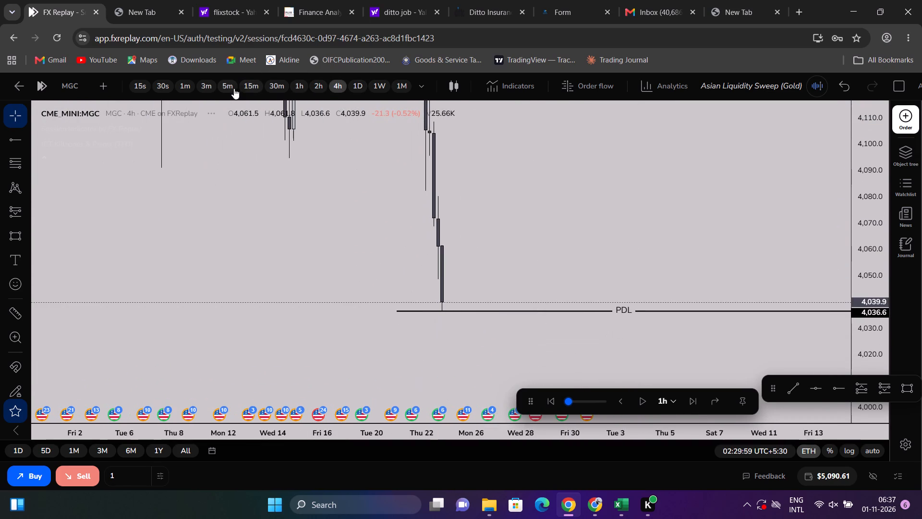
pyautogui.click(245, 86)
pyautogui.scroll(-4, 256, 182)
pyautogui.click(141, 147)
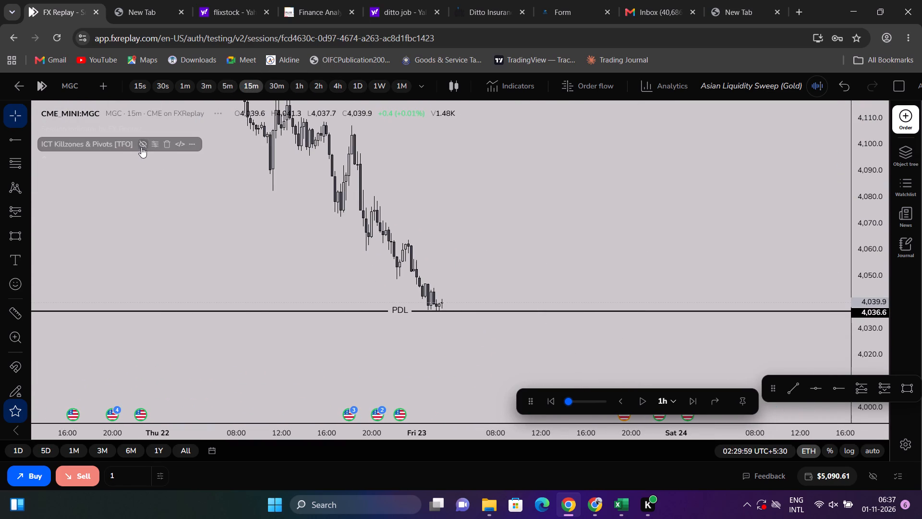
# Draw a horizontal ray at the October 22 NYPM session high, at 4,064.0.
pyautogui.scroll(-3, 617, 267)
pyautogui.scroll(4, 592, 250)
pyautogui.moveTo(570, 242); pyautogui.dragTo(593, 376)
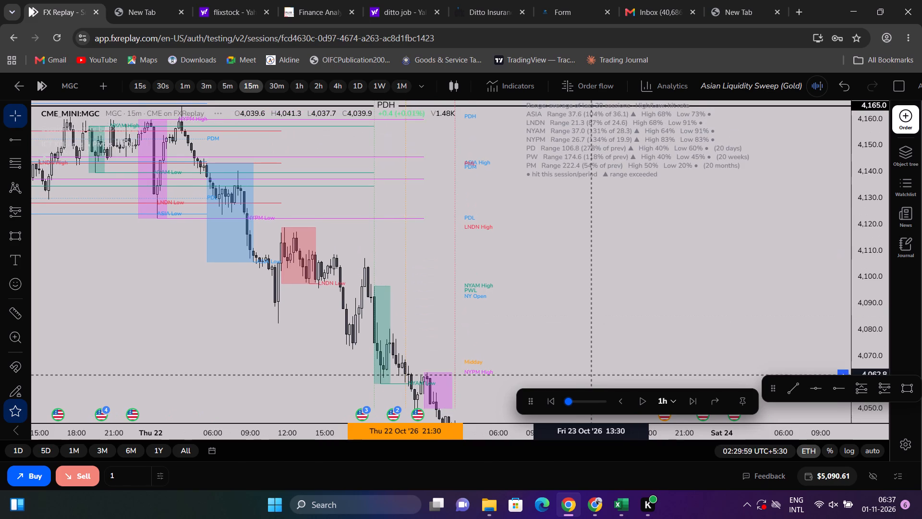
pyautogui.moveTo(593, 376); pyautogui.dragTo(603, 196)
pyautogui.scroll(-4, 535, 195)
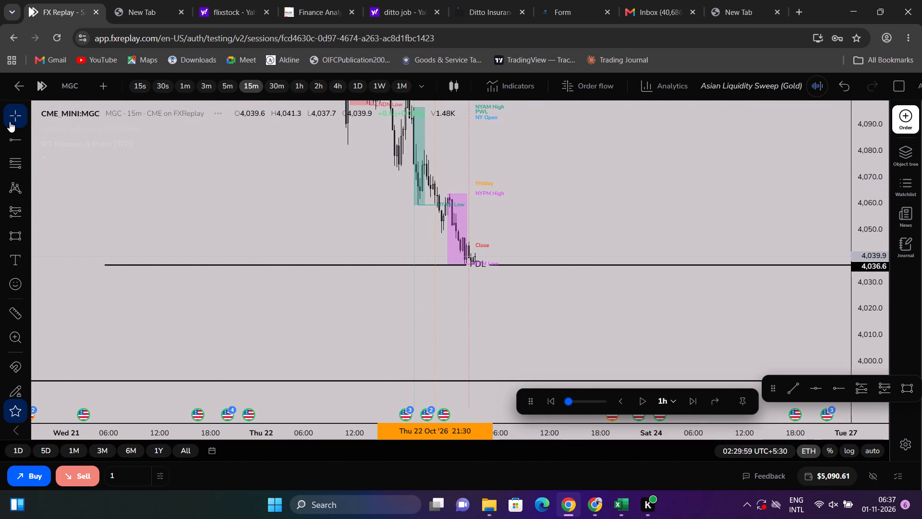
pyautogui.click(15, 136)
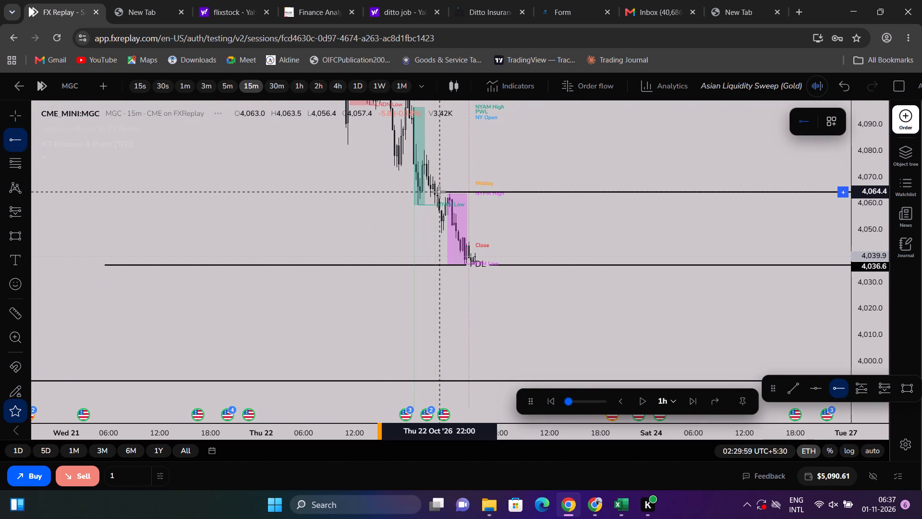
pyautogui.click(441, 193)
pyautogui.click(528, 222)
# Draw a horizontal ray at the October 22 NYAM session high, at 4,096.5.
pyautogui.moveTo(529, 222); pyautogui.dragTo(559, 319)
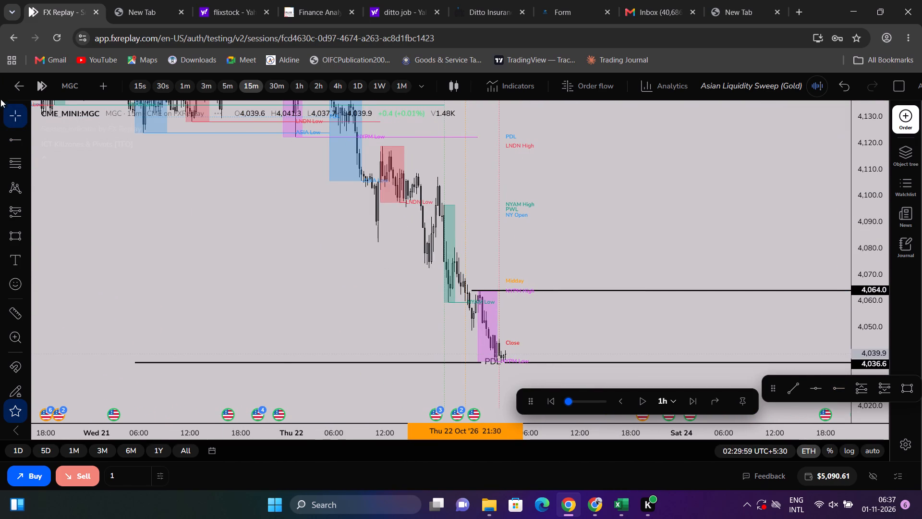
pyautogui.click(13, 134)
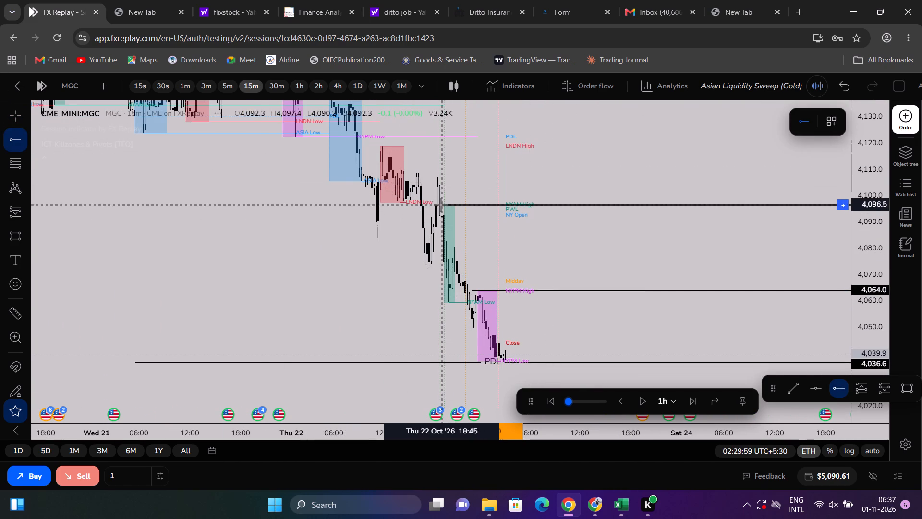
pyautogui.click(438, 205)
# Hide the ICT Killzones & Pivots indicator on the 15m chart.
pyautogui.moveTo(510, 156); pyautogui.dragTo(474, 259)
pyautogui.scroll(-3, 466, 230)
pyautogui.scroll(2, 462, 222)
pyautogui.moveTo(459, 211); pyautogui.dragTo(452, 57)
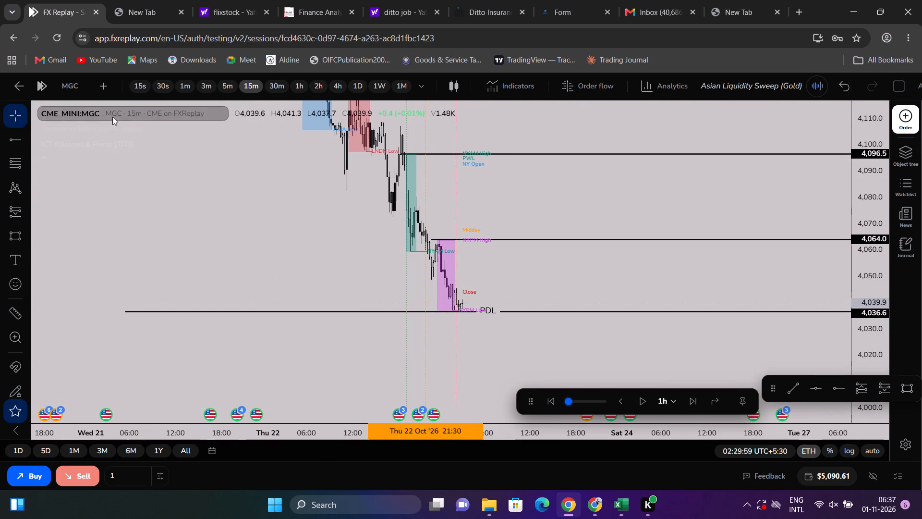
pyautogui.click(142, 143)
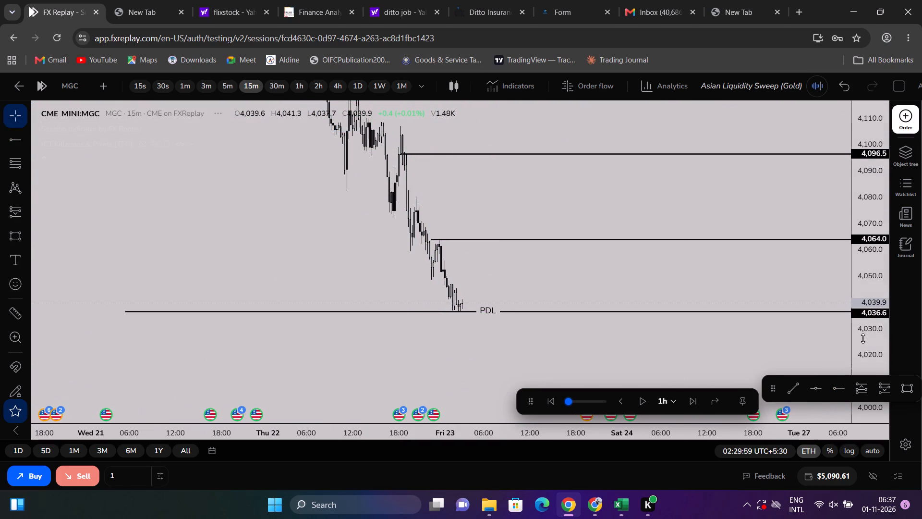
# Shift the PDL ray so it starts around 22:30 on October 22, at about 4,036.4.
pyautogui.moveTo(858, 339); pyautogui.dragTo(861, 86)
pyautogui.scroll(4, 687, 242)
pyautogui.moveTo(583, 325); pyautogui.dragTo(466, 66)
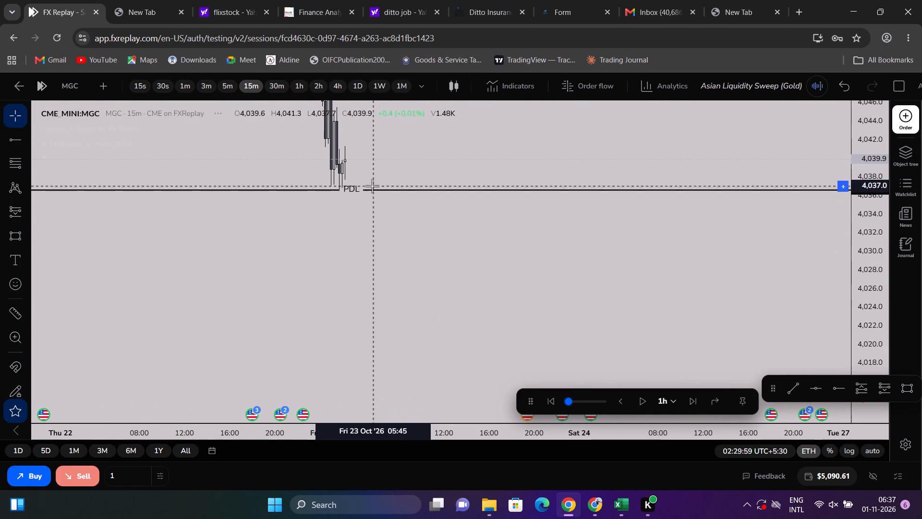
pyautogui.moveTo(375, 187); pyautogui.dragTo(825, 190)
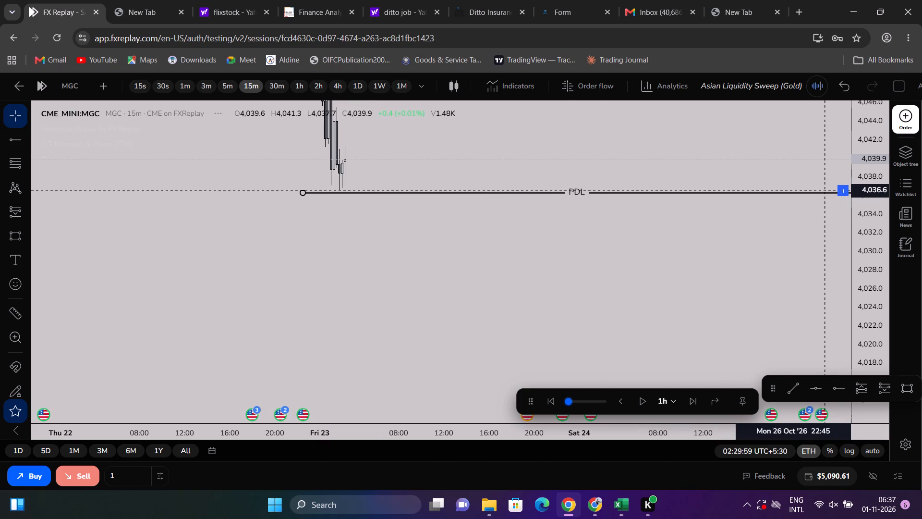
pyautogui.moveTo(825, 190); pyautogui.dragTo(826, 190)
# Switch the chart to the 5m timeframe and frame the latest candles between the 4,064.0 and PDL rays.
pyautogui.click(226, 80)
pyautogui.moveTo(408, 259); pyautogui.dragTo(471, 455)
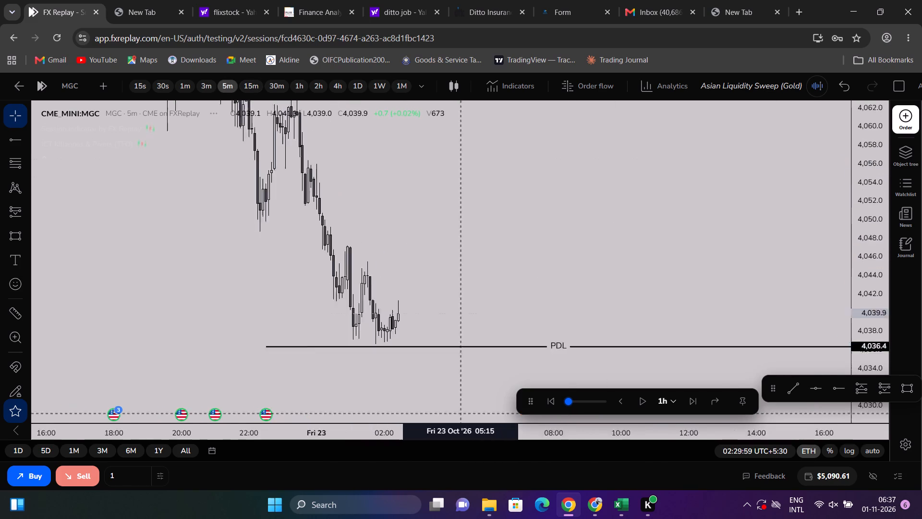
pyautogui.moveTo(471, 455); pyautogui.dragTo(471, 456)
pyautogui.scroll(-4, 634, 243)
pyautogui.scroll(4, 688, 263)
pyautogui.moveTo(677, 263); pyautogui.dragTo(682, 230)
pyautogui.moveTo(859, 259); pyautogui.dragTo(825, 345)
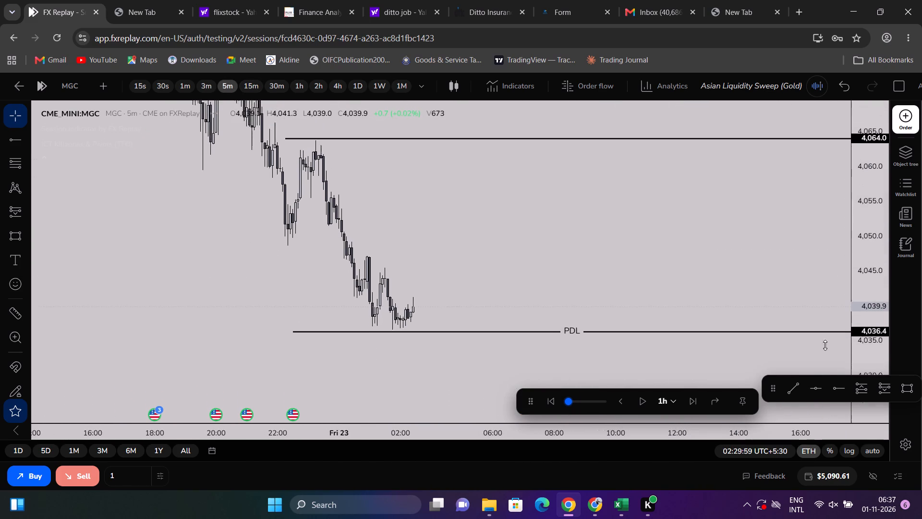
pyautogui.moveTo(825, 345); pyautogui.dragTo(813, 354)
pyautogui.scroll(-2, 600, 250)
# Set the replay step interval to 5m.
pyautogui.click(657, 398)
pyautogui.scroll(-2, 704, 335)
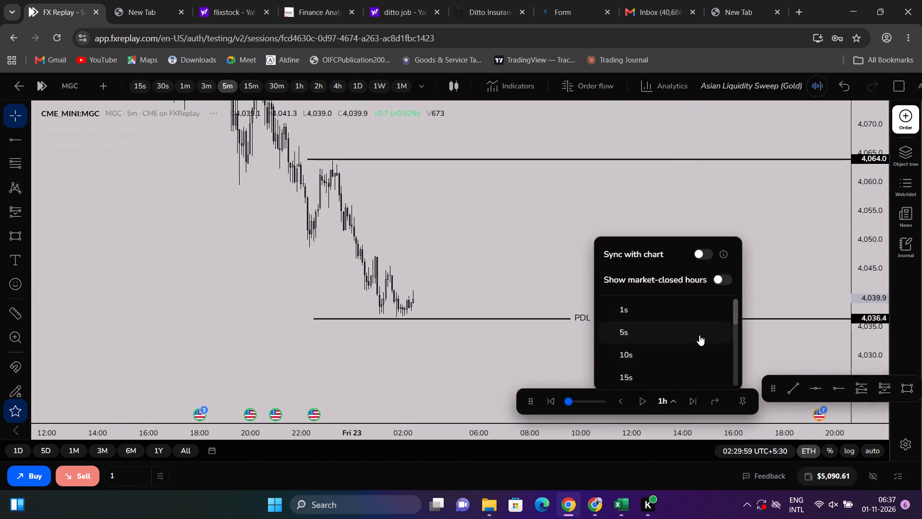
pyautogui.scroll(-2, 699, 335)
pyautogui.scroll(1, 662, 299)
pyautogui.click(653, 320)
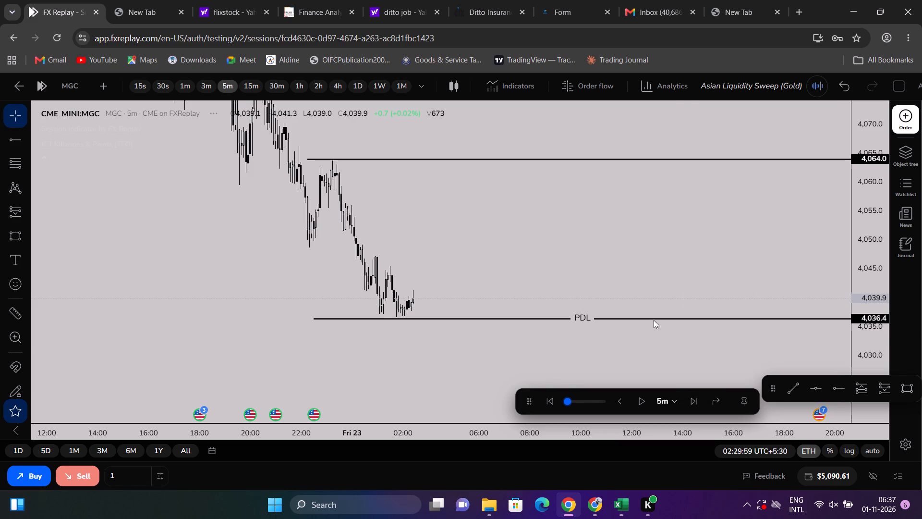
# Advance the replay candle by candle until price reaches the PDL ray, up to 05:24:59 on October 23.
pyautogui.click(695, 397)
pyautogui.click(693, 397)
pyautogui.tripleClick(693, 397)
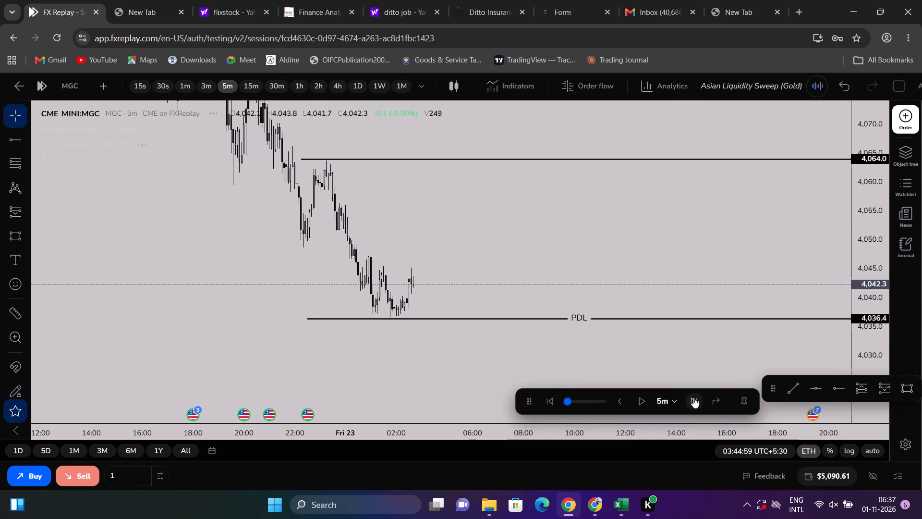
pyautogui.tripleClick(693, 397)
pyautogui.tripleClick(693, 397)
pyautogui.tripleClick(693, 397)
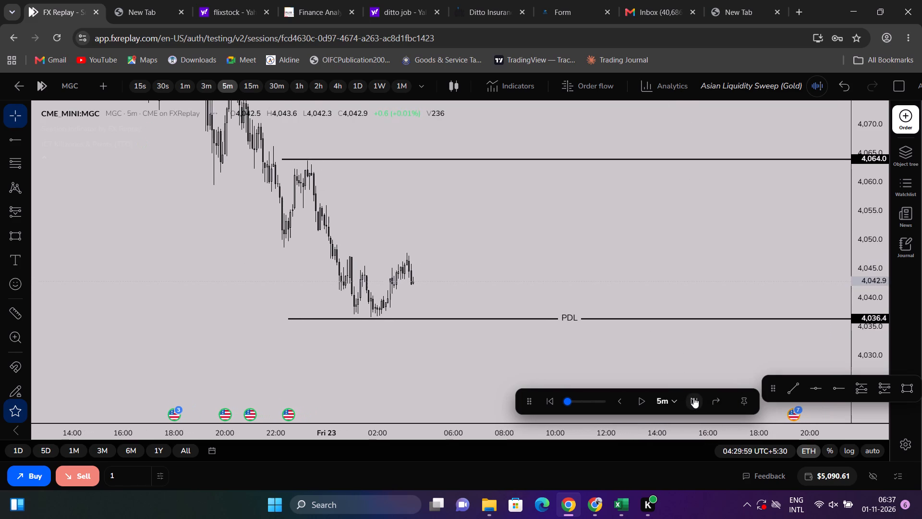
pyautogui.tripleClick(693, 397)
pyautogui.doubleClick(693, 397)
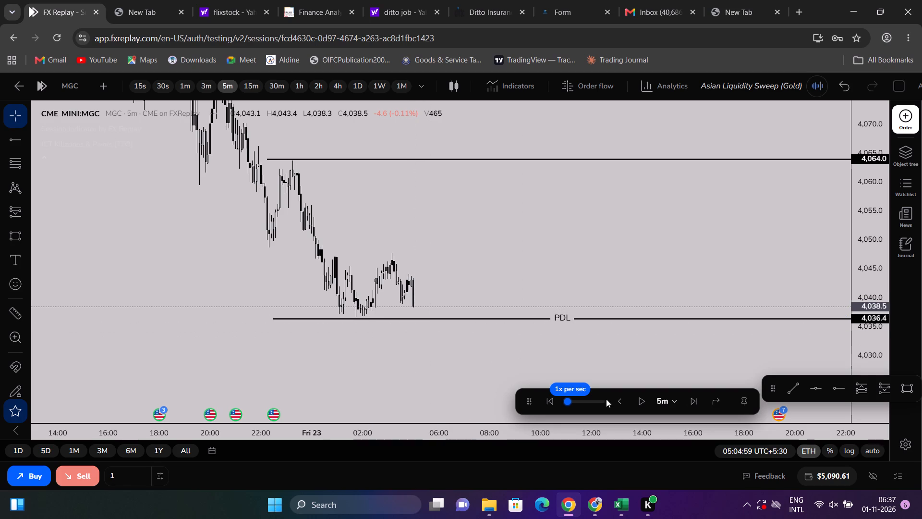
pyautogui.doubleClick(688, 402)
pyautogui.click(690, 402)
pyautogui.click(690, 402)
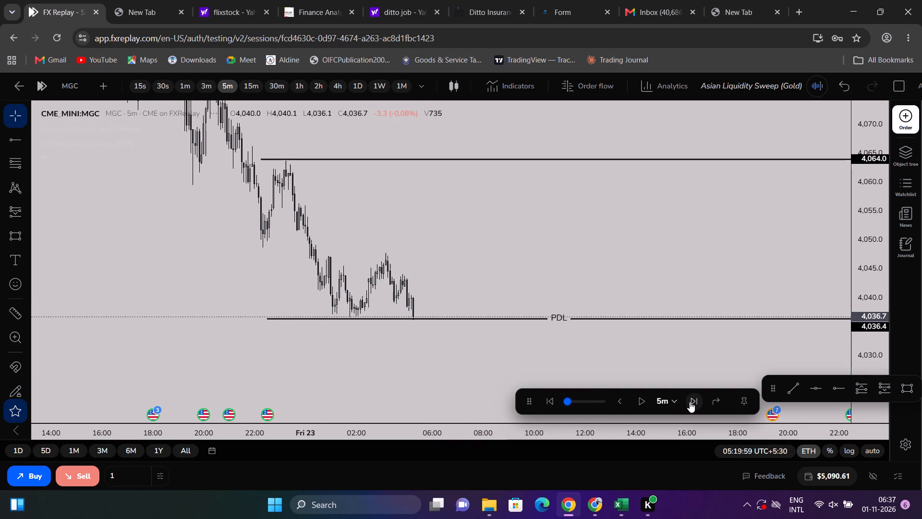
# Enlarge the candles around the PDL ray and advance the replay to 05:44:59.
pyautogui.moveTo(870, 353); pyautogui.dragTo(870, 246)
pyautogui.scroll(4, 752, 249)
pyautogui.moveTo(733, 257); pyautogui.dragTo(755, 153)
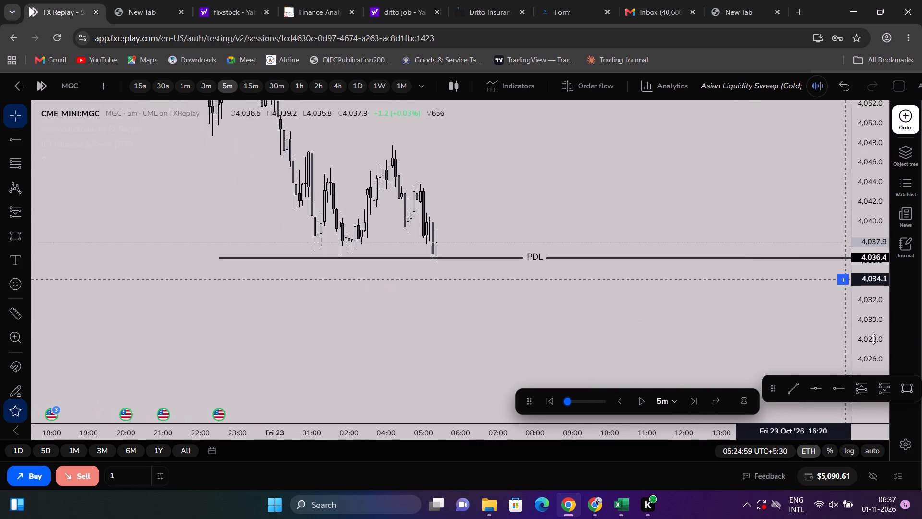
pyautogui.moveTo(872, 346); pyautogui.dragTo(852, 214)
pyautogui.scroll(4, 766, 275)
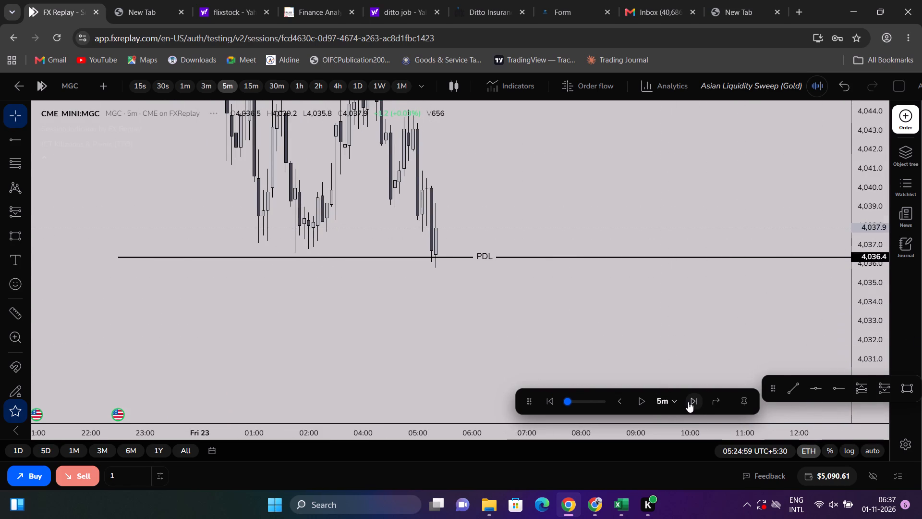
pyautogui.click(691, 401)
pyautogui.click(691, 401)
pyautogui.click(691, 401)
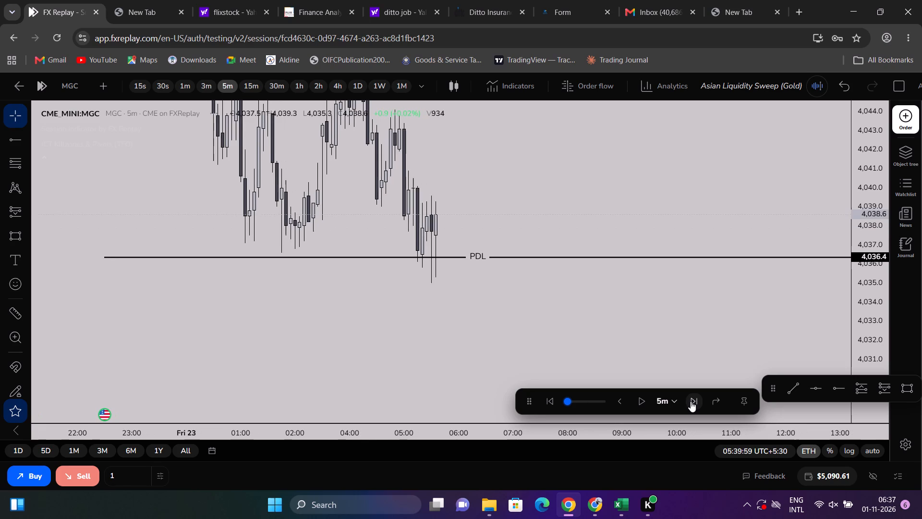
pyautogui.click(691, 401)
# Draw a rectangle over the gap from 04:45 to 07:45, between about 4,041.9 and 4,040.9.
pyautogui.moveTo(572, 184); pyautogui.dragTo(575, 237)
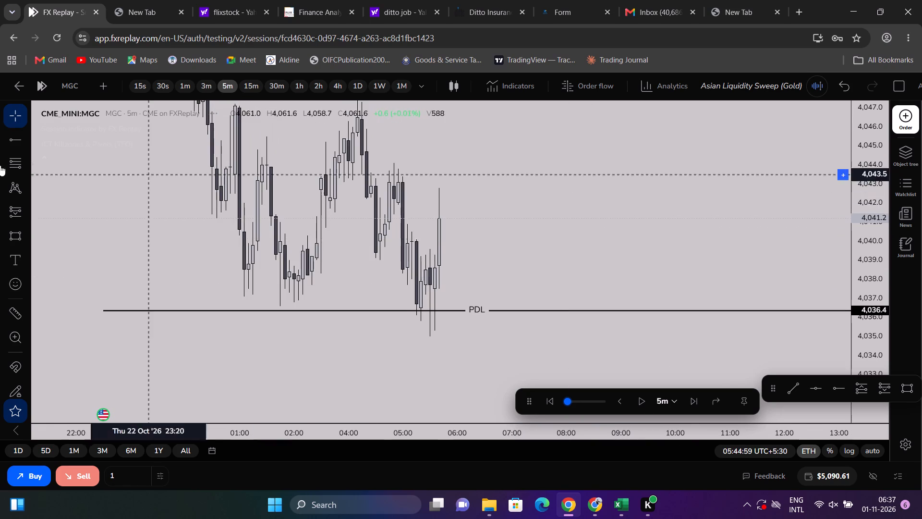
pyautogui.click(13, 229)
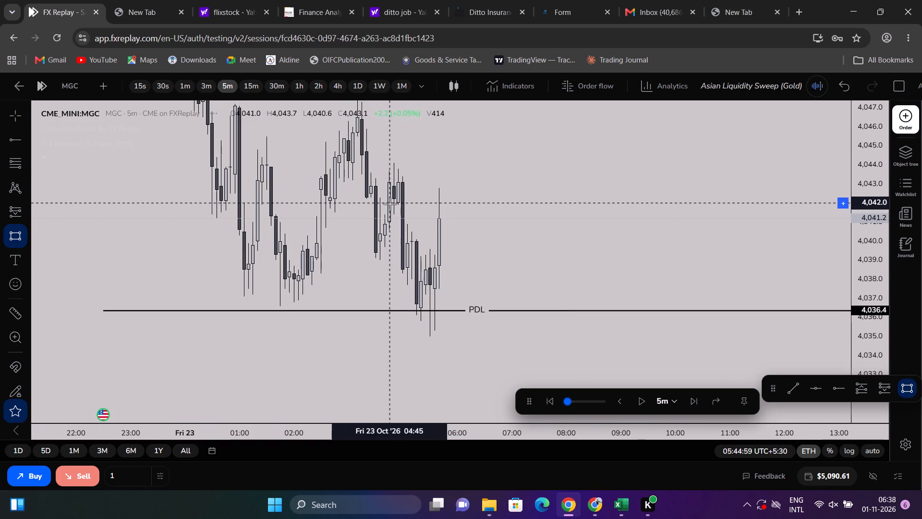
pyautogui.click(391, 205)
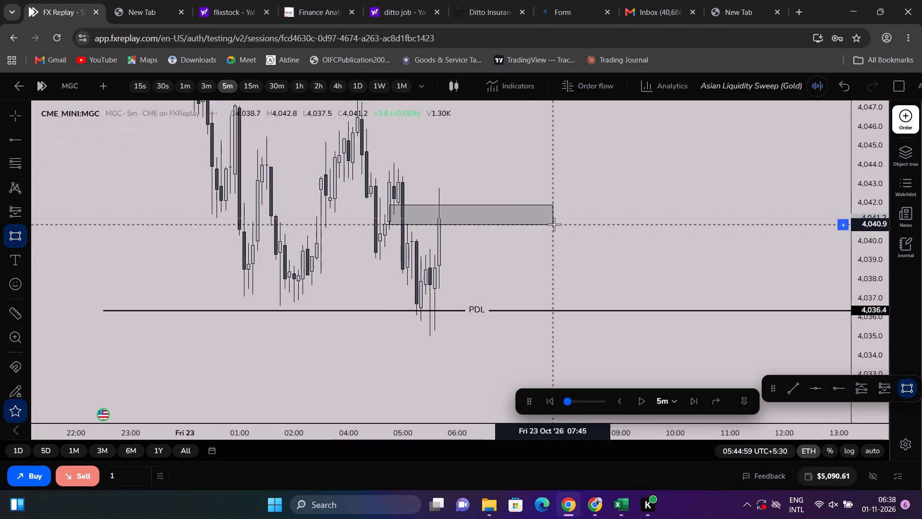
pyautogui.click(554, 224)
# Replay the candles after the PDL sweep, finishing on the candle that closes above the rectangle, at 06:19:59.
pyautogui.click(686, 397)
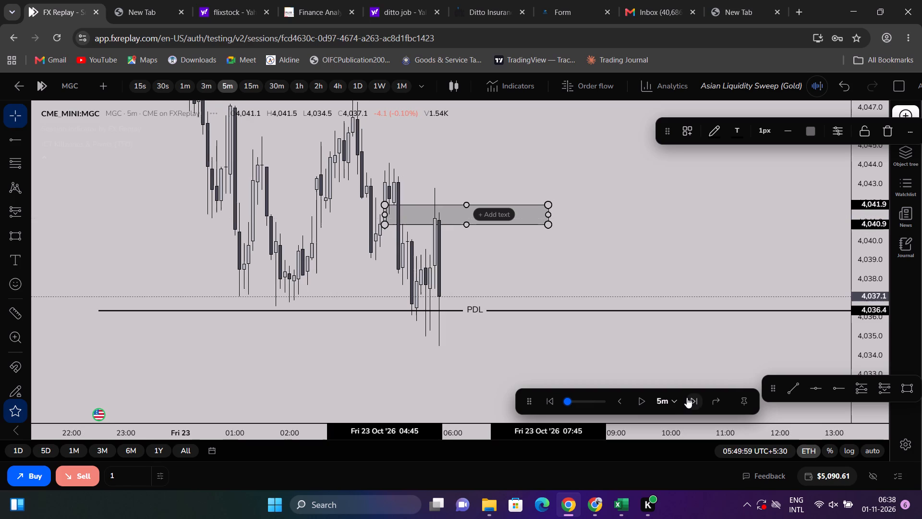
pyautogui.click(694, 402)
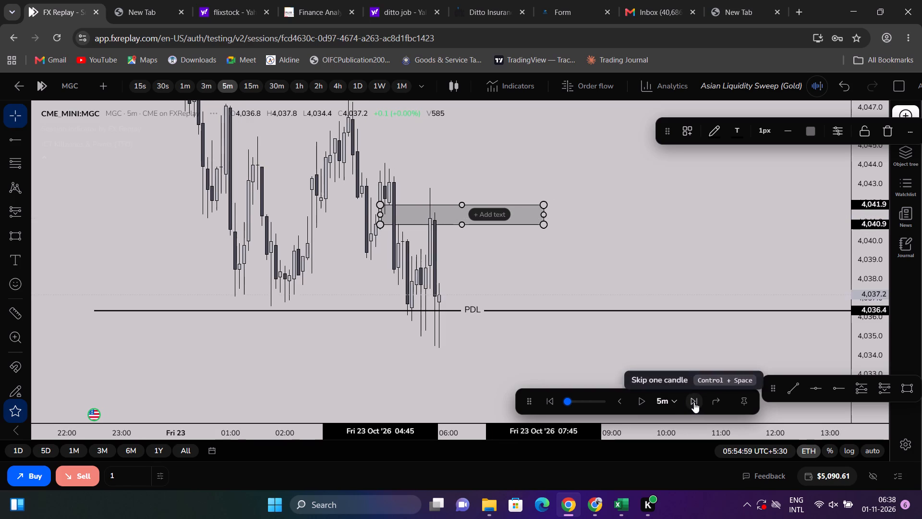
pyautogui.click(694, 402)
pyautogui.tripleClick(693, 402)
pyautogui.tripleClick(693, 402)
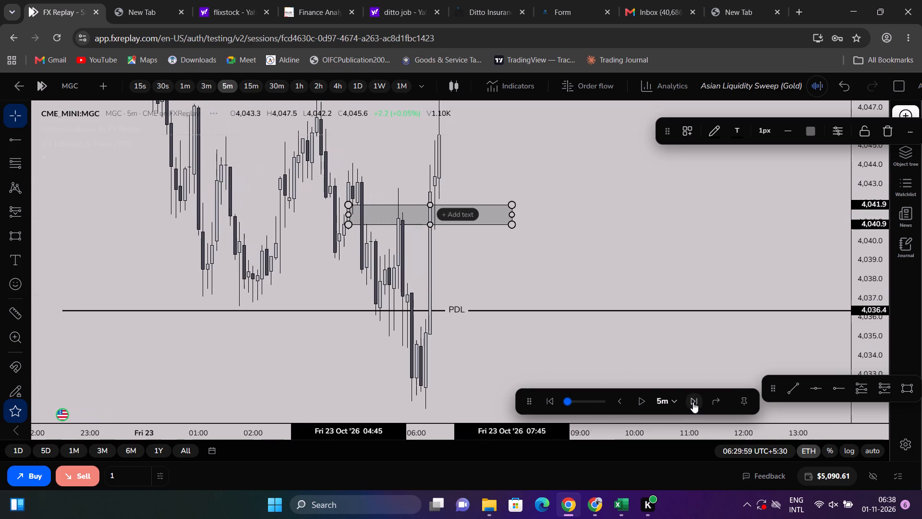
pyautogui.scroll(2, 551, 235)
pyautogui.moveTo(566, 268); pyautogui.dragTo(569, 289)
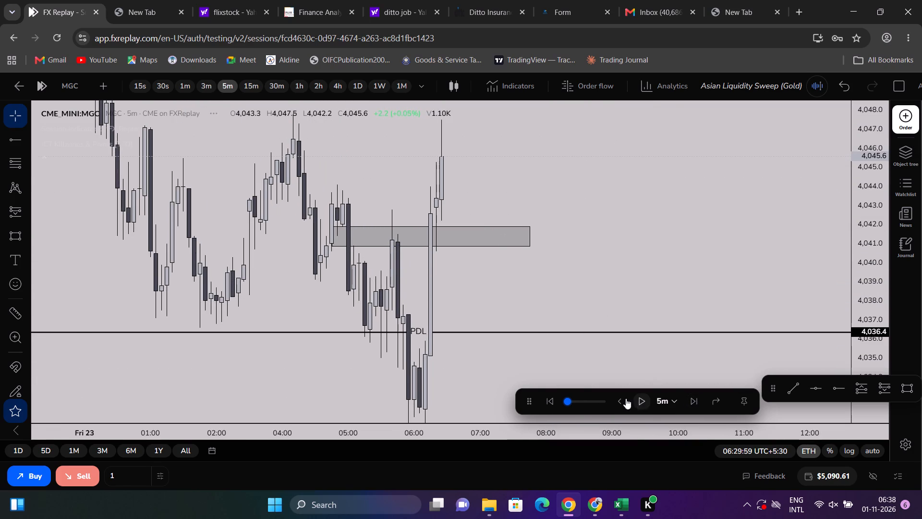
pyautogui.click(620, 401)
pyautogui.click(619, 401)
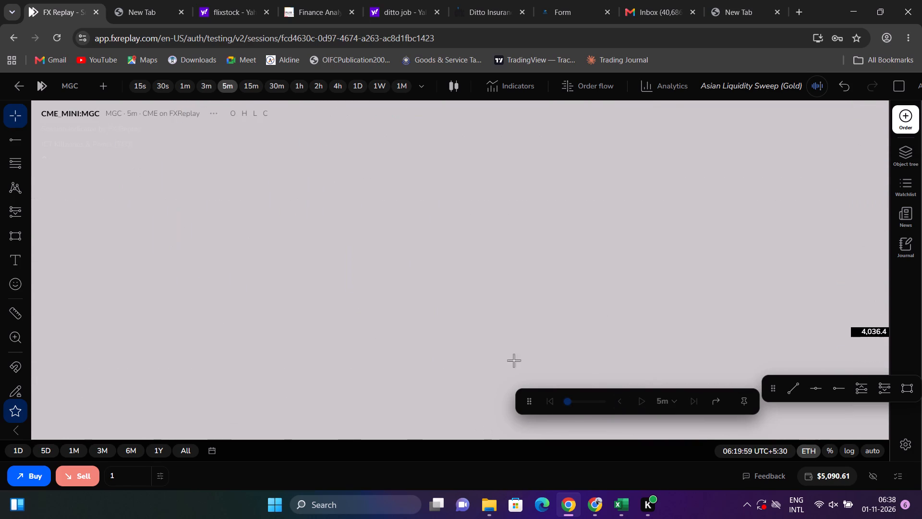
# Place a long position at the close of the 06:15 candle, with its entry at about 4,042.7.
pyautogui.click(29, 208)
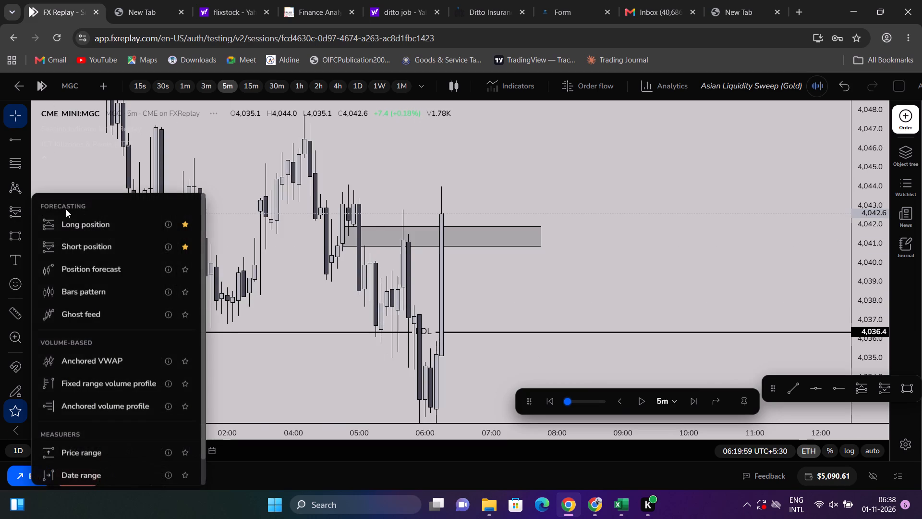
pyautogui.click(95, 228)
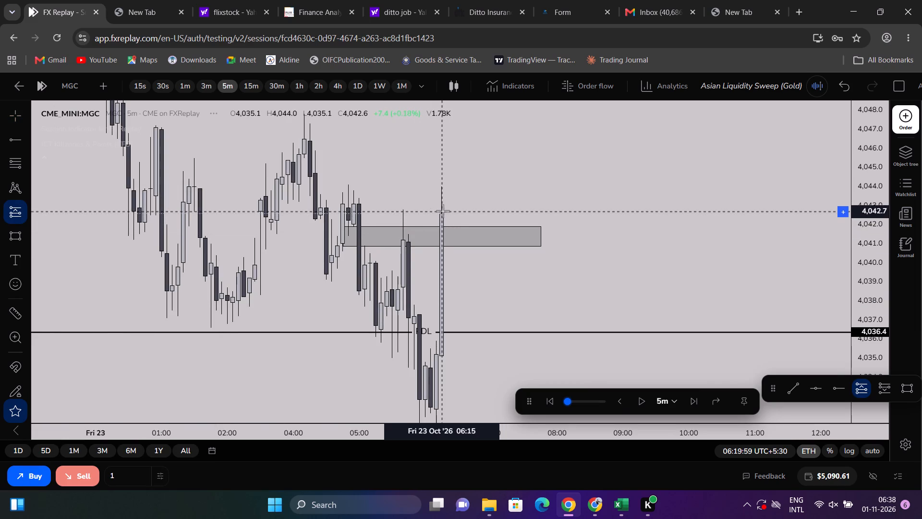
pyautogui.click(443, 211)
pyautogui.moveTo(385, 202); pyautogui.dragTo(390, 156)
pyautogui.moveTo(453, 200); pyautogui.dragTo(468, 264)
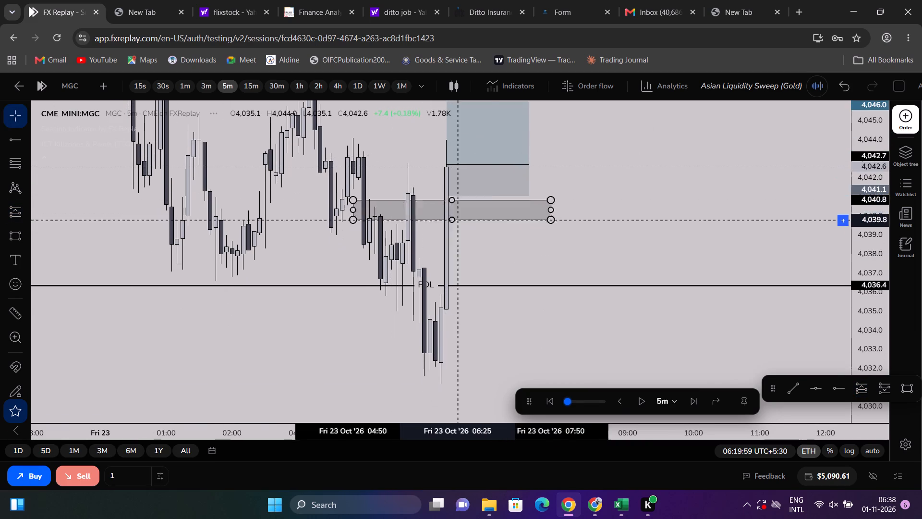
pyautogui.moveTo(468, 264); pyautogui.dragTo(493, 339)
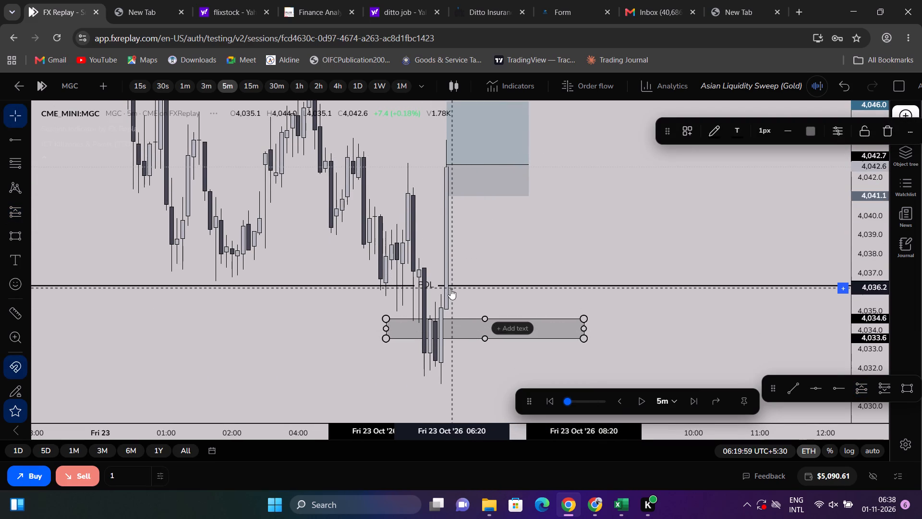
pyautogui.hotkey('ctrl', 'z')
# Set the long position's stop to about 4,034.8 and its target to about 4,064.5, just above the 4,064.0 ray.
pyautogui.click(460, 198)
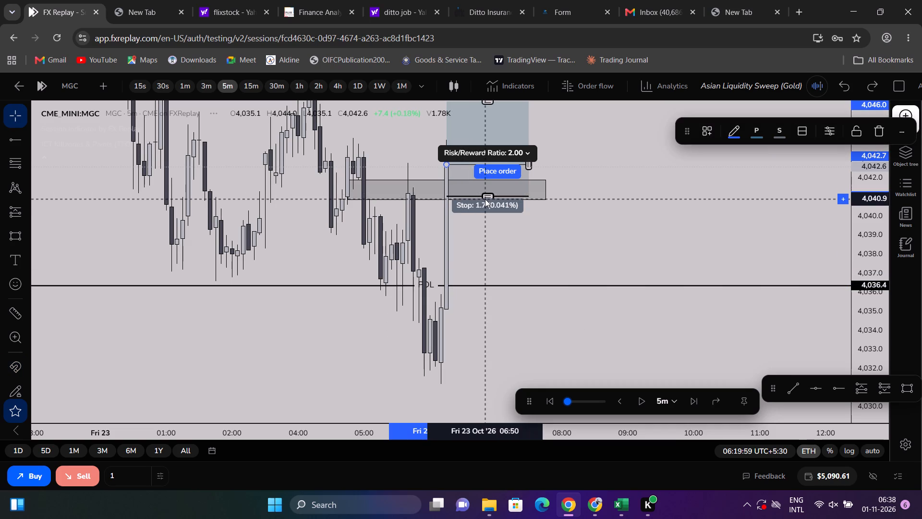
pyautogui.moveTo(485, 198); pyautogui.dragTo(534, 318)
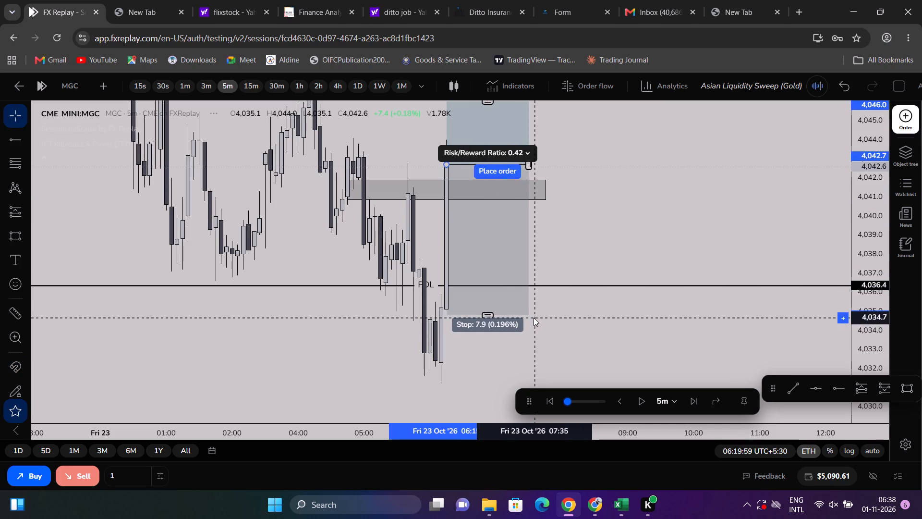
pyautogui.moveTo(534, 318); pyautogui.dragTo(534, 317)
pyautogui.moveTo(573, 263); pyautogui.dragTo(559, 432)
pyautogui.scroll(-6, 612, 290)
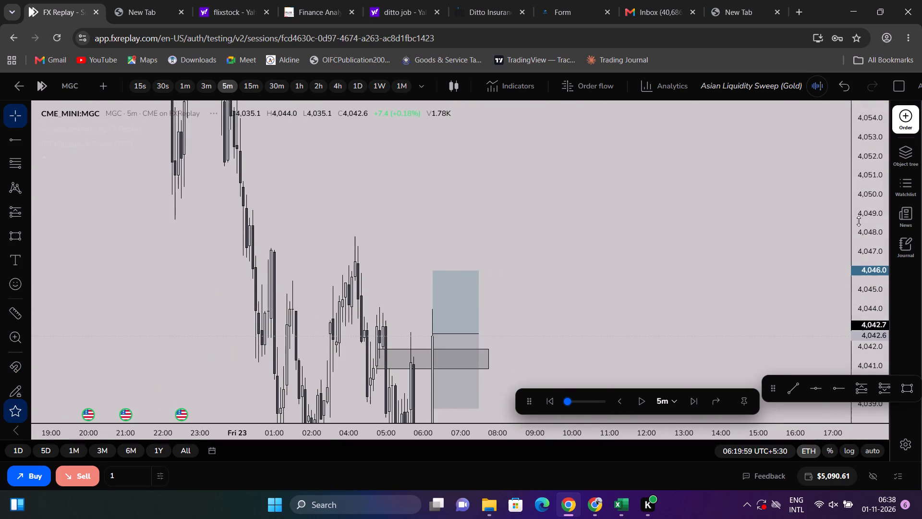
pyautogui.moveTo(866, 217); pyautogui.dragTo(837, 412)
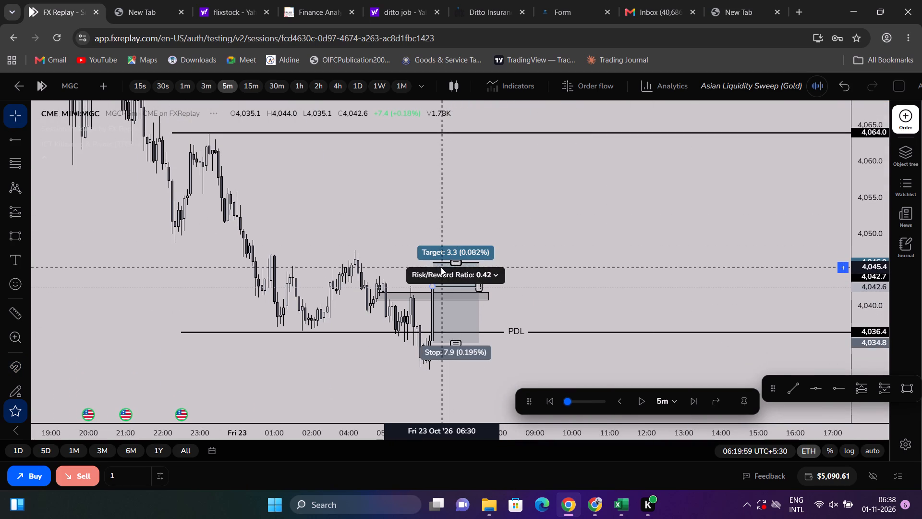
pyautogui.moveTo(441, 267); pyautogui.dragTo(457, 137)
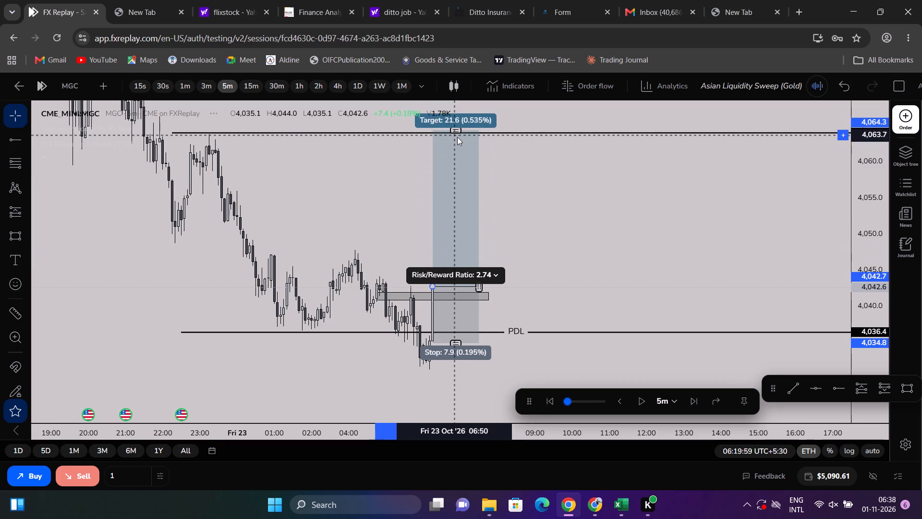
pyautogui.moveTo(457, 137); pyautogui.dragTo(466, 134)
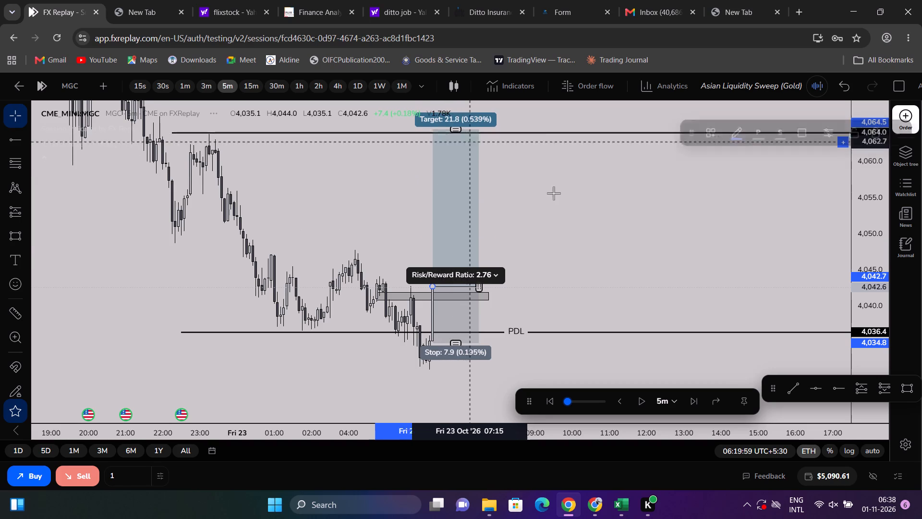
pyautogui.click(556, 196)
# Label the gap rectangle "5m IFVG".
pyautogui.moveTo(577, 198); pyautogui.dragTo(647, 135)
pyautogui.moveTo(866, 339); pyautogui.dragTo(848, 191)
pyautogui.scroll(4, 785, 220)
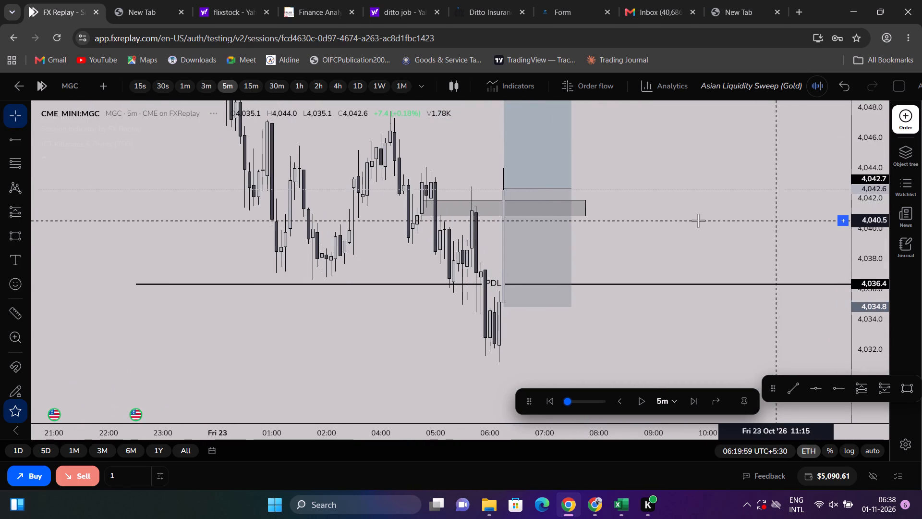
pyautogui.click(27, 138)
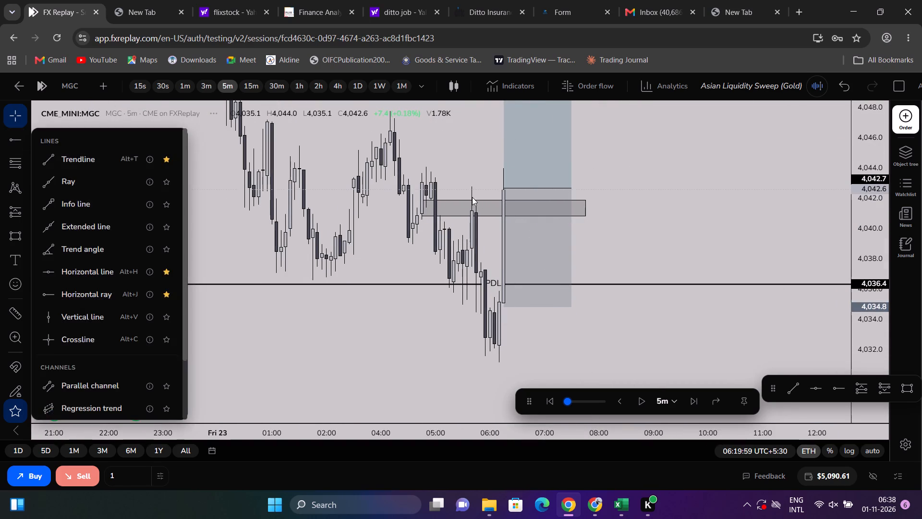
pyautogui.click(642, 219)
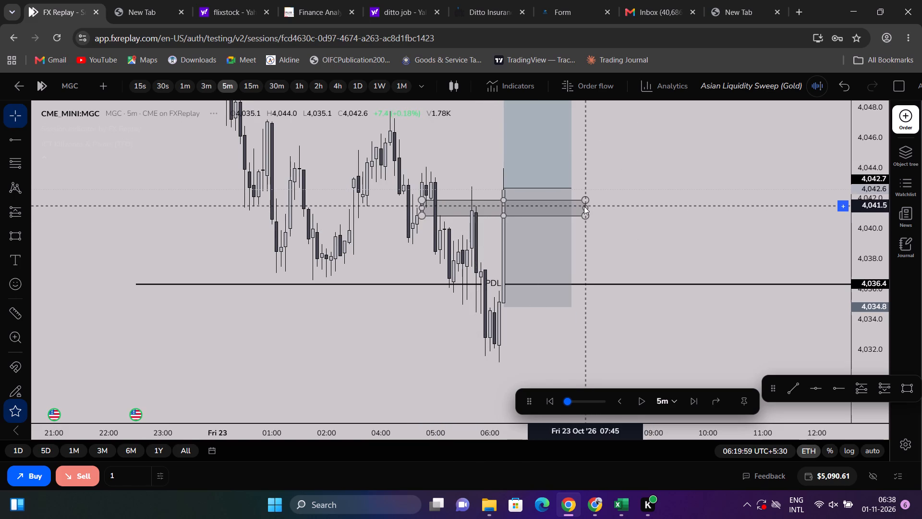
pyautogui.click(584, 206)
pyautogui.click(580, 206)
pyautogui.click(585, 207)
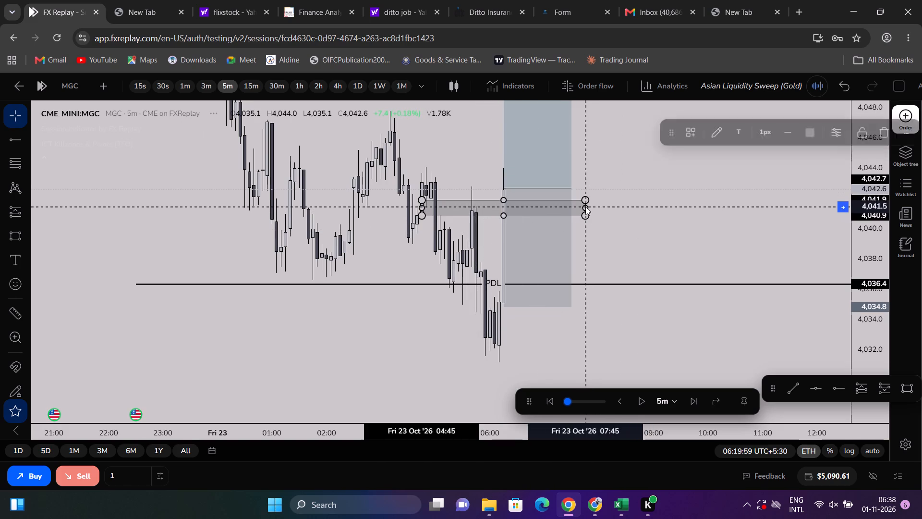
pyautogui.click(520, 207)
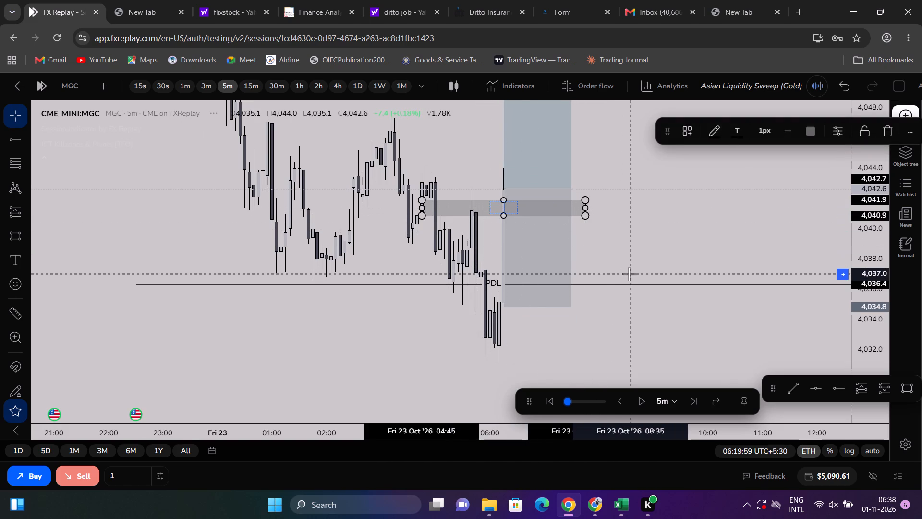
pyautogui.press('5')
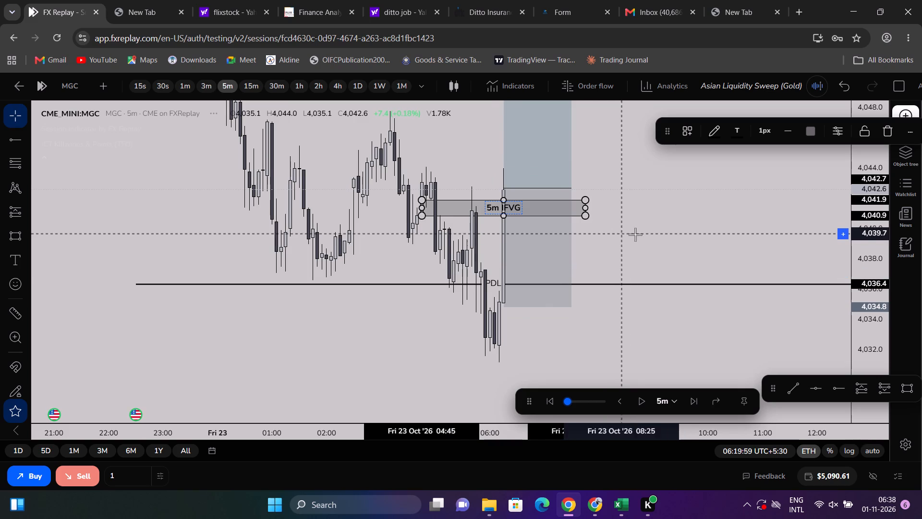
pyautogui.click(635, 235)
# Open a market buy order for MGC and set its stop loss at 4,034.6, near the long position's stop.
pyautogui.scroll(-1, 638, 232)
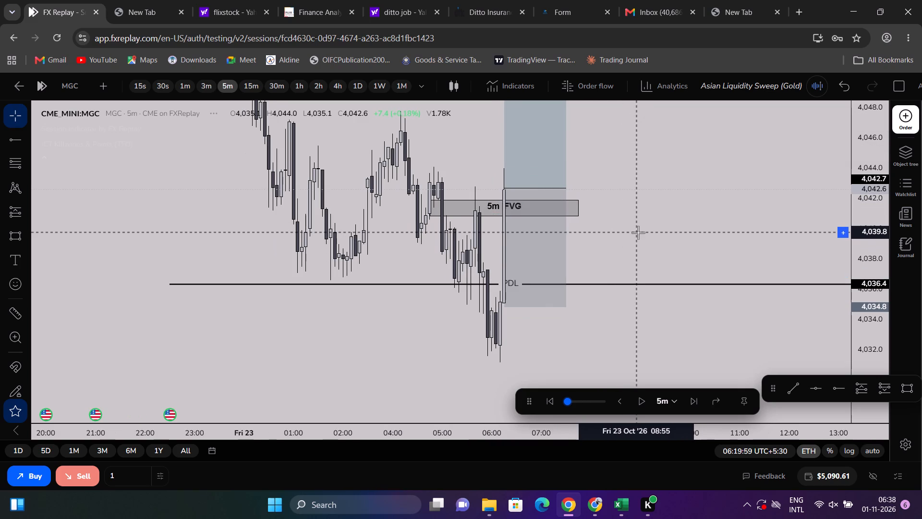
pyautogui.moveTo(641, 232); pyautogui.dragTo(657, 396)
pyautogui.scroll(-5, 770, 259)
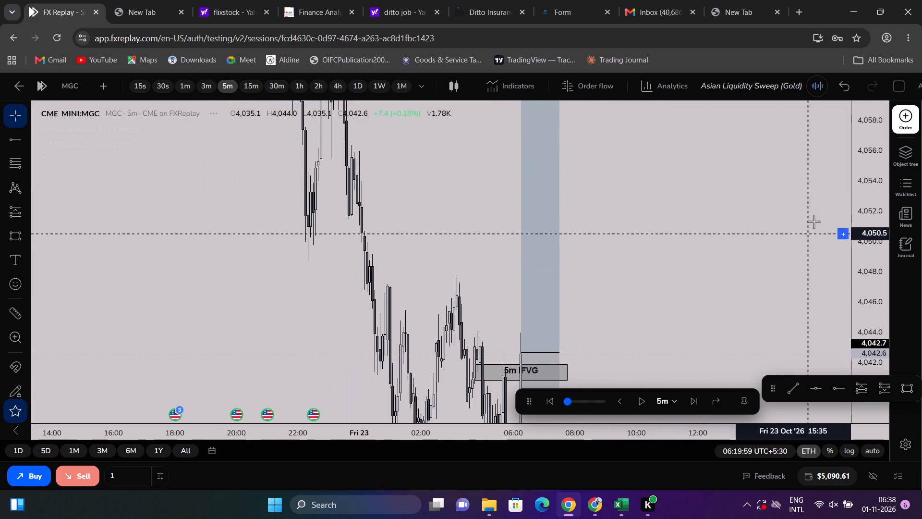
pyautogui.moveTo(856, 198); pyautogui.dragTo(855, 319)
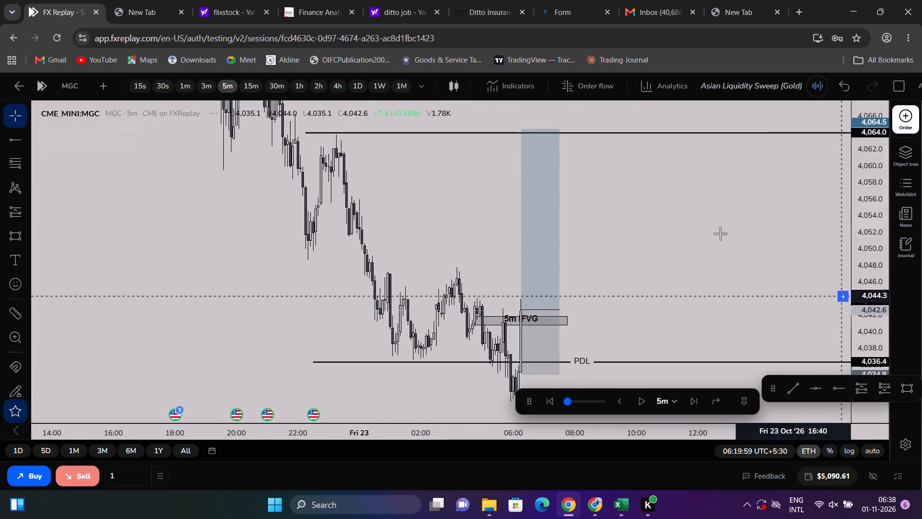
pyautogui.moveTo(731, 232); pyautogui.dragTo(729, 122)
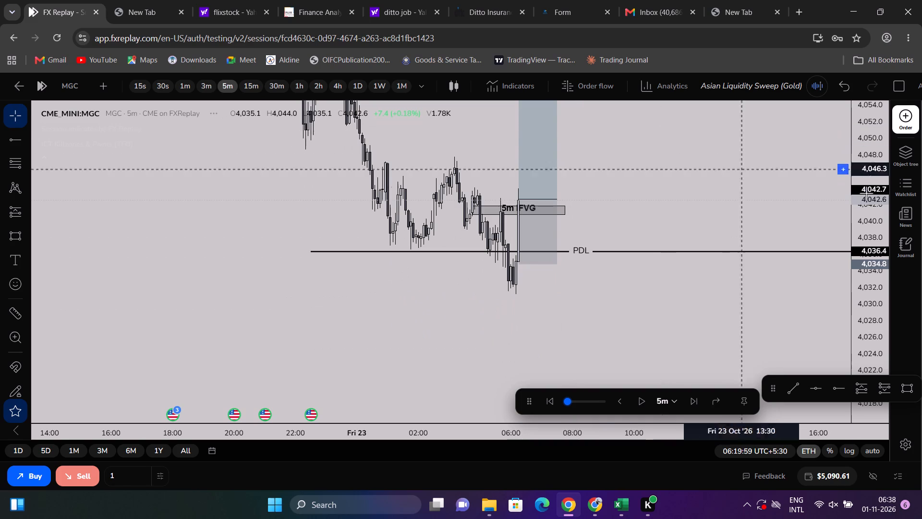
pyautogui.click(905, 118)
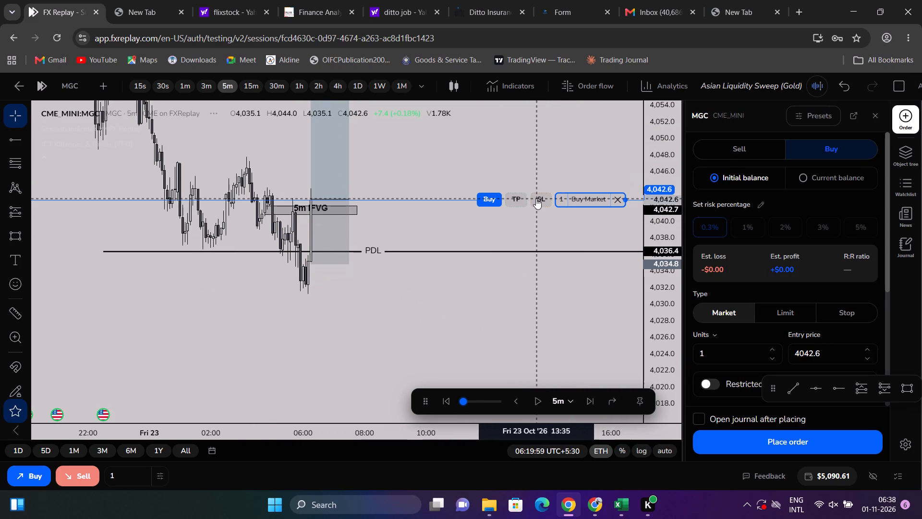
pyautogui.moveTo(540, 199); pyautogui.dragTo(537, 267)
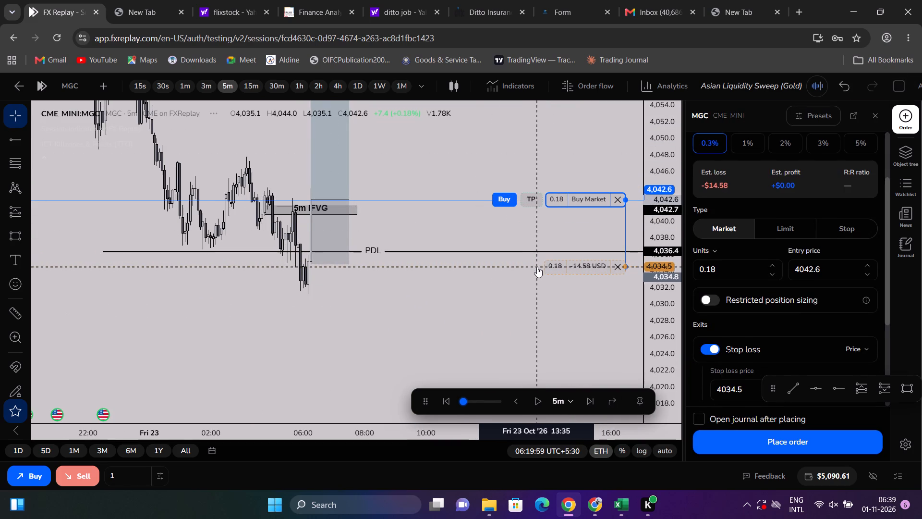
pyautogui.moveTo(537, 267); pyautogui.dragTo(542, 266)
# Set the buy order's take profit to 4,064.5, matching the long position's target, and place the order.
pyautogui.moveTo(494, 139); pyautogui.dragTo(512, 270)
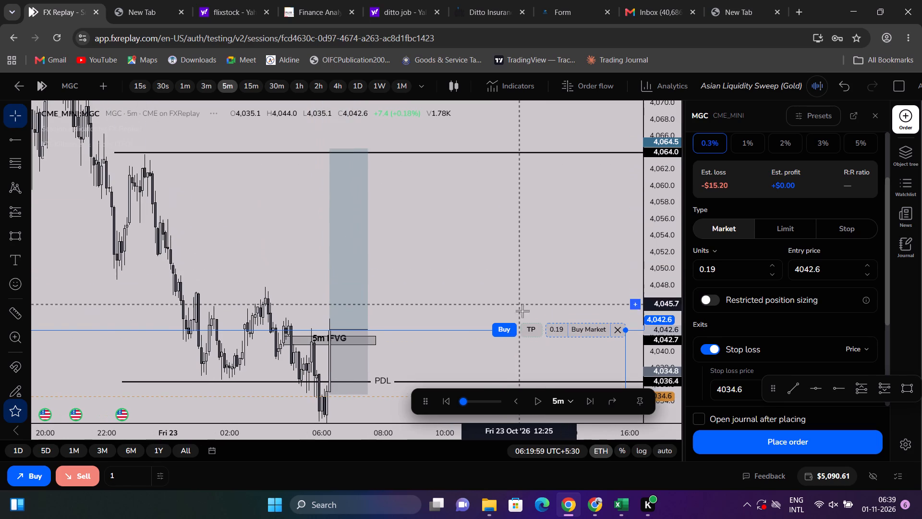
pyautogui.moveTo(524, 329); pyautogui.dragTo(542, 156)
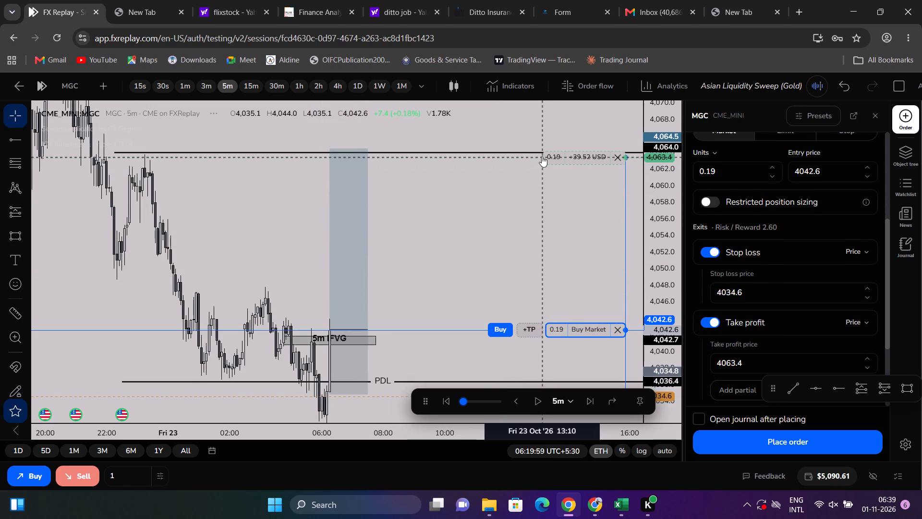
pyautogui.moveTo(542, 156); pyautogui.dragTo(546, 148)
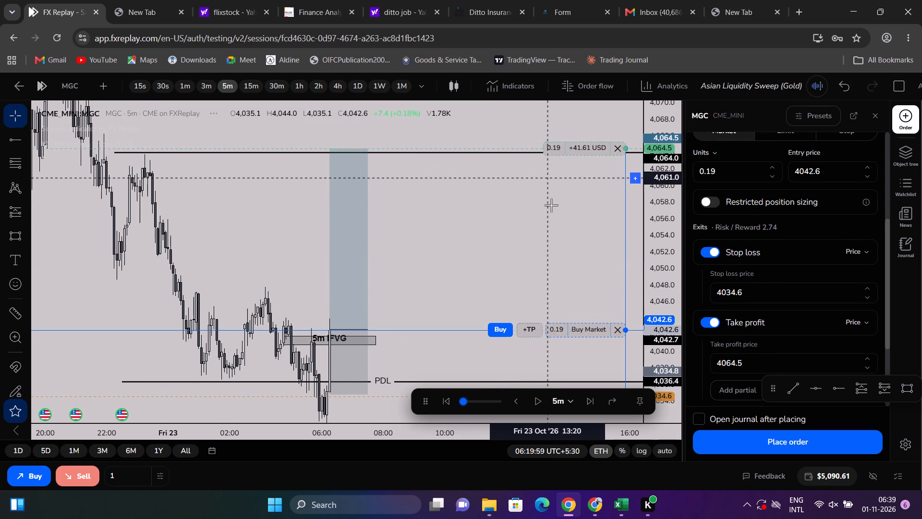
pyautogui.moveTo(558, 234); pyautogui.dragTo(549, 139)
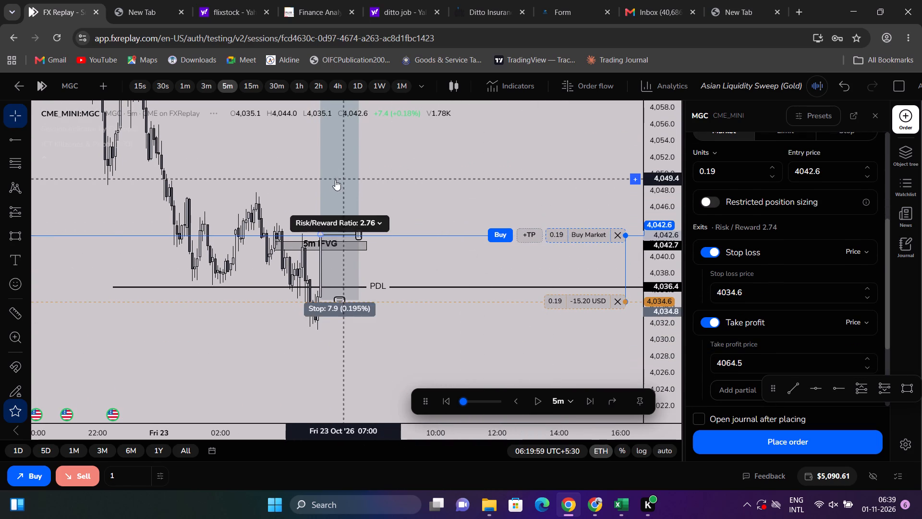
pyautogui.moveTo(454, 175); pyautogui.dragTo(496, 199)
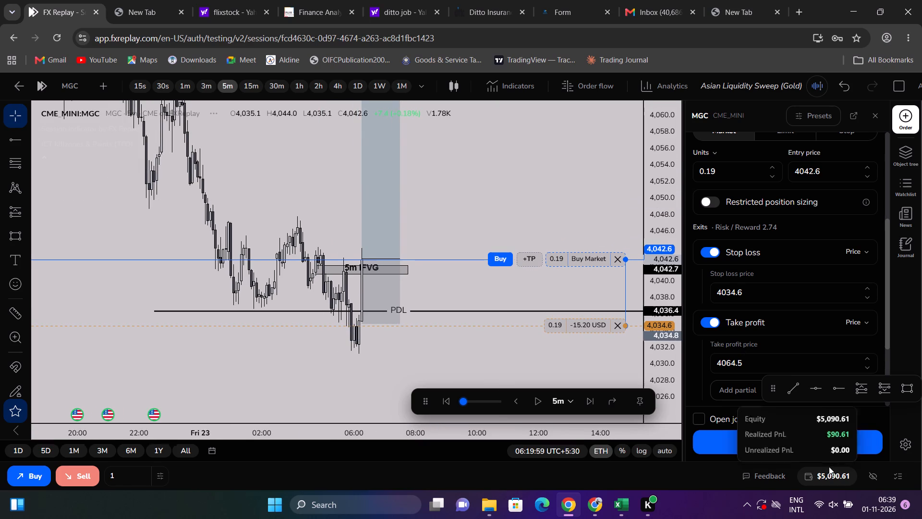
pyautogui.click(780, 441)
# Switch to the Excel backtest tracker and fill the Strategy and Entry TF cells down into the 2026-10-23 row.
pyautogui.hotkey('alt', 'Tab')
pyautogui.hotkey('alt', 'Left')
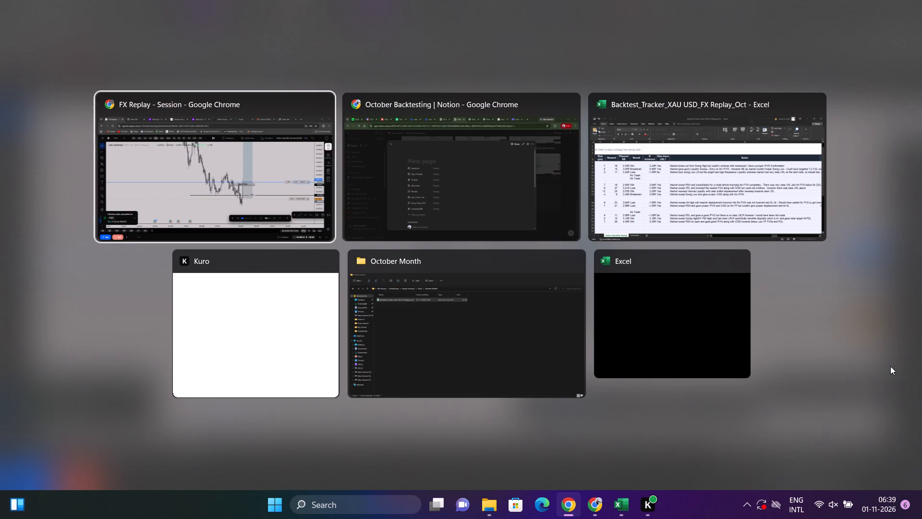
pyautogui.hotkey('alt', 'Right')
pyautogui.hotkey('alt', 'Right')
pyautogui.press('Left')
pyautogui.press('Left')
pyautogui.press('Left')
pyautogui.press('Left')
pyautogui.press('Left')
pyautogui.press('Left')
pyautogui.press('Left')
pyautogui.press('Left')
pyautogui.press('Left')
pyautogui.press('Left')
pyautogui.press('Left')
pyautogui.press('Left')
pyautogui.press('Left')
pyautogui.press('Left')
pyautogui.press('Left')
pyautogui.press('Left')
pyautogui.press('Left')
pyautogui.press('Left')
pyautogui.press('Left')
pyautogui.press('Left')
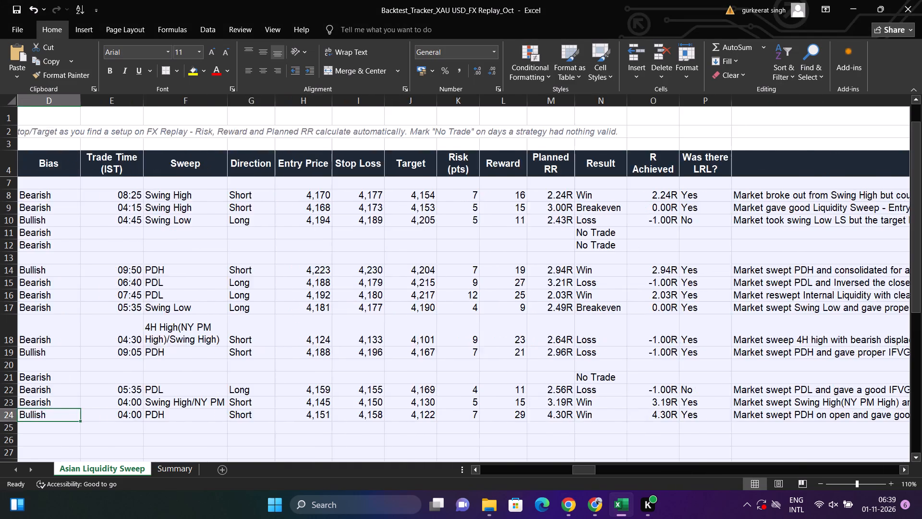
pyautogui.press('Down')
pyautogui.press('Right')
pyautogui.press('Up')
pyautogui.hotkey('shift', 'Down')
pyautogui.hotkey('shift', 'Right')
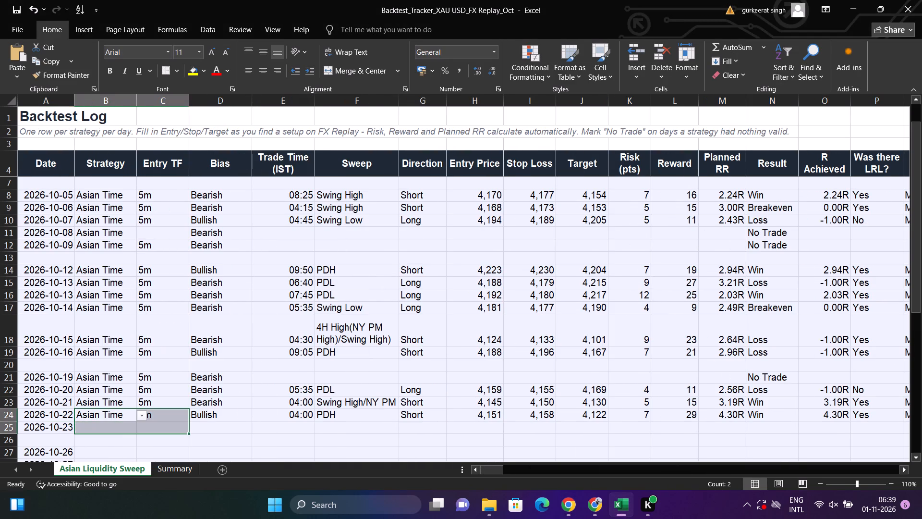
pyautogui.hotkey('ctrl', 'd')
# Enter Bearish as the bias in the 2026-10-23 row.
pyautogui.hotkey('ctrl', 'Down')
pyautogui.press('Right')
pyautogui.press('Right')
pyautogui.press('Up')
pyautogui.hotkey('shift', 'Down')
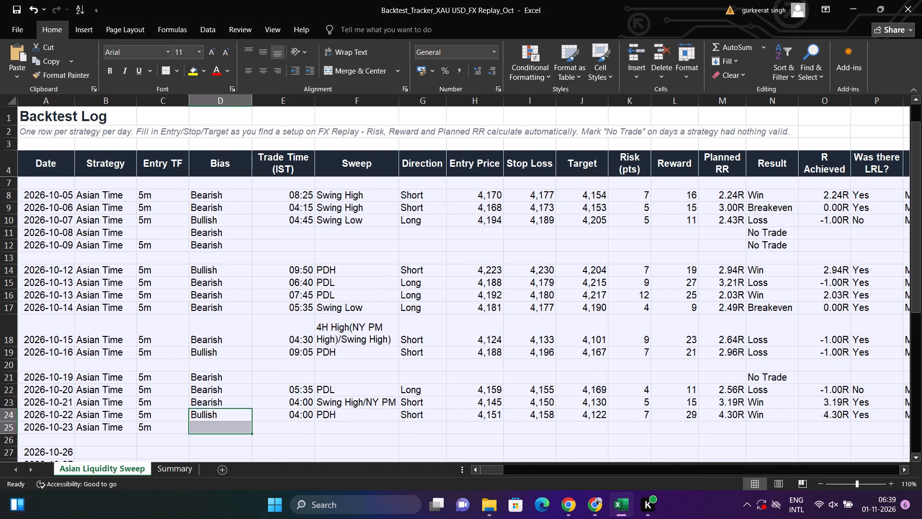
pyautogui.press('Up')
pyautogui.press('Down')
pyautogui.press('Down')
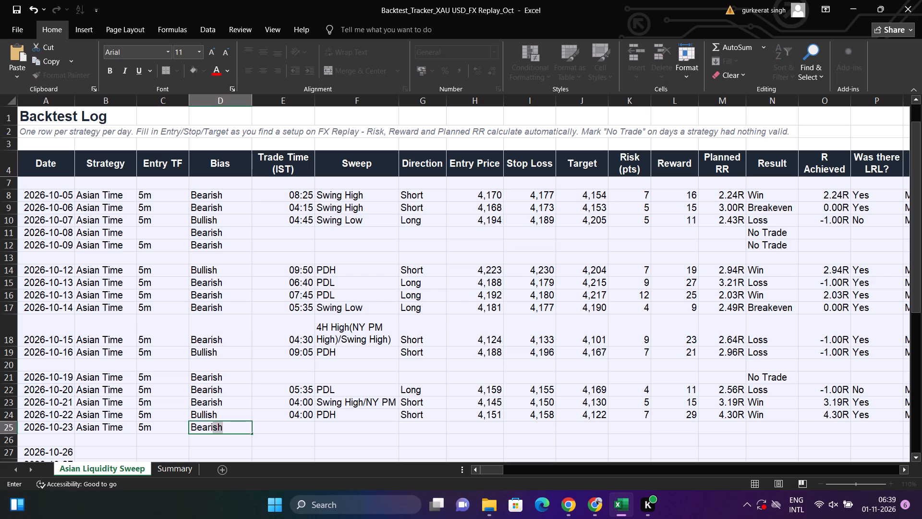
pyautogui.press('Return')
pyautogui.press('Up')
pyautogui.press('Right')
# Check the entry candle's time on the FX Replay chart and log 06:10 as the October 23 trade time.
pyautogui.hotkey('alt', 'Tab')
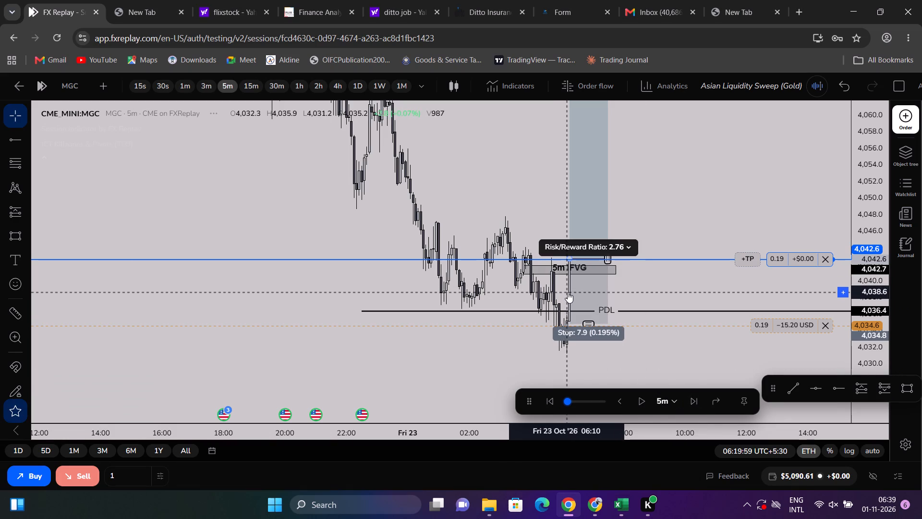
pyautogui.hotkey('alt', 'Tab')
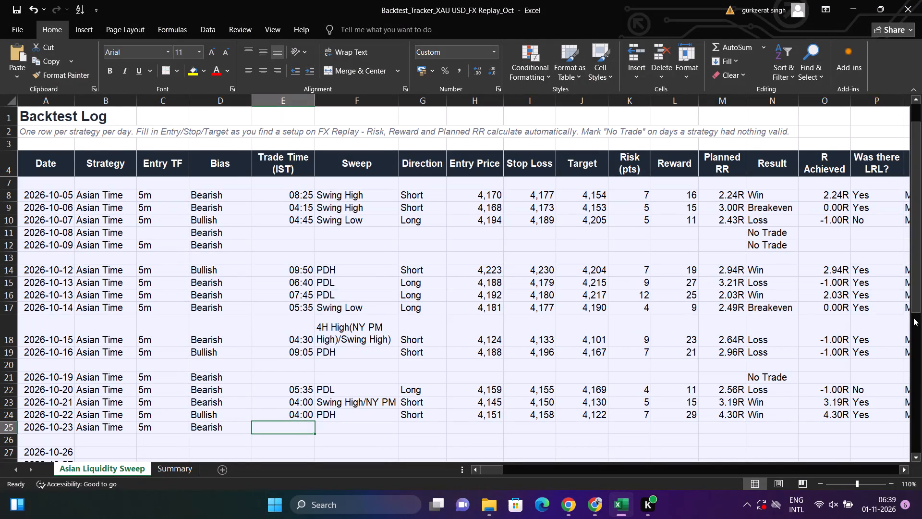
pyautogui.press('6')
pyautogui.write(':10')
pyautogui.press('Return')
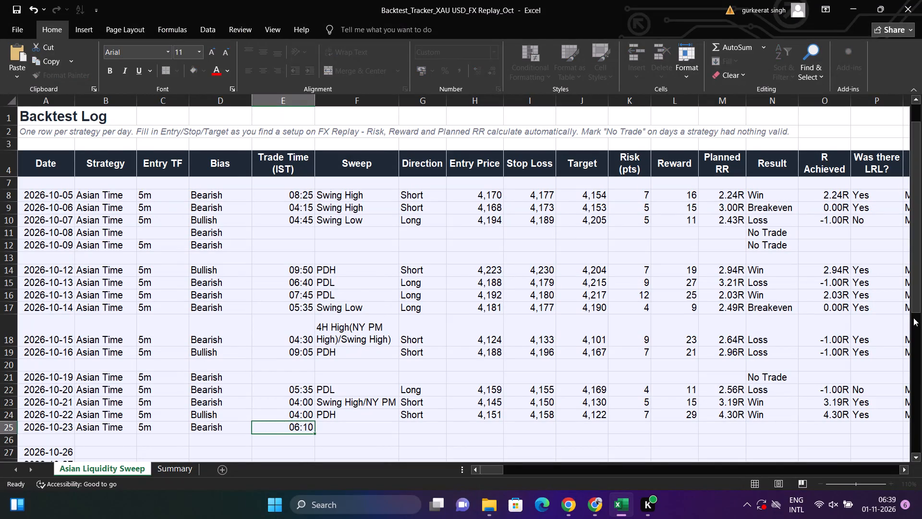
pyautogui.press('Up')
pyautogui.press('Right')
# Log PDL as the sweep and choose Long as the direction in the 2026-10-23 row.
pyautogui.hotkey('alt', 'Tab')
pyautogui.hotkey('alt', 'Tab')
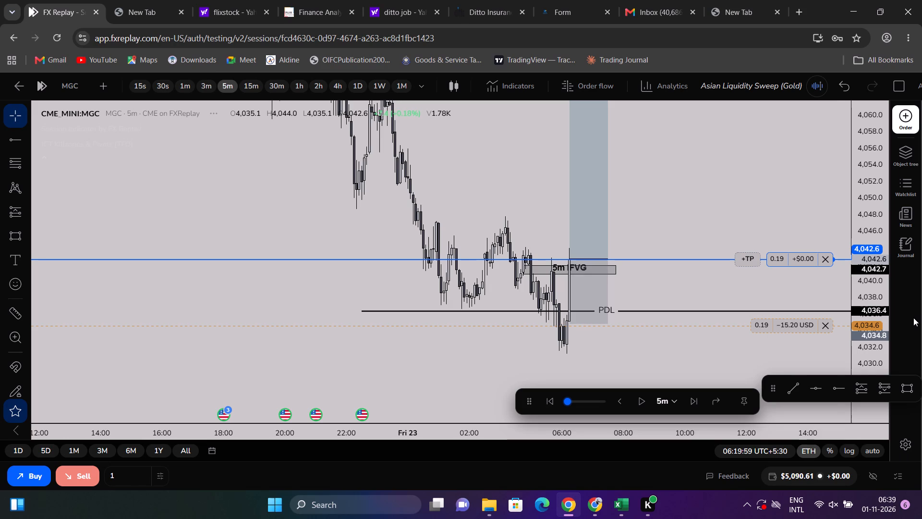
pyautogui.hotkey('alt', 'Tab')
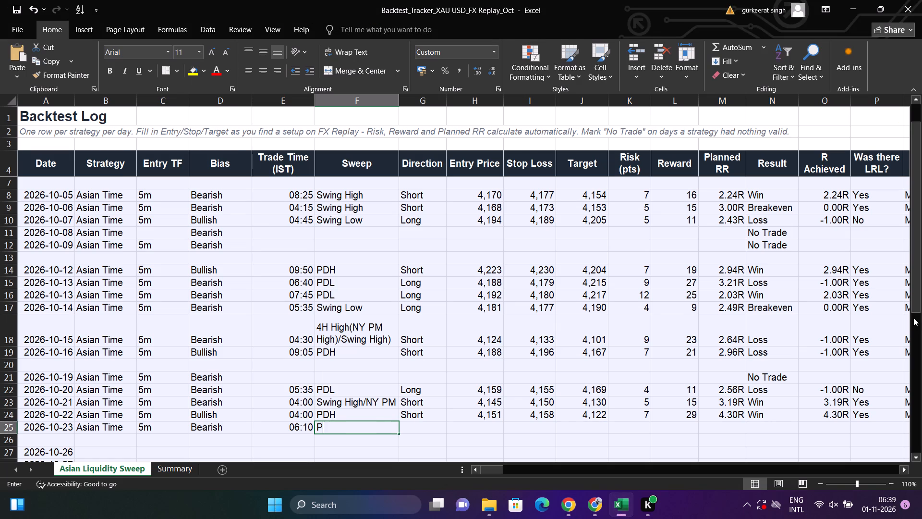
pyautogui.press('Return')
pyautogui.press('Up')
pyautogui.press('Right')
pyautogui.hotkey('alt', 'Down')
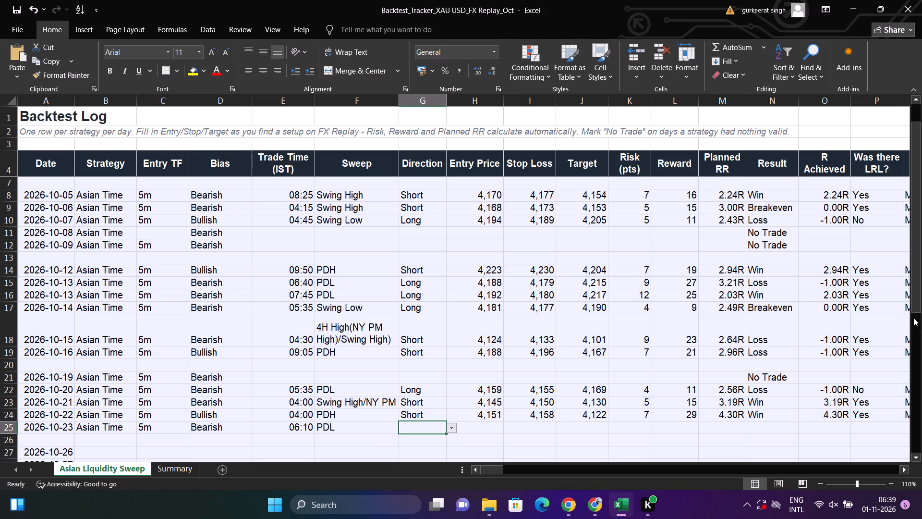
pyautogui.press('Return')
# Check the entry level on the FX Replay chart and log 4042.7 as the October 23 entry price.
pyautogui.press('Right')
pyautogui.write('4042')
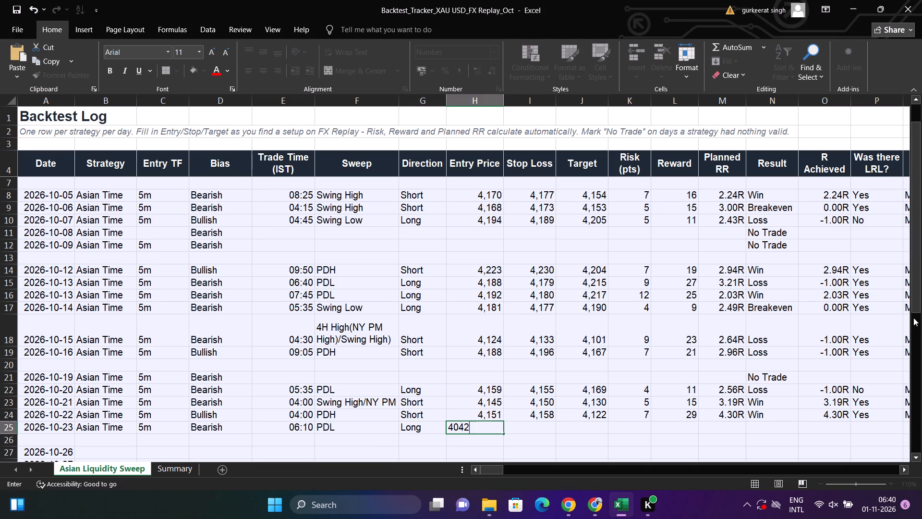
pyautogui.hotkey('alt', 'Tab')
pyautogui.hotkey('alt', 'Tab')
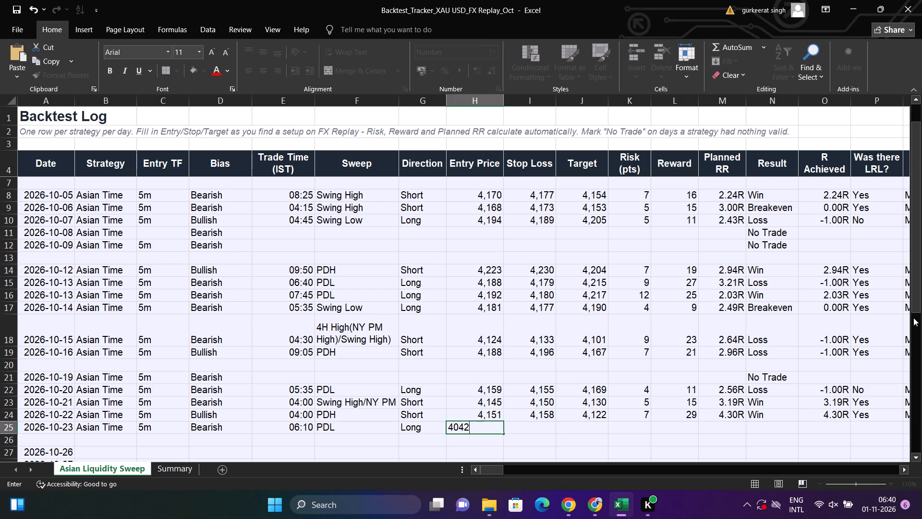
pyautogui.write('.7')
pyautogui.press('Return')
pyautogui.press('Up')
pyautogui.press('Right')
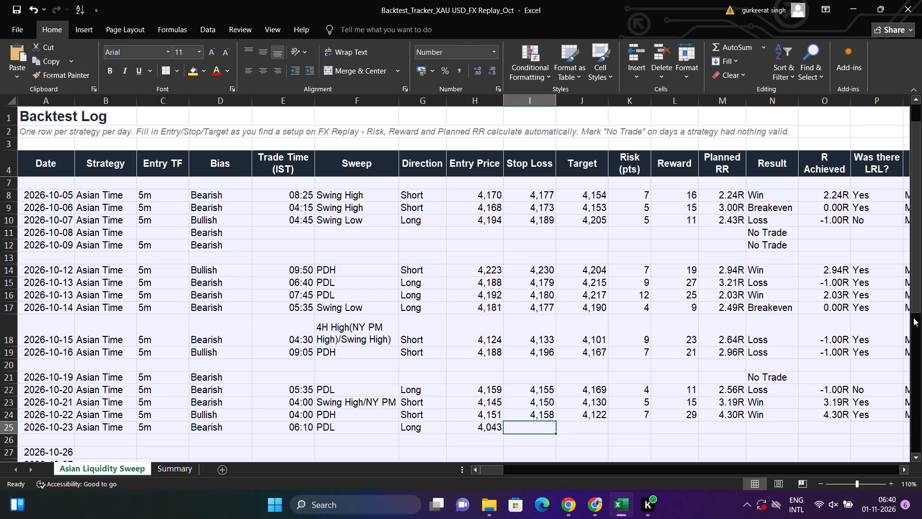
# Read the long position's stop level on the FX Replay chart and log 4034.8 as the October 23 stop loss.
pyautogui.hotkey('alt', 'Tab')
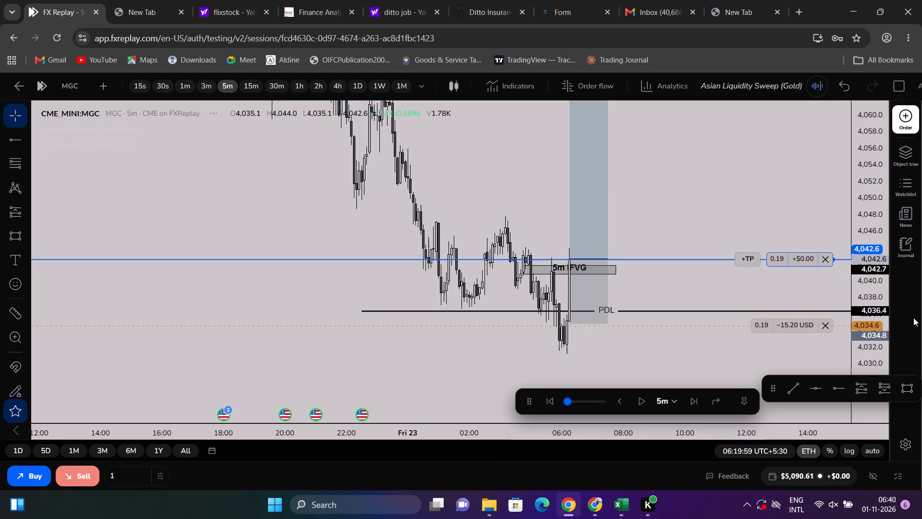
pyautogui.hotkey('alt', 'Tab')
pyautogui.write('4034.8')
pyautogui.press('Return')
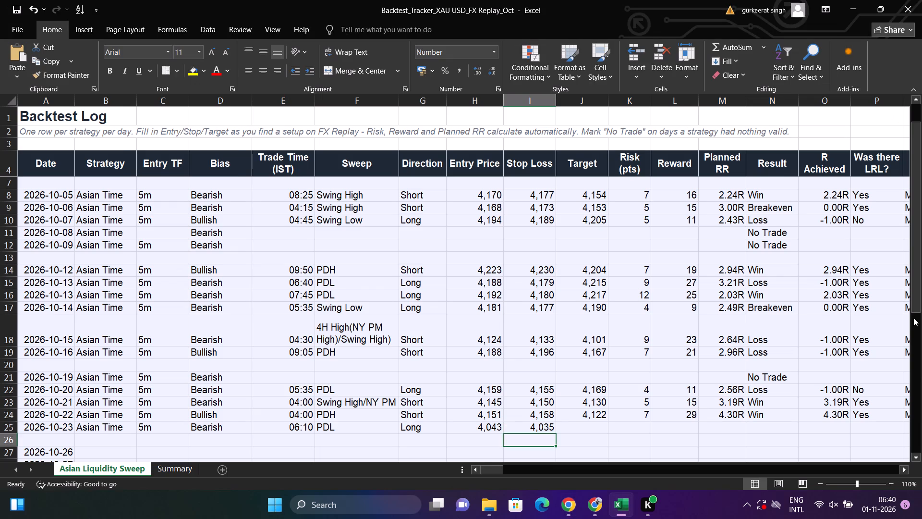
pyautogui.press('Up')
pyautogui.press('Up')
pyautogui.press('Right')
pyautogui.press('Down')
# Check the target level on the FX Replay chart and log 4064 as the October 23 target.
pyautogui.hotkey('alt', 'Tab')
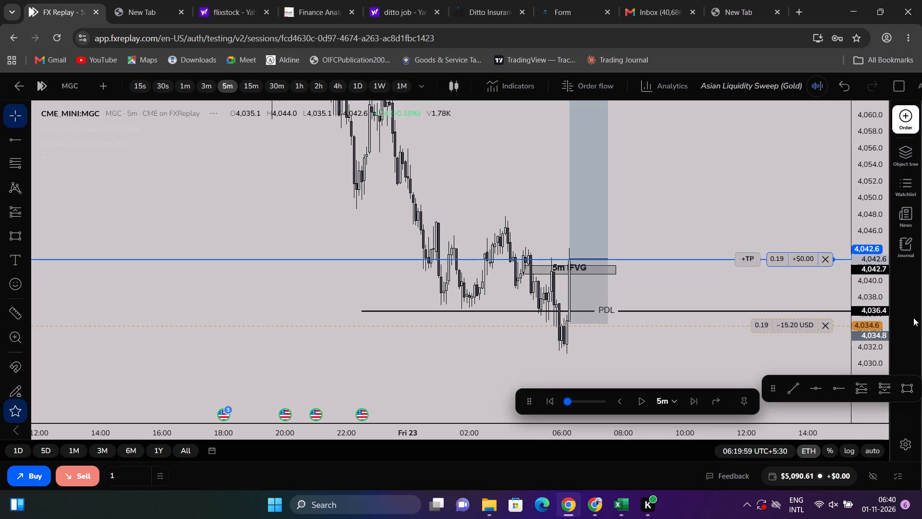
pyautogui.scroll(-4, 720, 152)
pyautogui.moveTo(680, 169); pyautogui.dragTo(637, 298)
pyautogui.hotkey('alt', 'Tab')
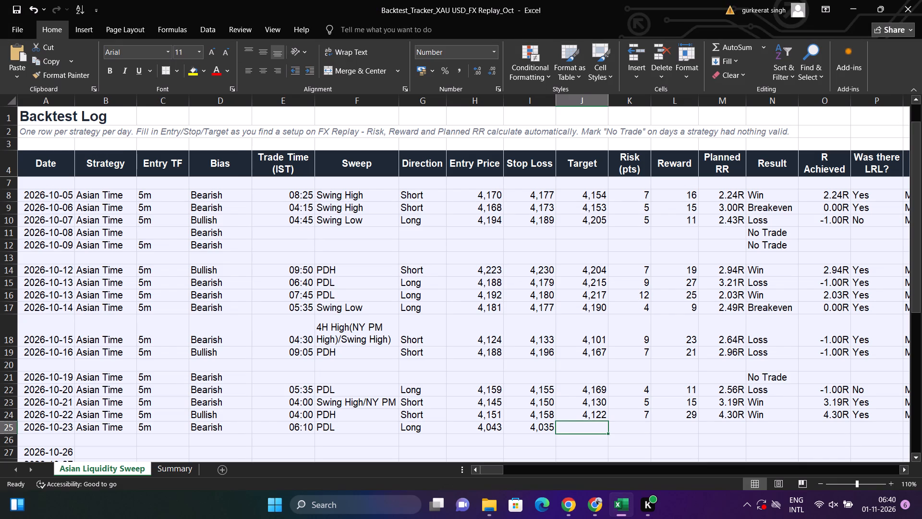
pyautogui.write('4064')
pyautogui.press('Return')
# Fill the Risk, Reward and Planned RR formulas down from the 2026-10-22 row into the 2026-10-23 row.
pyautogui.press('Up')
pyautogui.press('Right')
pyautogui.press('Up')
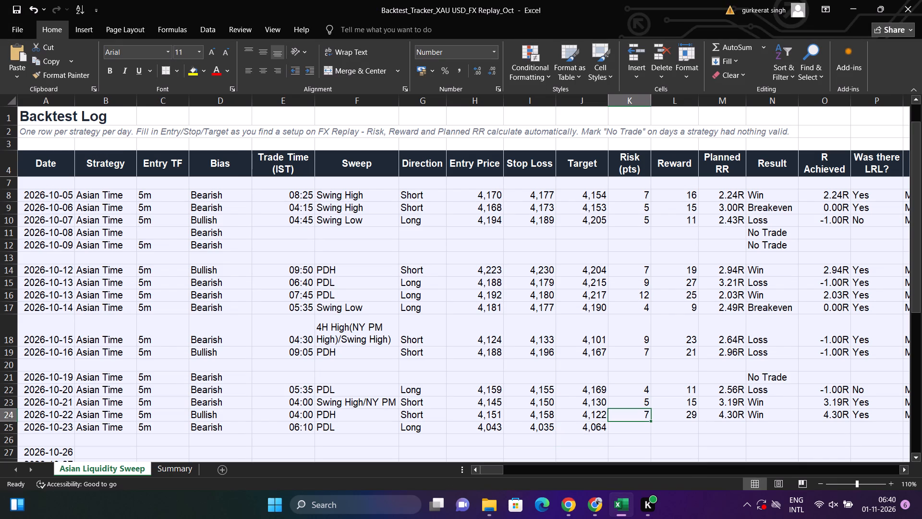
pyautogui.hotkey('shift', 'Right')
pyautogui.hotkey('shift', 'Right')
pyautogui.hotkey('shift', 'Down')
pyautogui.hotkey('ctrl', 'd')
# Mark "Was there LRL?" as Yes for the 2026-10-23 trade by filling the cell down from the row above.
pyautogui.press('Down')
pyautogui.press('Right')
pyautogui.press('Right')
pyautogui.press('Right')
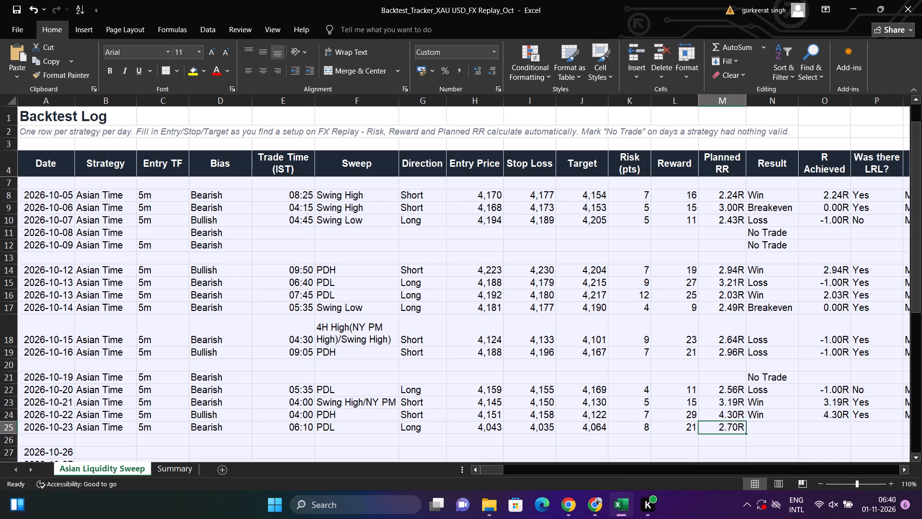
pyautogui.press('Right')
pyautogui.press('Right')
pyautogui.press('Right')
pyautogui.press('Left')
pyautogui.hotkey('alt', 'Tab')
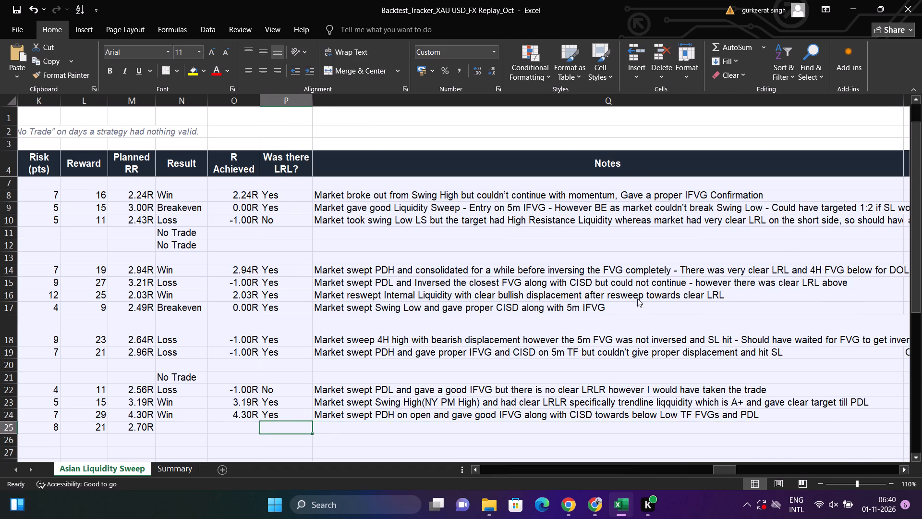
pyautogui.hotkey('alt', 'Tab')
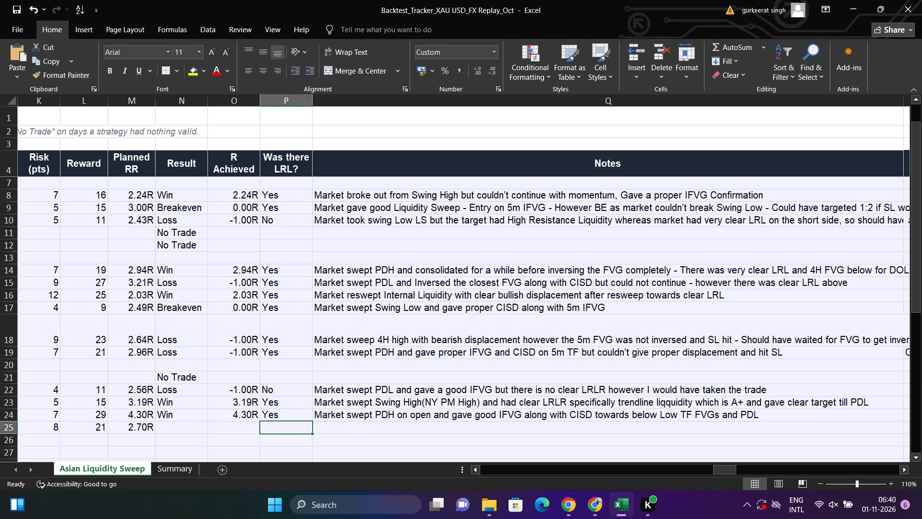
pyautogui.press('y')
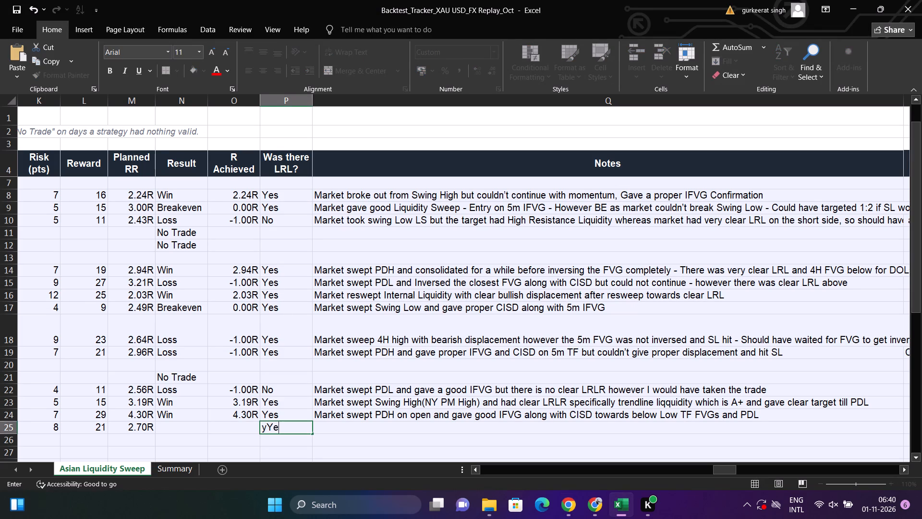
pyautogui.press('BackSpace')
pyautogui.press('BackSpace')
pyautogui.press('BackSpace')
pyautogui.press('BackSpace')
pyautogui.press('BackSpace')
pyautogui.press('Return')
pyautogui.press('Up')
pyautogui.hotkey('shift', 'Down')
pyautogui.press('Up')
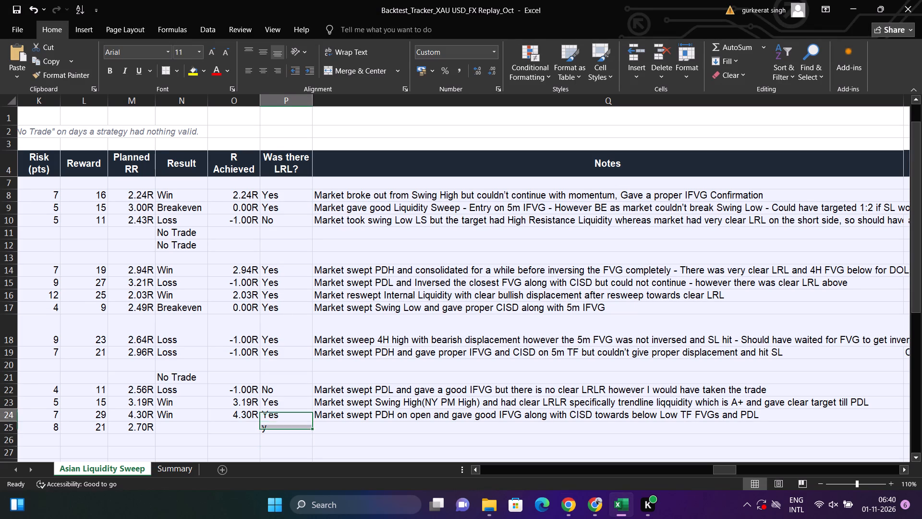
pyautogui.hotkey('shift', 'Down')
pyautogui.hotkey('ctrl', 'd')
pyautogui.hotkey('ctrl', 'Down')
# Enter the October 23 note "Market swept PDL and displaced the IFVG with good bullish candle".
pyautogui.press('Right')
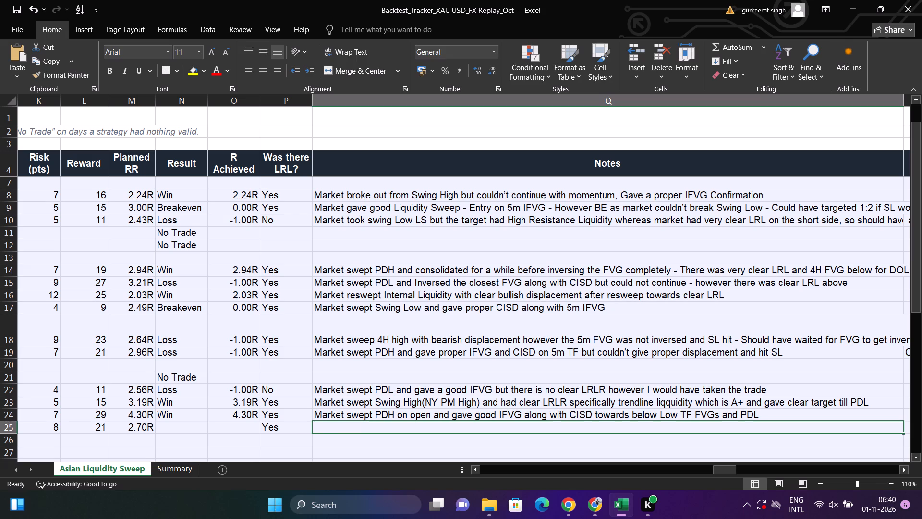
pyautogui.press('BackSpace')
pyautogui.press('BackSpace')
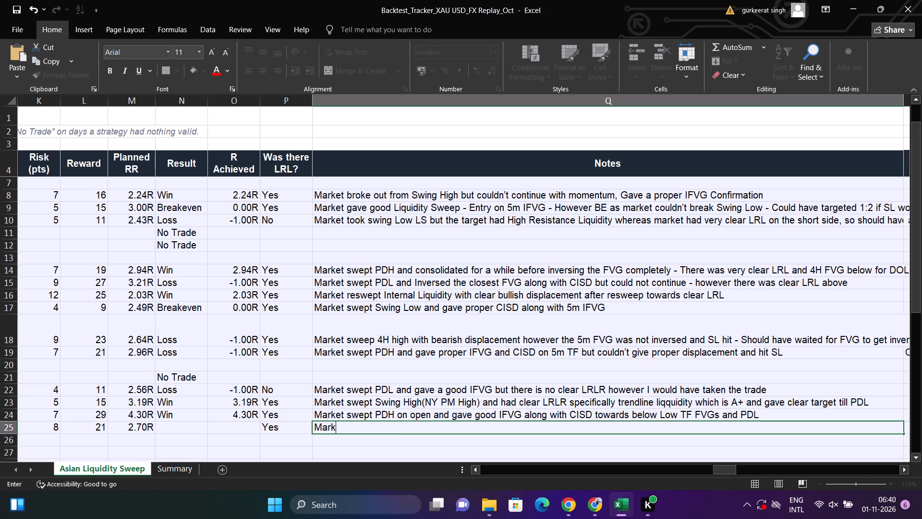
pyautogui.press('BackSpace')
pyautogui.write('et swept')
pyautogui.press('space')
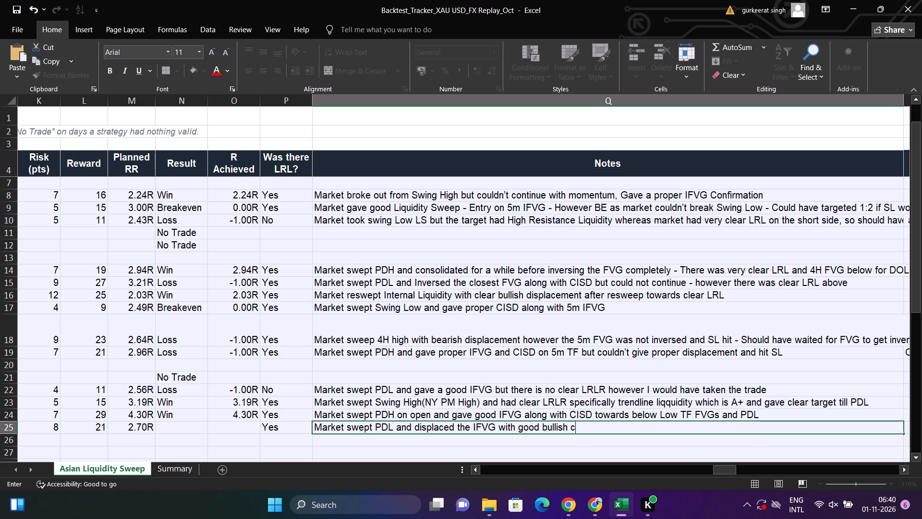
pyautogui.press('BackSpace')
pyautogui.write('le')
pyautogui.press('Return')
# Advance the FX Replay session by four 5-minute candles to play out the October 23 long.
pyautogui.hotkey('alt', 'Tab')
pyautogui.moveTo(633, 308); pyautogui.dragTo(599, 171)
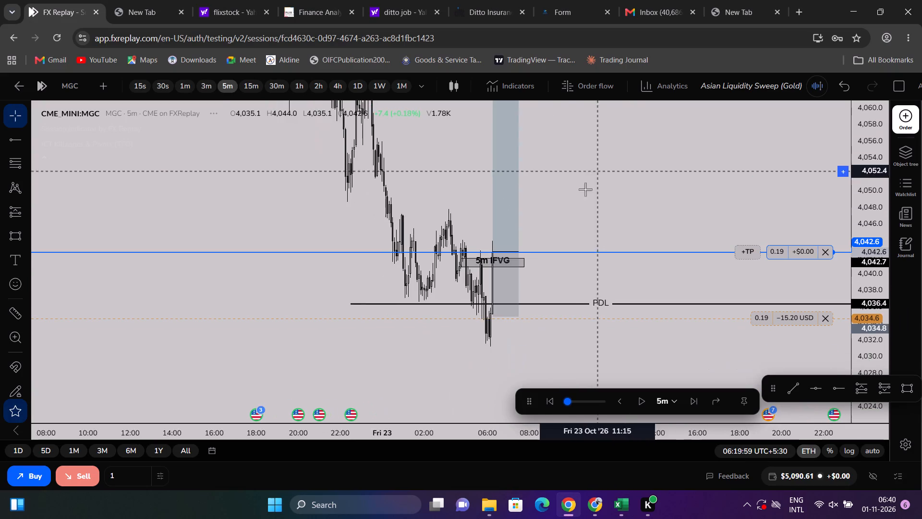
pyautogui.scroll(3, 582, 232)
pyautogui.click(690, 401)
pyautogui.click(690, 401)
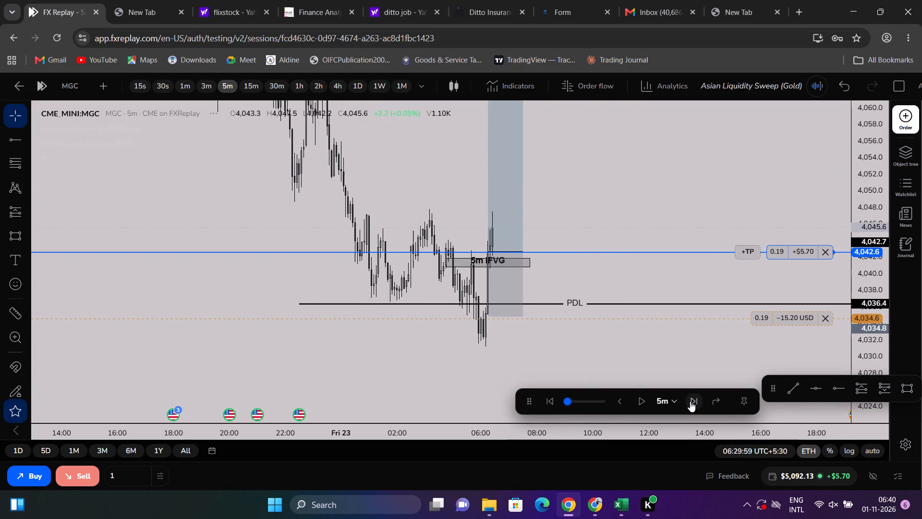
pyautogui.click(690, 401)
pyautogui.click(690, 401)
pyautogui.scroll(4, 623, 293)
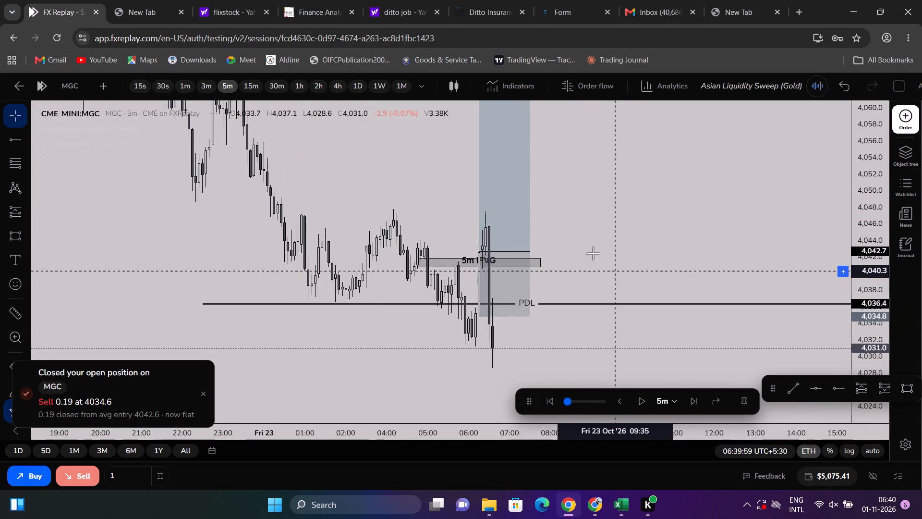
pyautogui.scroll(3, 574, 247)
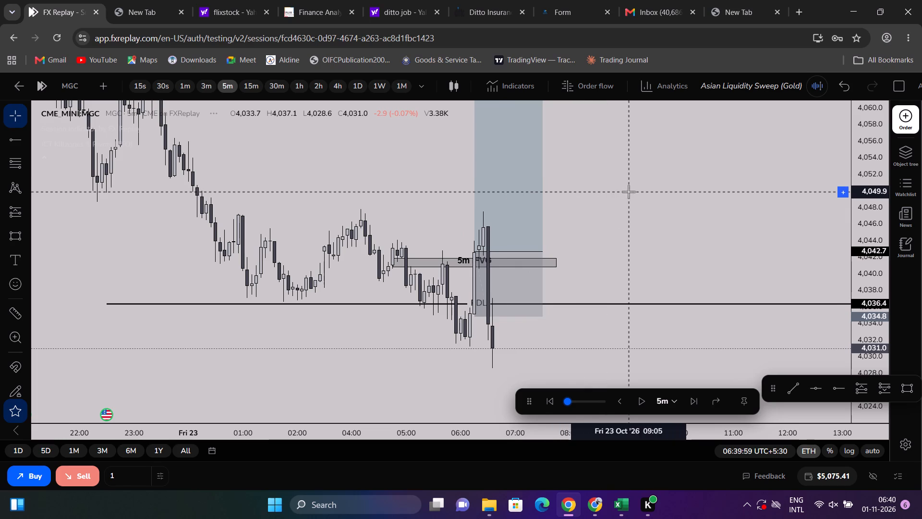
pyautogui.scroll(-3, 658, 188)
pyautogui.scroll(1, 658, 188)
# Append "however straight SL" to the October 23 note in the Excel tracker.
pyautogui.hotkey('alt', 'Tab')
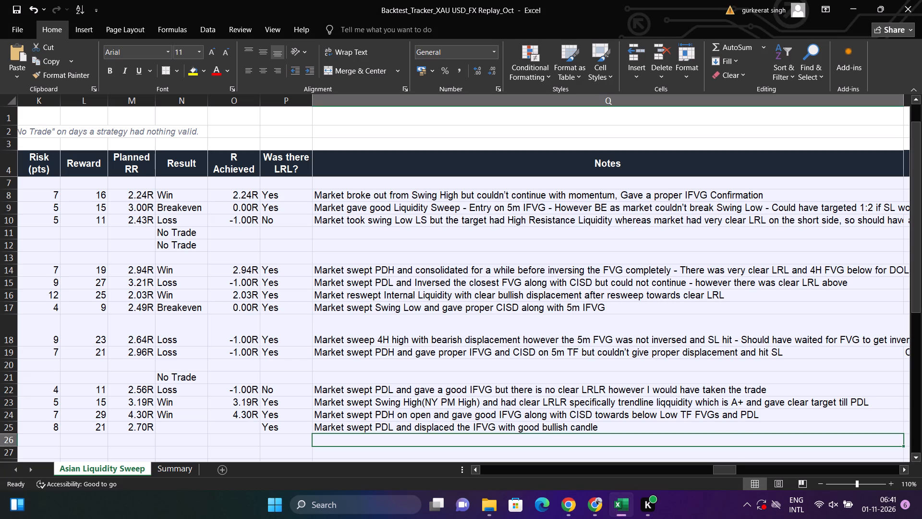
pyautogui.press('Up')
pyautogui.press('F2')
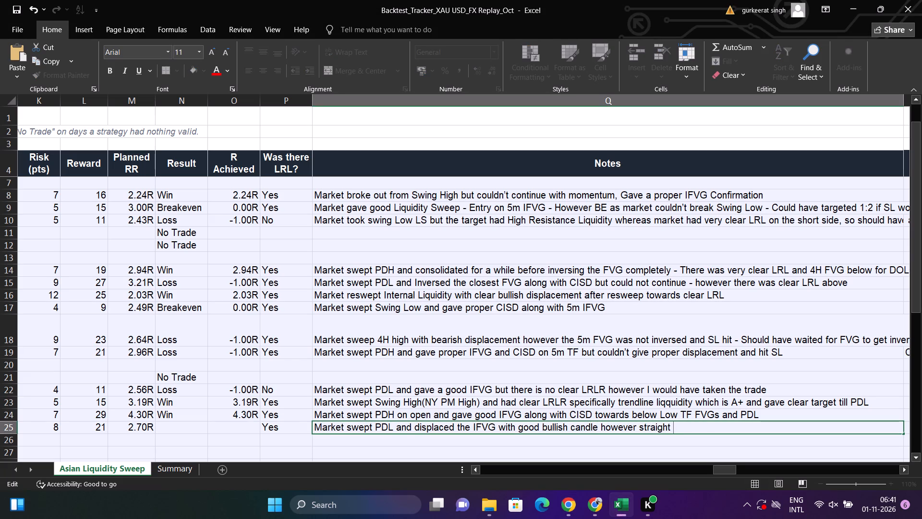
pyautogui.press('Return')
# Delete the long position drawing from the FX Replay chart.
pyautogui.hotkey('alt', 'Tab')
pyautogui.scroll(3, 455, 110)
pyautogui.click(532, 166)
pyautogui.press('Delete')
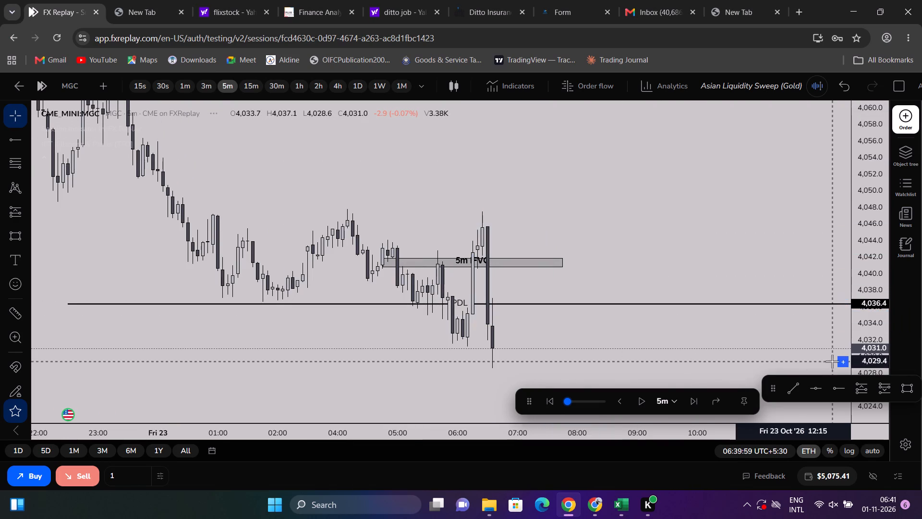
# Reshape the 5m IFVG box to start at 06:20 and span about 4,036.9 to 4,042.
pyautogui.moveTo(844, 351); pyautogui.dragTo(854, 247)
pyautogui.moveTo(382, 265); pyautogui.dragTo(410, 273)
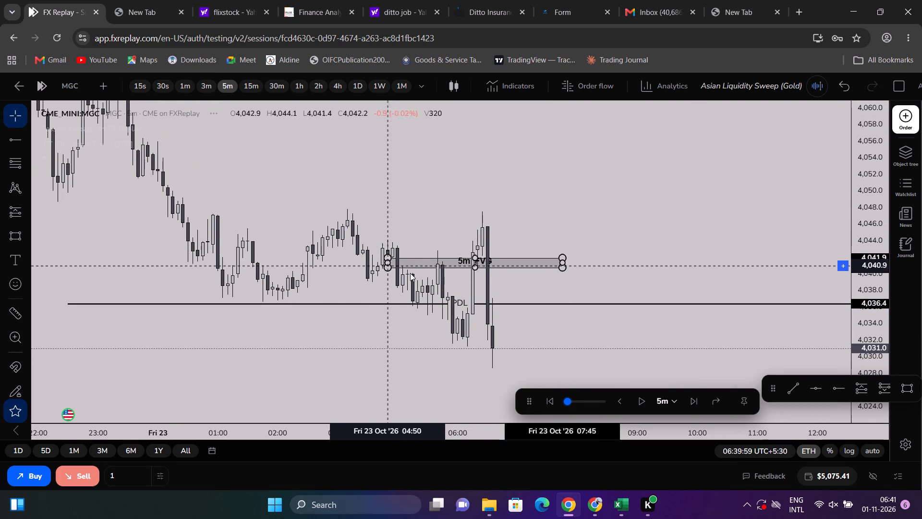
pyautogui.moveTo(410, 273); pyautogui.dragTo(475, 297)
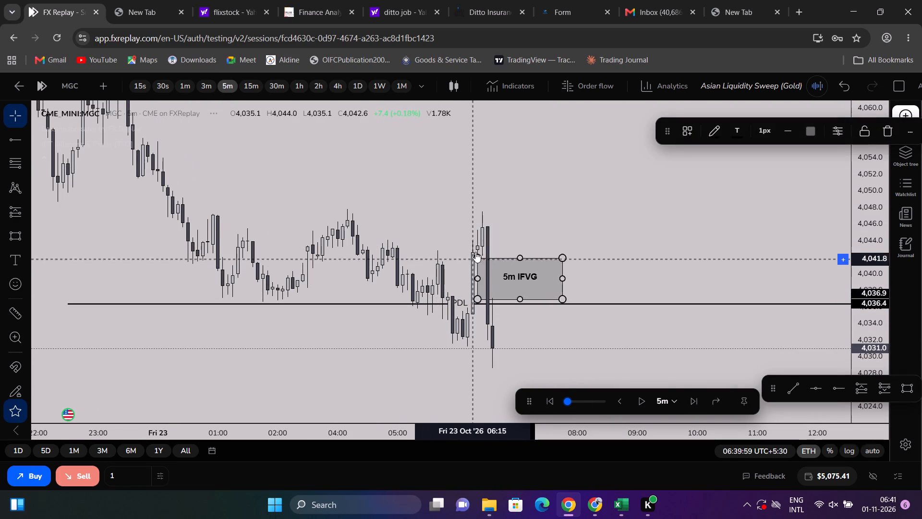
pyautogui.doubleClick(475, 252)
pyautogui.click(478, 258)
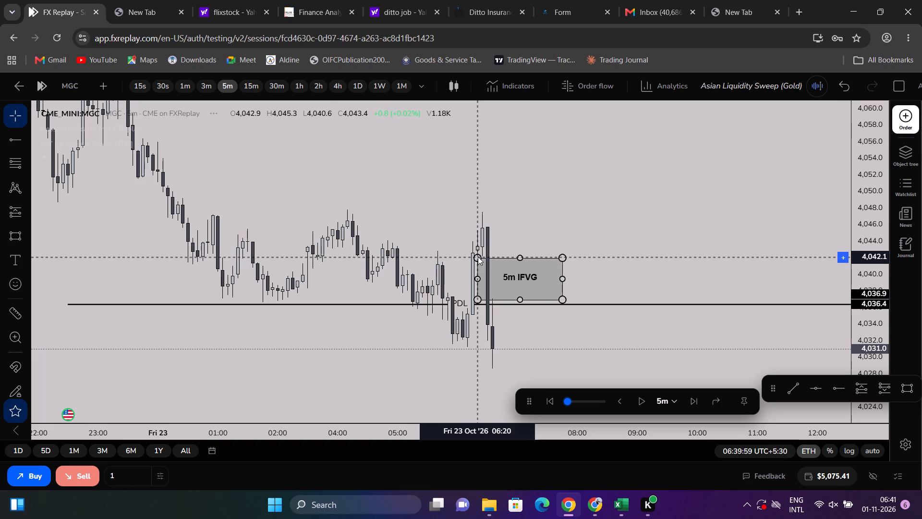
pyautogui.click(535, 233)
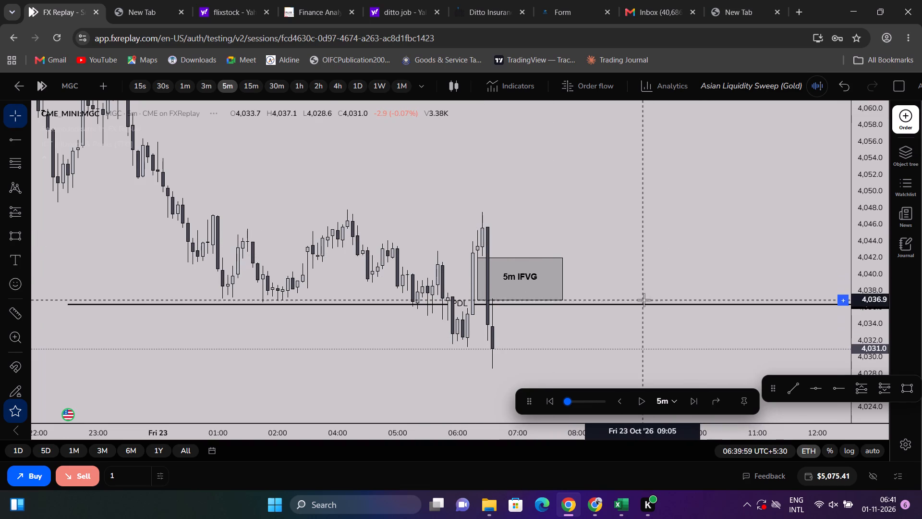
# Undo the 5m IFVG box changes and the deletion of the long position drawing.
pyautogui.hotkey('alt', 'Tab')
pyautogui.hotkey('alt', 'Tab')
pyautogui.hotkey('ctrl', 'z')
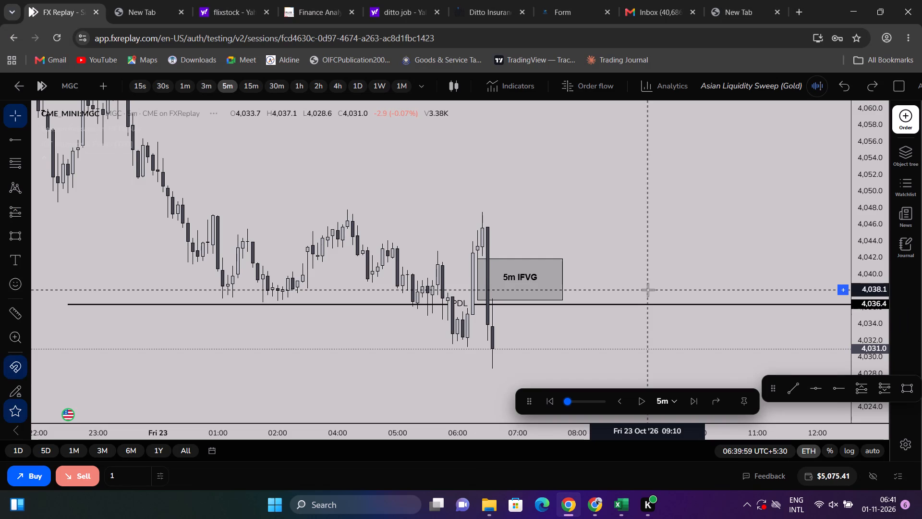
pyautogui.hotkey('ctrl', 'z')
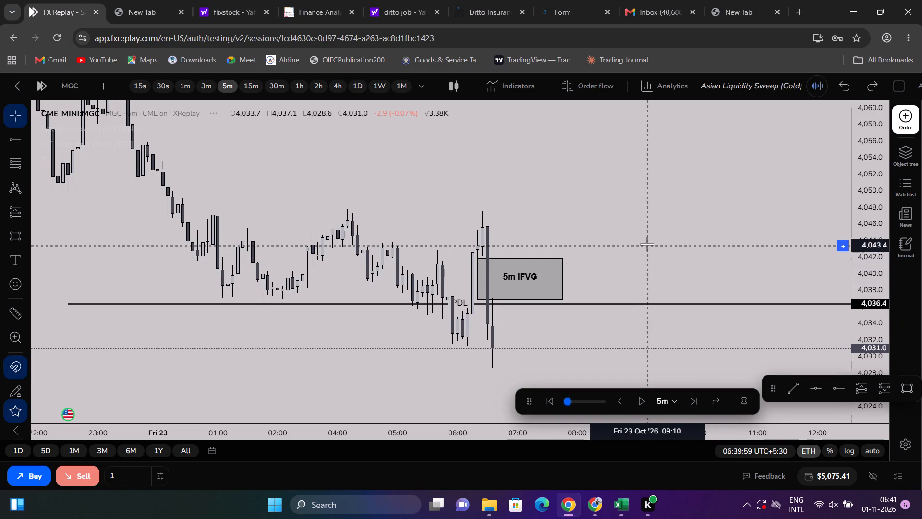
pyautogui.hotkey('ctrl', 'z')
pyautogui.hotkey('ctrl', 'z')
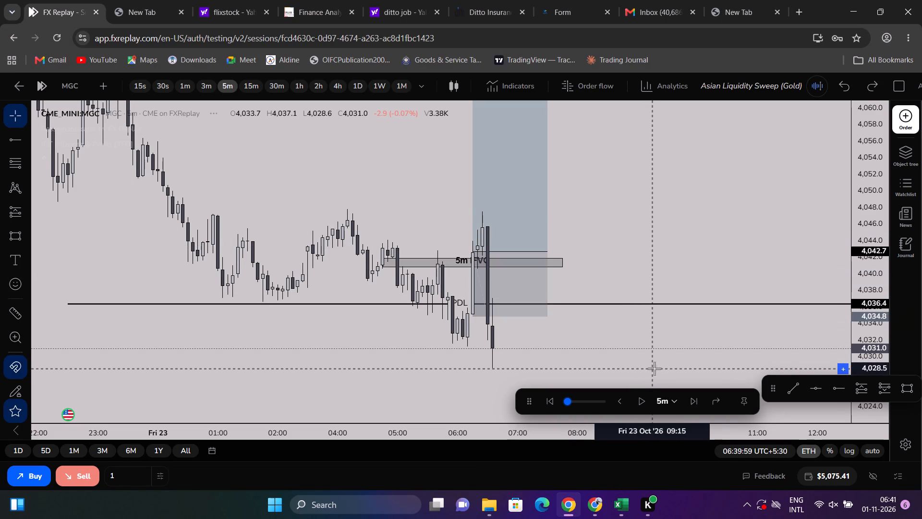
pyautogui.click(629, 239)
# Label the horizontal ray at 4,064.0 with the text "Swing High".
pyautogui.scroll(-3, 715, 212)
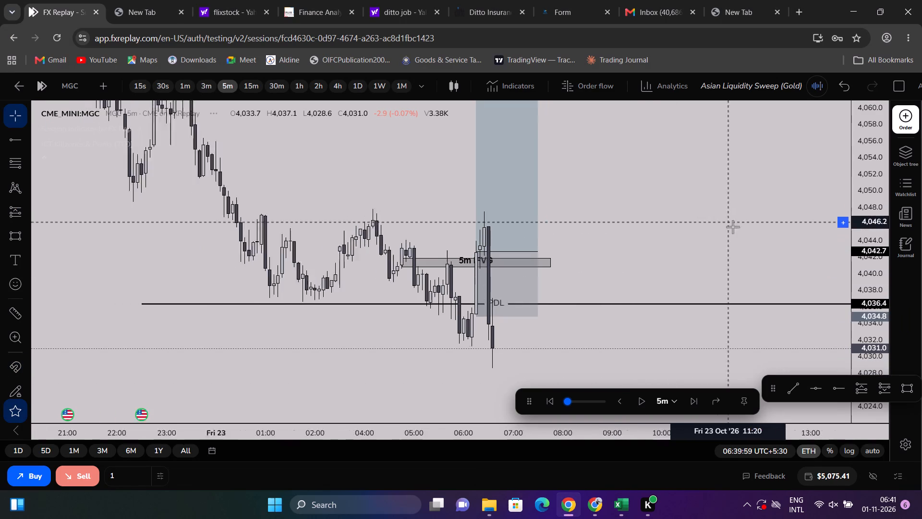
pyautogui.scroll(-1, 733, 227)
pyautogui.moveTo(850, 209); pyautogui.dragTo(856, 251)
pyautogui.scroll(2, 751, 239)
pyautogui.moveTo(877, 226); pyautogui.dragTo(875, 264)
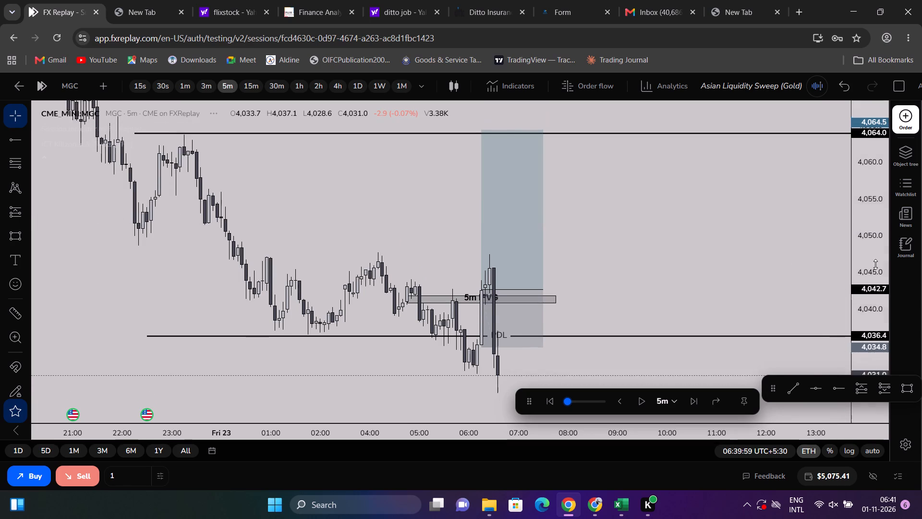
pyautogui.moveTo(875, 264); pyautogui.dragTo(871, 269)
pyautogui.scroll(-2, 777, 237)
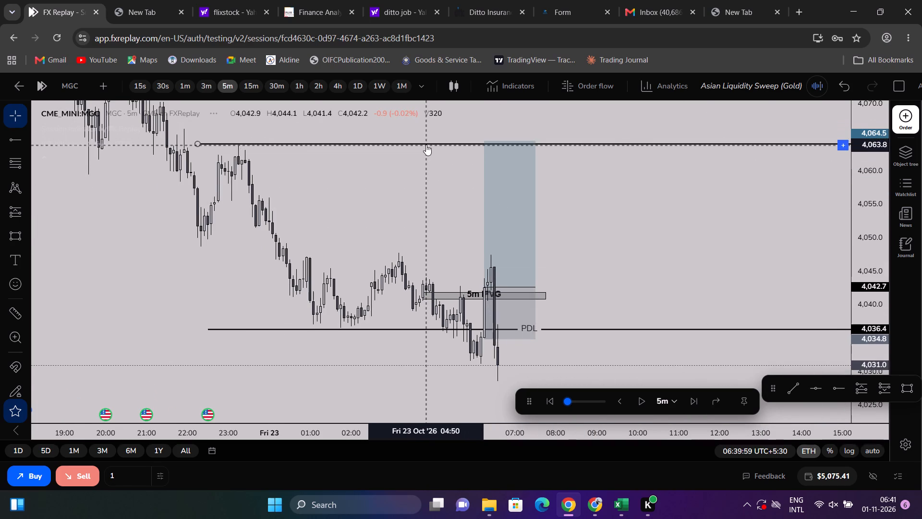
pyautogui.doubleClick(426, 145)
pyautogui.click(436, 233)
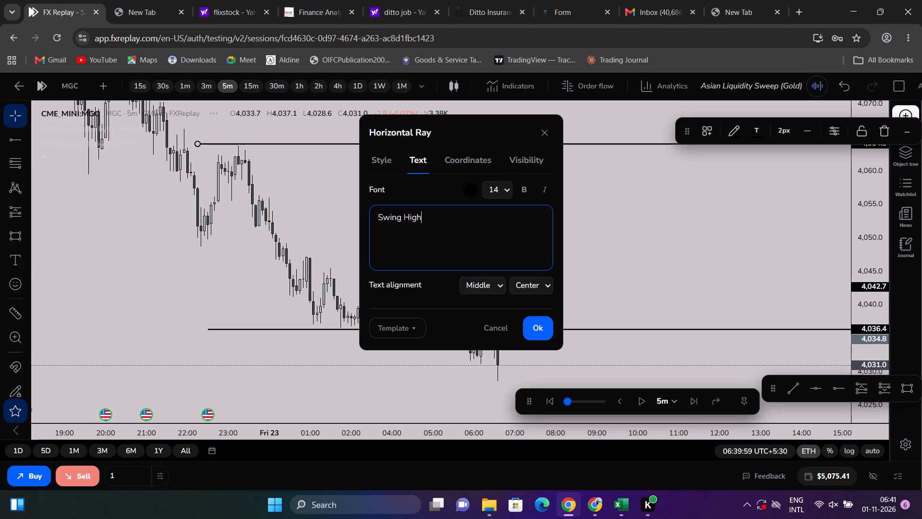
pyautogui.click(534, 329)
# Switch to the October Backtesting journal in Notion and go to the blank new page's title.
pyautogui.hotkey('alt', 'Tab')
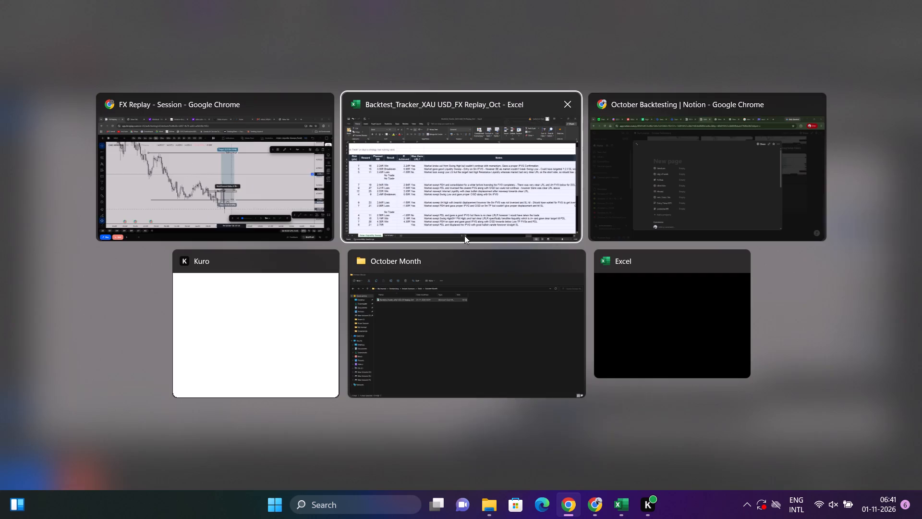
pyautogui.keyDown('alt'); pyautogui.click(706, 213); pyautogui.keyUp('alt')
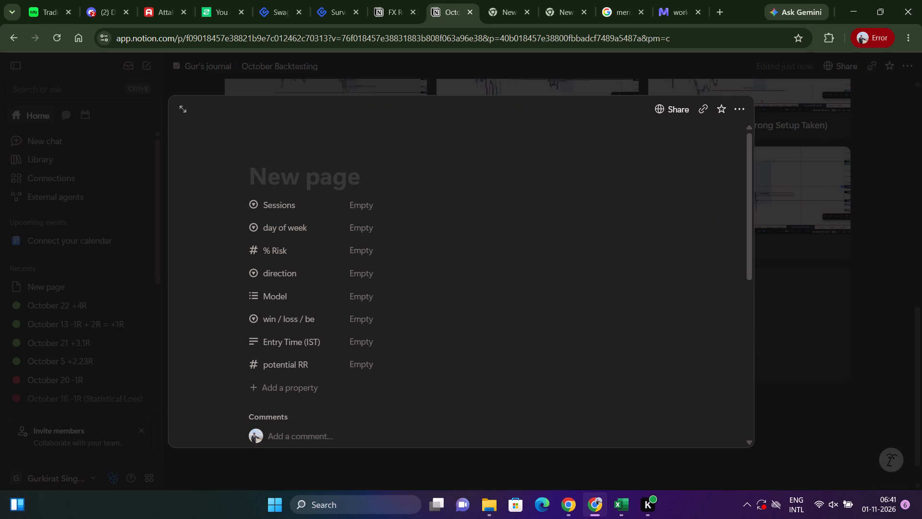
pyautogui.scroll(3, 412, 241)
pyautogui.click(338, 189)
# Set the Result of the 2026-10-23 row to Loss in the Excel tracker.
pyautogui.hotkey('alt', 'Tab')
pyautogui.hotkey('alt', 'Tab')
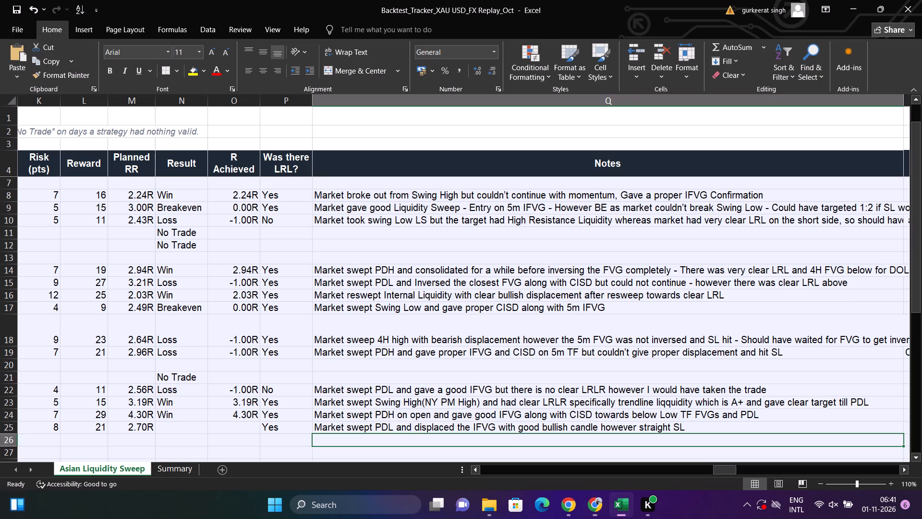
pyautogui.press('Up')
pyautogui.press('Left')
pyautogui.press('Left')
pyautogui.press('Left')
pyautogui.press('Left')
pyautogui.press('Left')
pyautogui.press('Left')
pyautogui.press('Left')
pyautogui.press('Left')
pyautogui.press('Left')
pyautogui.press('Left')
pyautogui.press('Left')
pyautogui.press('Left')
pyautogui.press('Left')
pyautogui.press('Left')
pyautogui.press('Left')
pyautogui.press('Left')
pyautogui.press('Left')
pyautogui.press('Left')
pyautogui.press('Left')
pyautogui.press('Left')
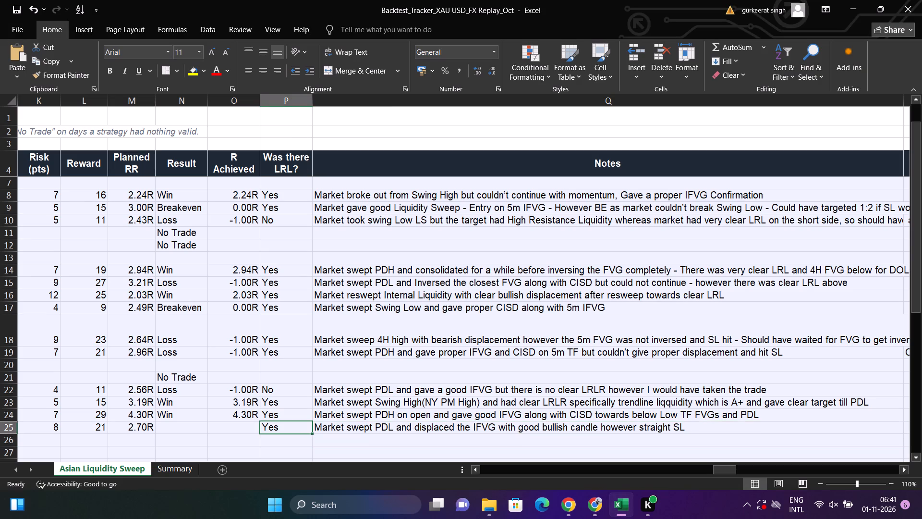
pyautogui.press('Right')
pyautogui.press('Right')
pyautogui.press('Right')
pyautogui.press('Right')
pyautogui.press('Right')
pyautogui.press('Right')
pyautogui.press('Right')
pyautogui.press('Right')
pyautogui.press('Right')
pyautogui.press('Right')
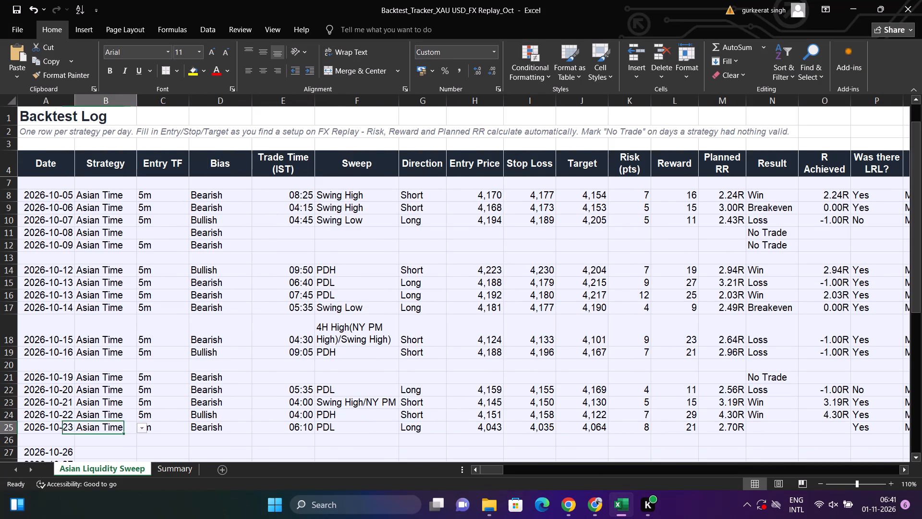
pyautogui.press('Right')
pyautogui.press('Right')
pyautogui.press('Right')
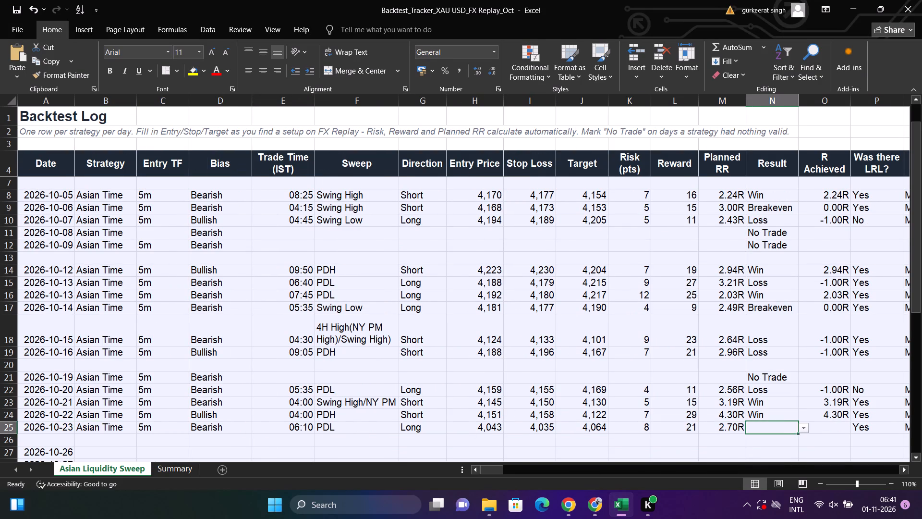
pyautogui.hotkey('alt', 'Down')
pyautogui.press('Down')
pyautogui.press('Return')
# Enter -1 as the R Achieved for the 2026-10-23 row.
pyautogui.press('Right')
pyautogui.hotkey('alt', 'Down')
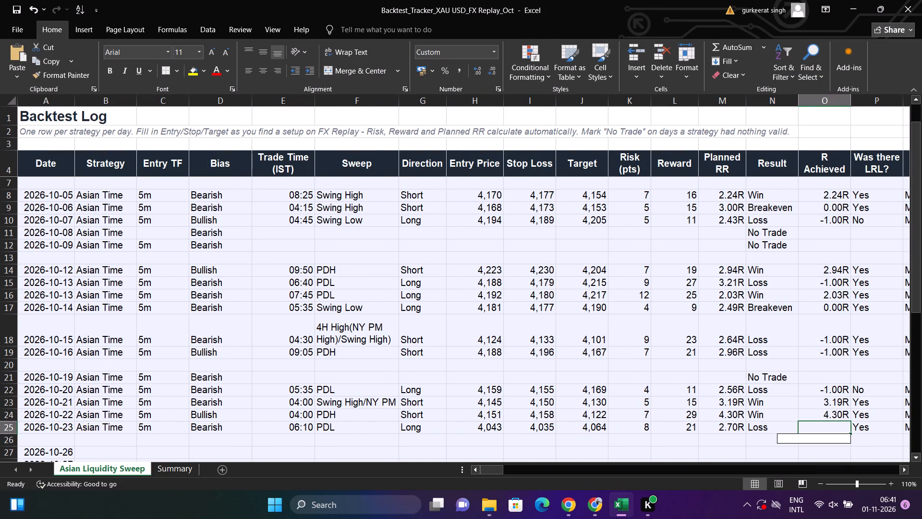
pyautogui.press('Escape')
pyautogui.write('-1')
pyautogui.press('Return')
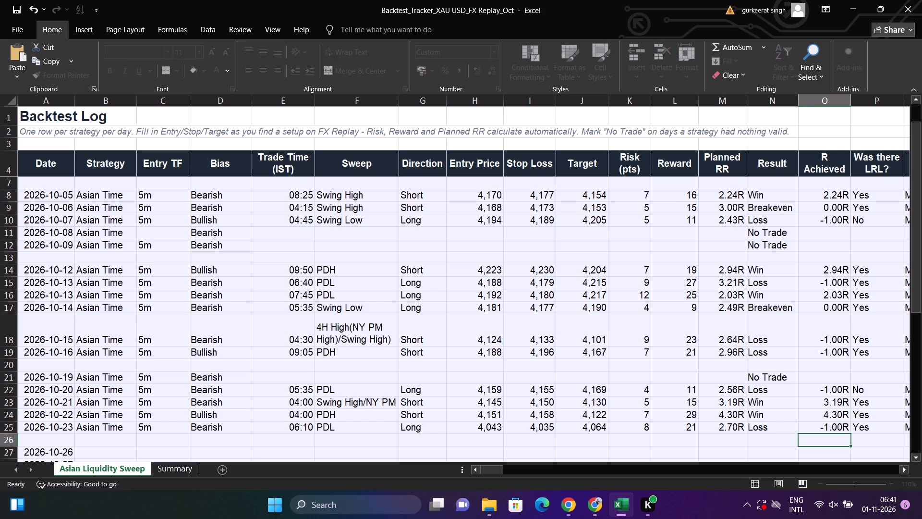
# Review the R Achieved values for 2026-10-20 through 2026-10-23 and the remaining entries of the 2026-10-23 row, including its note.
pyautogui.press('Up')
pyautogui.hotkey('shift', 'Up')
pyautogui.hotkey('shift', 'Up')
pyautogui.hotkey('shift', 'Up')
pyautogui.press('Right')
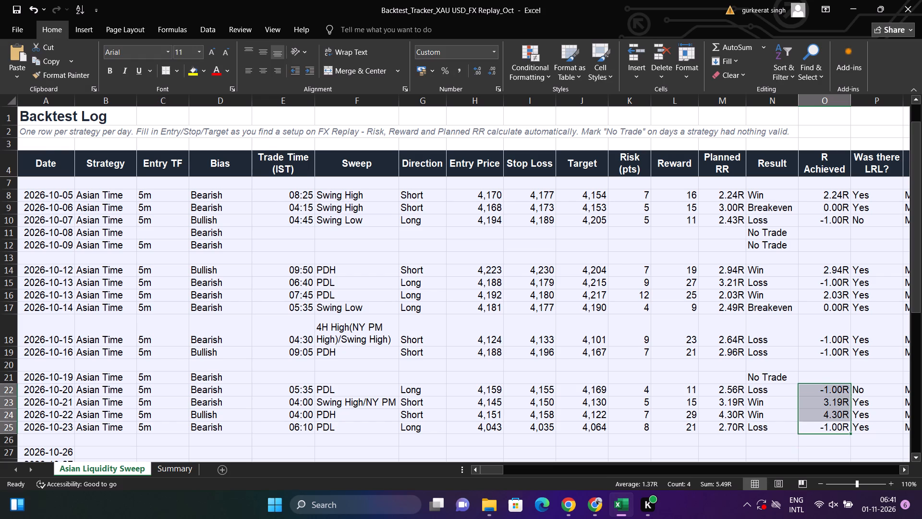
pyautogui.press('Right')
pyautogui.press('Right')
pyautogui.press('Left')
pyautogui.press('Left')
pyautogui.press('Left')
pyautogui.press('Left')
pyautogui.press('Left')
pyautogui.press('Left')
pyautogui.press('Left')
pyautogui.press('Left')
pyautogui.press('Left')
pyautogui.press('Left')
pyautogui.press('Left')
pyautogui.press('Left')
pyautogui.press('Left')
pyautogui.press('Left')
pyautogui.press('Left')
pyautogui.press('Left')
pyautogui.press('Left')
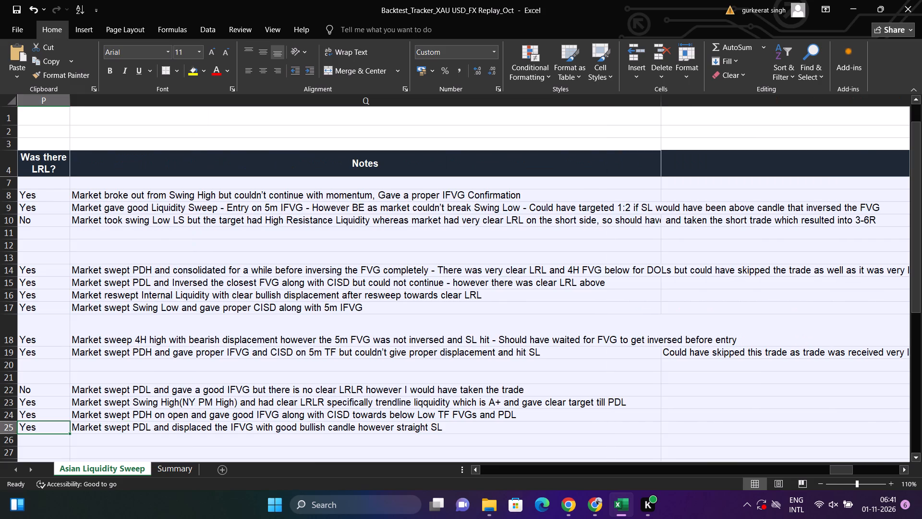
pyautogui.hotkey('alt', 'Tab')
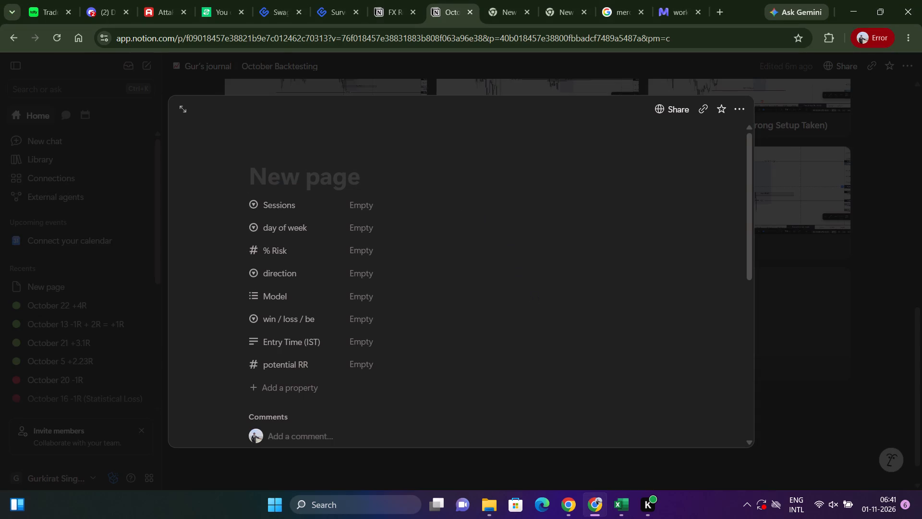
pyautogui.hotkey('alt', 'Tab')
pyautogui.press('Left')
pyautogui.press('Left')
pyautogui.press('Left')
pyautogui.press('Left')
pyautogui.press('Left')
pyautogui.press('Left')
pyautogui.press('Left')
pyautogui.press('Left')
pyautogui.press('Left')
pyautogui.press('Left')
pyautogui.press('Left')
pyautogui.press('Left')
pyautogui.press('Left')
pyautogui.press('Left')
pyautogui.press('Left')
pyautogui.press('Left')
pyautogui.press('Left')
pyautogui.press('Left')
pyautogui.press('Left')
pyautogui.press('Left')
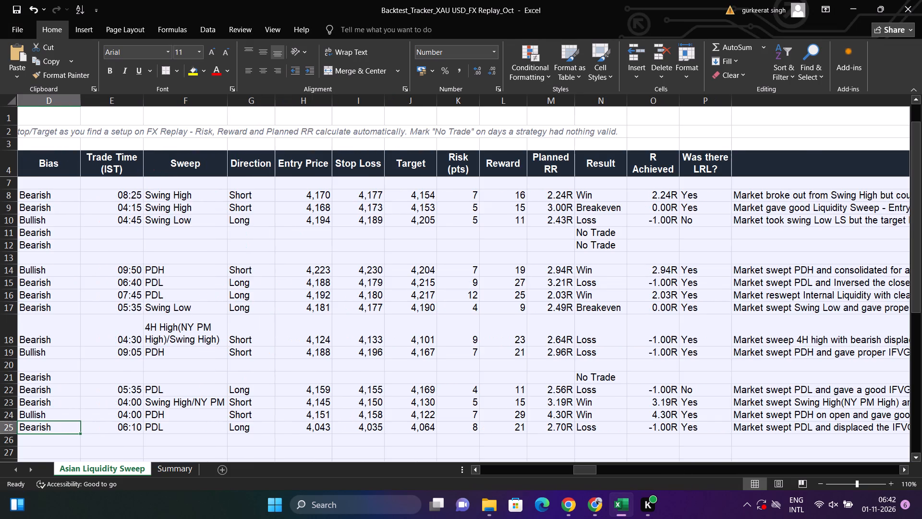
# In Notion, title the new journal page "October 23 -1R (Statistical Loss)", with a few extra spaces before -1R.
pyautogui.hotkey('alt', 'Tab')
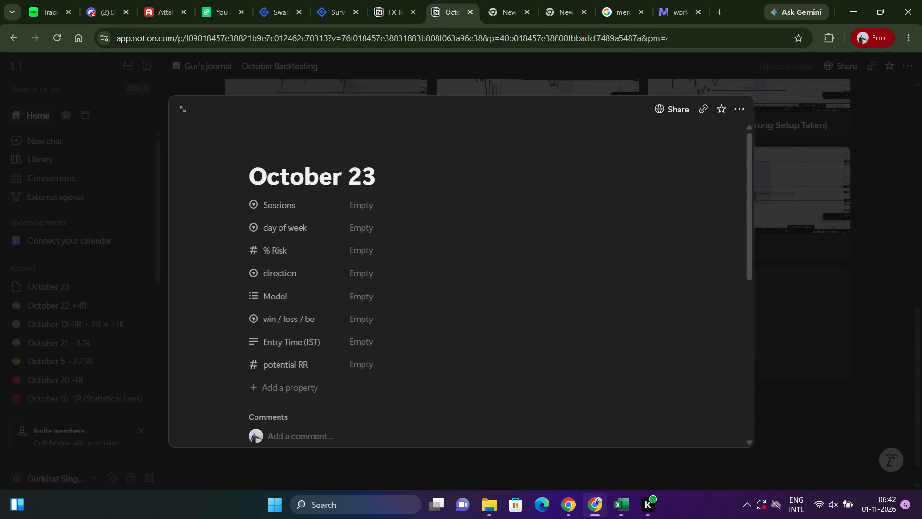
pyautogui.write('-1')
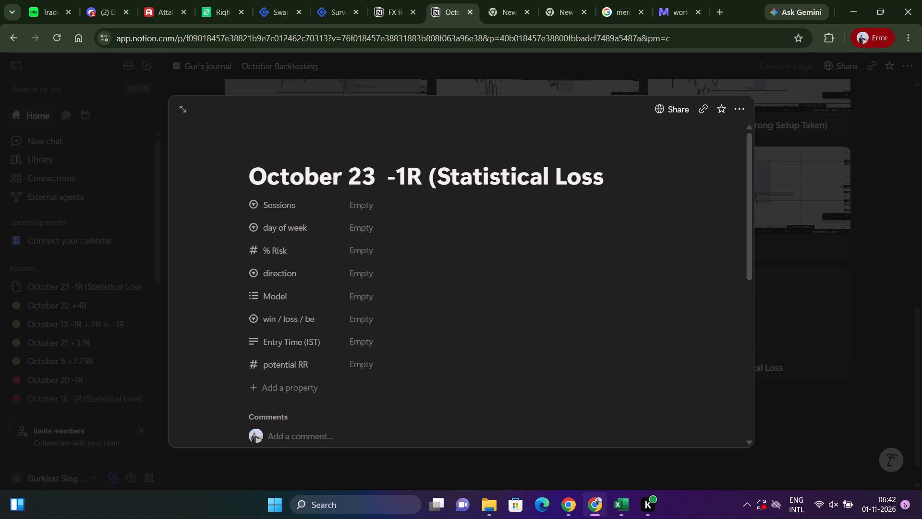
pyautogui.hotkey('shift', ')')
pyautogui.press('Left')
pyautogui.press('Left')
pyautogui.press('Left')
pyautogui.press('Left')
pyautogui.press('Left')
pyautogui.press('Left')
pyautogui.press('Left')
pyautogui.press('Left')
pyautogui.press('Left')
pyautogui.press('Left')
pyautogui.press('Left')
pyautogui.press('Left')
pyautogui.press('Left')
pyautogui.press('Left')
pyautogui.press('Left')
pyautogui.press('Left')
pyautogui.press('Left')
pyautogui.press('Left')
pyautogui.press('Left')
pyautogui.press('Left')
pyautogui.press('Right')
pyautogui.press('Right')
pyautogui.press('space')
pyautogui.press('space')
pyautogui.press('space')
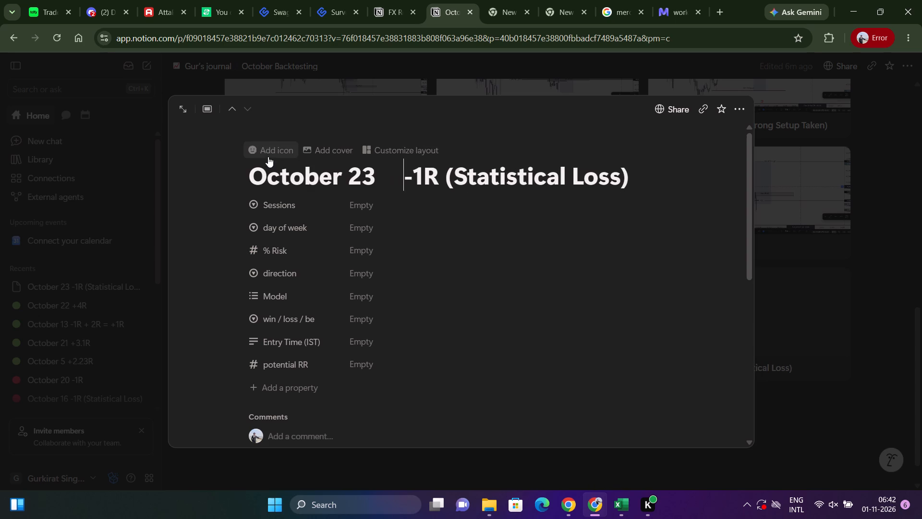
# Give the October 23 page a red circle emoji as its icon.
pyautogui.click(259, 148)
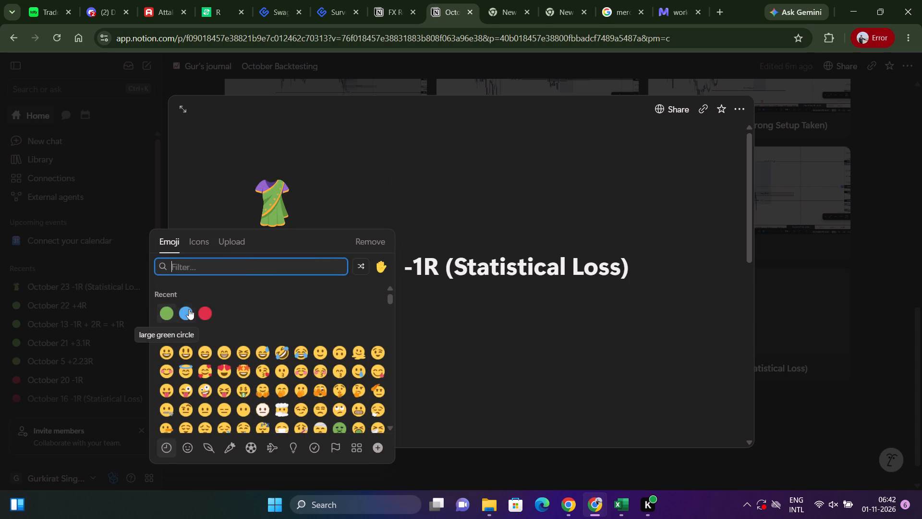
pyautogui.click(199, 311)
pyautogui.click(702, 347)
pyautogui.scroll(-3, 499, 302)
pyautogui.scroll(3, 427, 273)
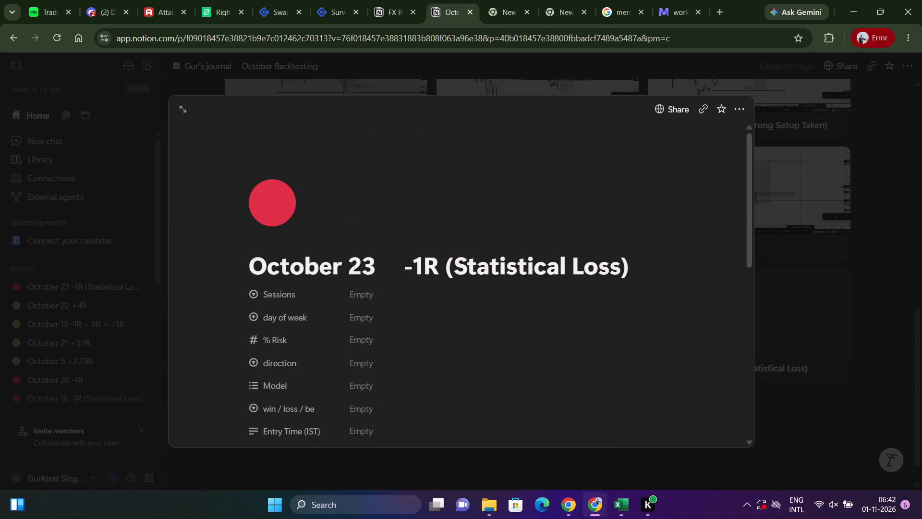
# Set the page's Sessions to ASIA, day of week to friday and % Risk to 1%.
pyautogui.click(369, 293)
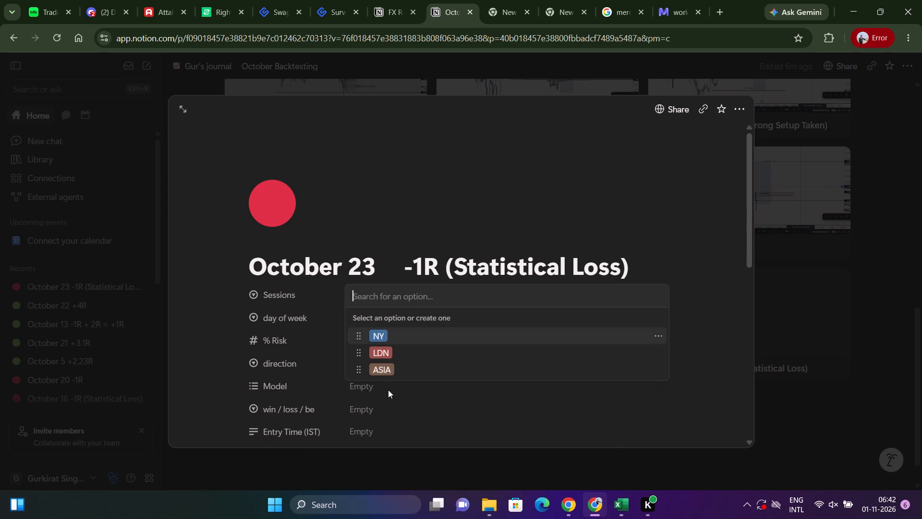
pyautogui.click(380, 372)
pyautogui.click(367, 318)
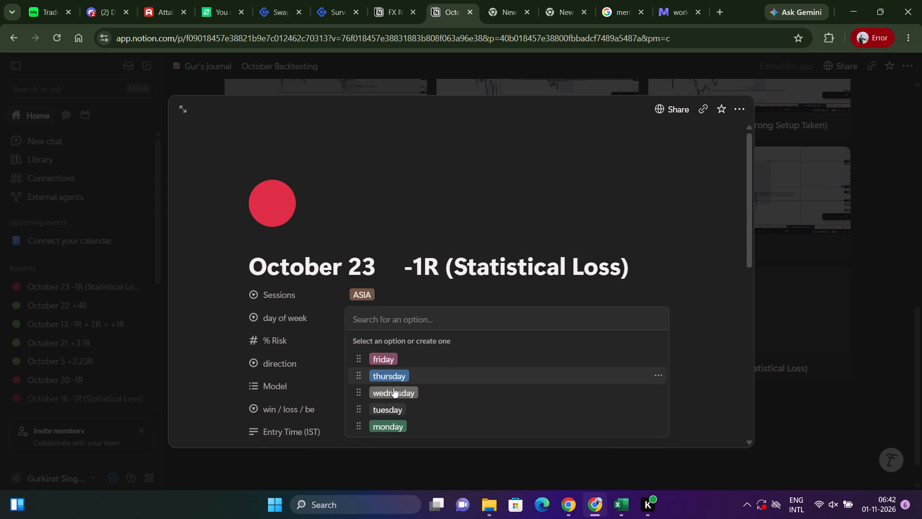
pyautogui.click(386, 362)
pyautogui.click(370, 337)
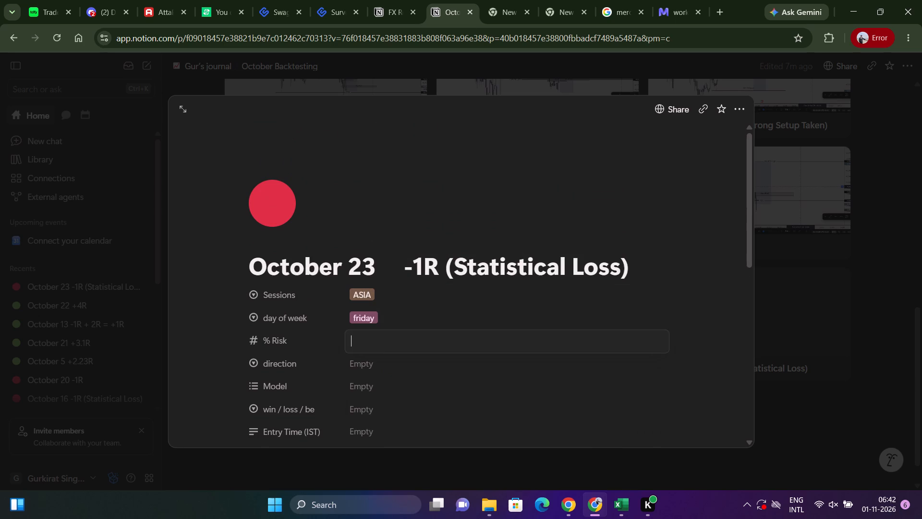
pyautogui.press('1')
pyautogui.hotkey('shift', '%')
# Set direction to Long, Model to Asian Liquidity Sweep (Gold) and win / loss / be to Loss.
pyautogui.click(357, 366)
pyautogui.click(357, 366)
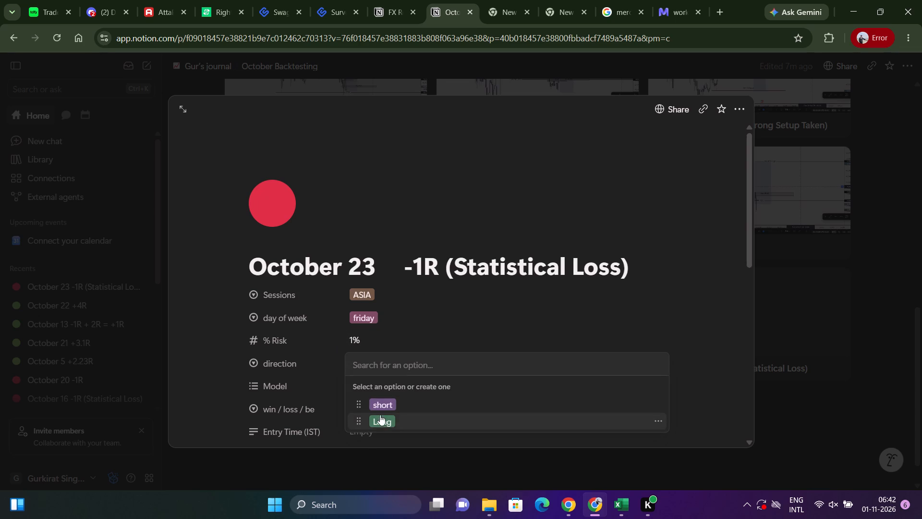
pyautogui.click(380, 421)
pyautogui.click(365, 387)
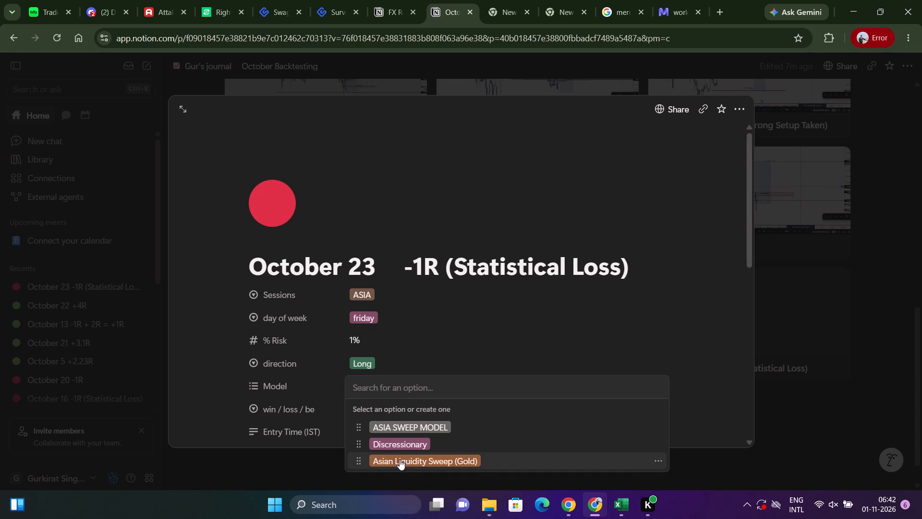
pyautogui.click(400, 459)
pyautogui.click(467, 360)
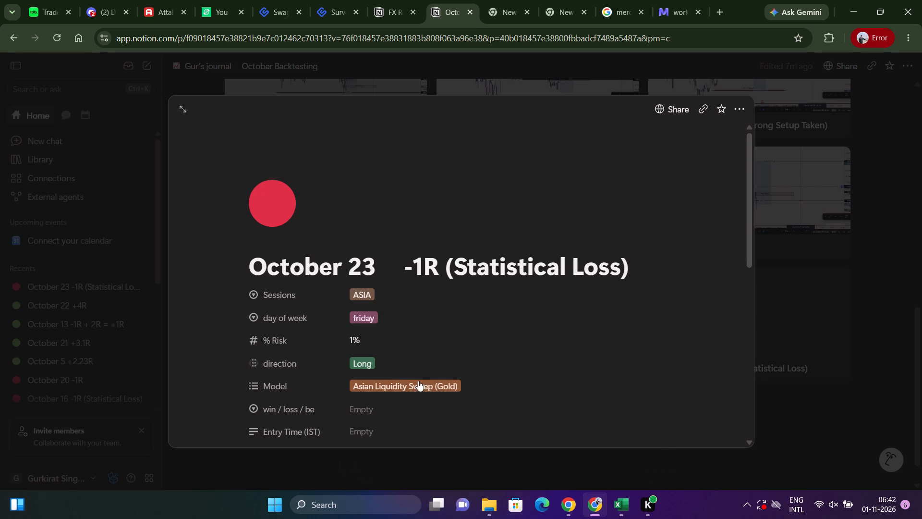
pyautogui.click(388, 408)
pyautogui.click(385, 371)
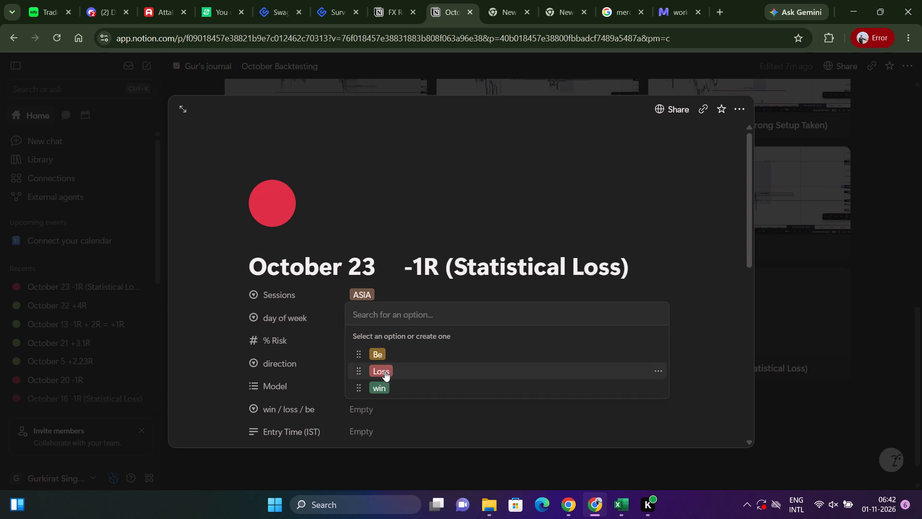
# Enter 06:10 am as the Entry Time (IST), taken from the 2026-10-23 row of the Excel tracker.
pyautogui.click(376, 429)
pyautogui.hotkey('alt', 'Tab')
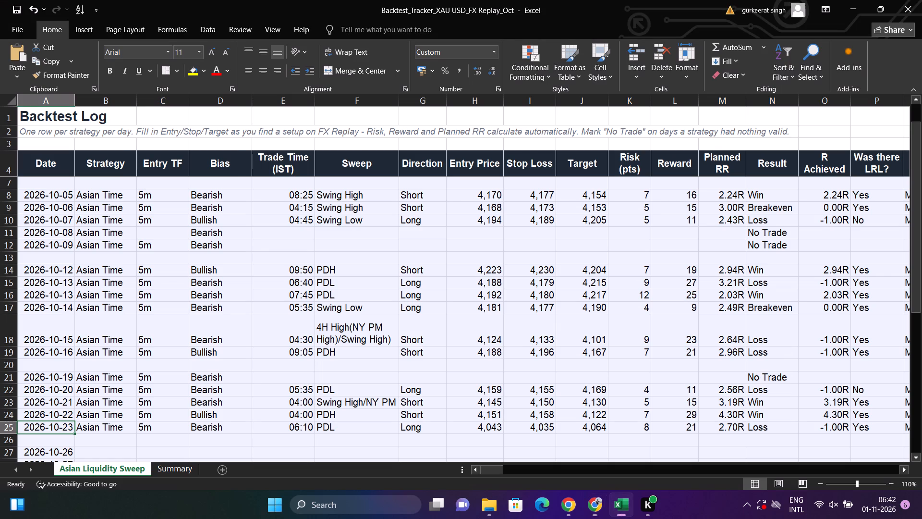
pyautogui.click(300, 427)
pyautogui.hotkey('alt', 'Tab')
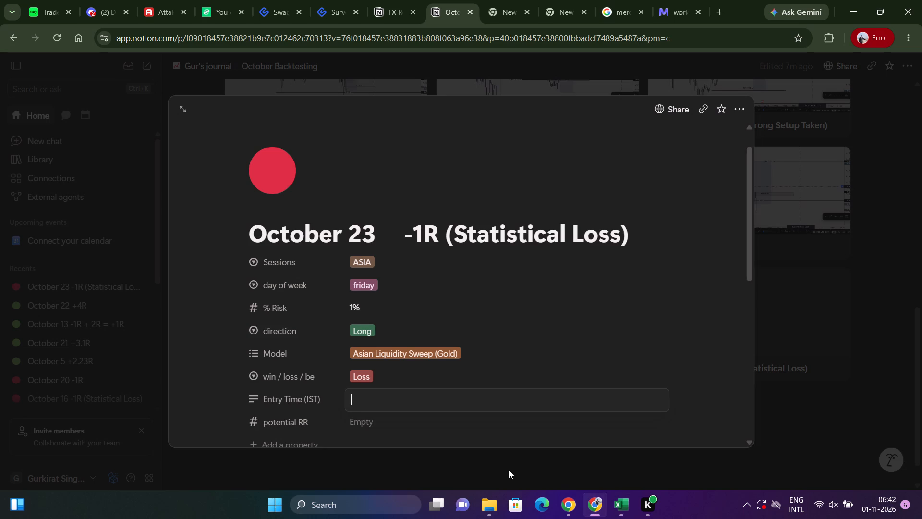
pyautogui.press('0')
pyautogui.write('6:10 am')
pyautogui.press('Tab')
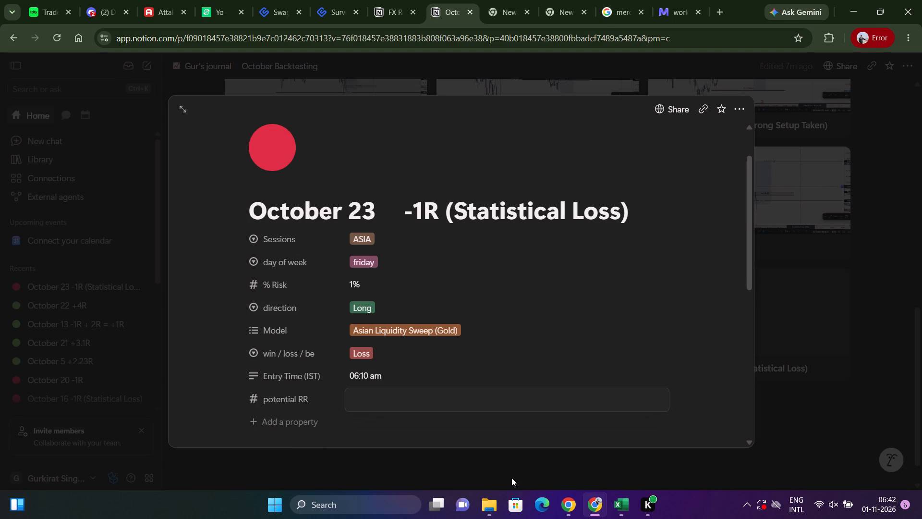
# Check the 2026-10-23 row in Excel and set the Notion page's potential RR to 2.76.
pyautogui.hotkey('alt', 'Tab')
pyautogui.hotkey('alt', 'Tab')
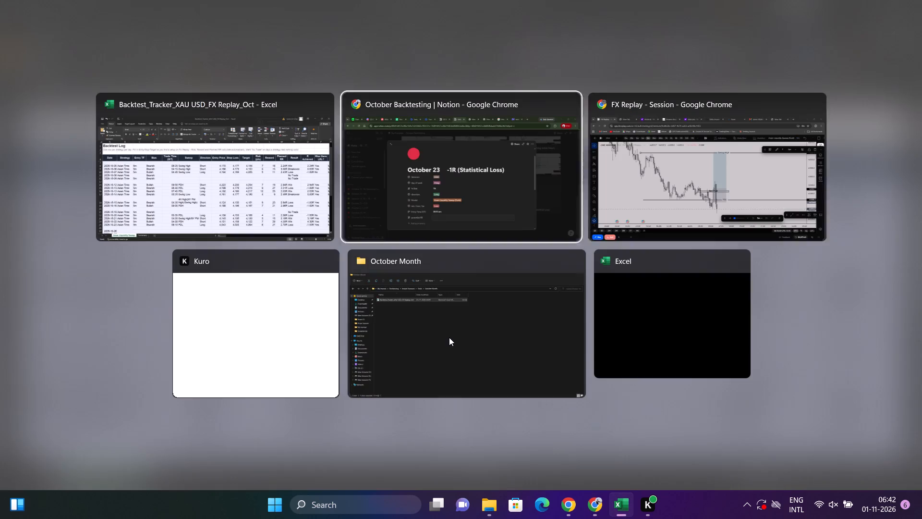
pyautogui.hotkey('alt', 'Tab')
pyautogui.hotkey('alt', 'Tab')
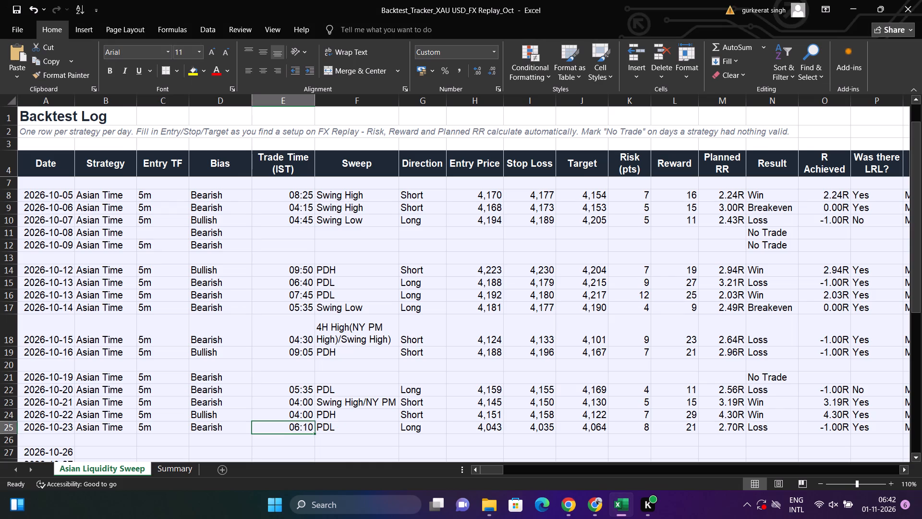
pyautogui.hotkey('alt', 'Tab')
pyautogui.hotkey('alt', 'Tab')
pyautogui.write('2.76')
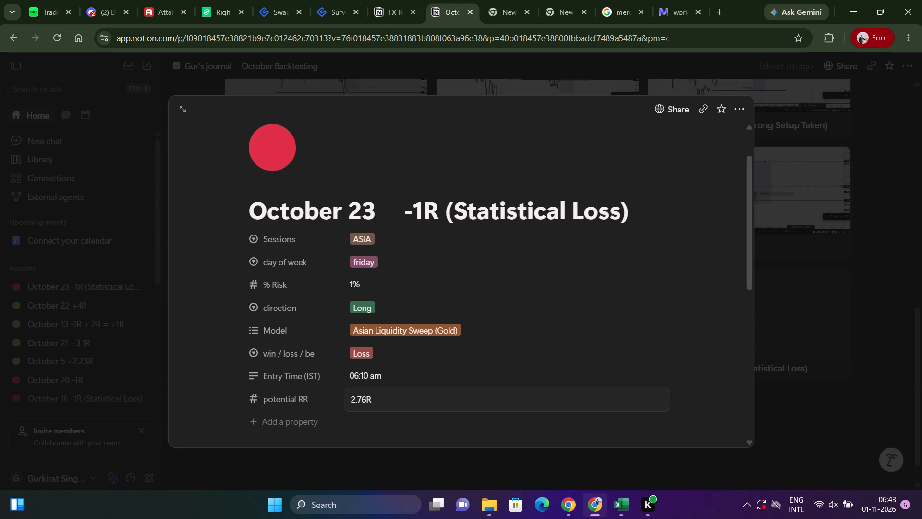
pyautogui.scroll(-3, 460, 198)
pyautogui.scroll(-6, 374, 314)
pyautogui.click(379, 435)
pyautogui.scroll(-4, 477, 379)
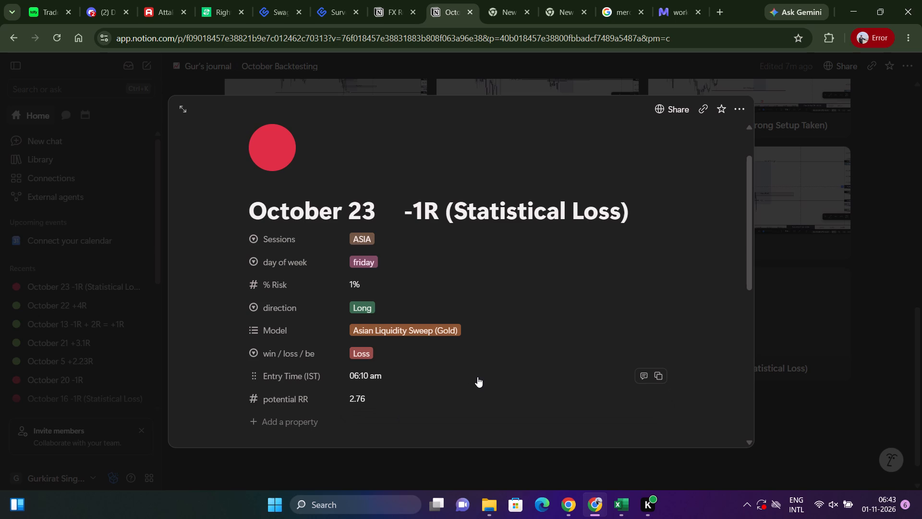
pyautogui.hotkey('ctrl', 's')
# Start the October 23 page's body as an empty page below the comments.
pyautogui.scroll(-5, 473, 369)
pyautogui.scroll(2, 470, 369)
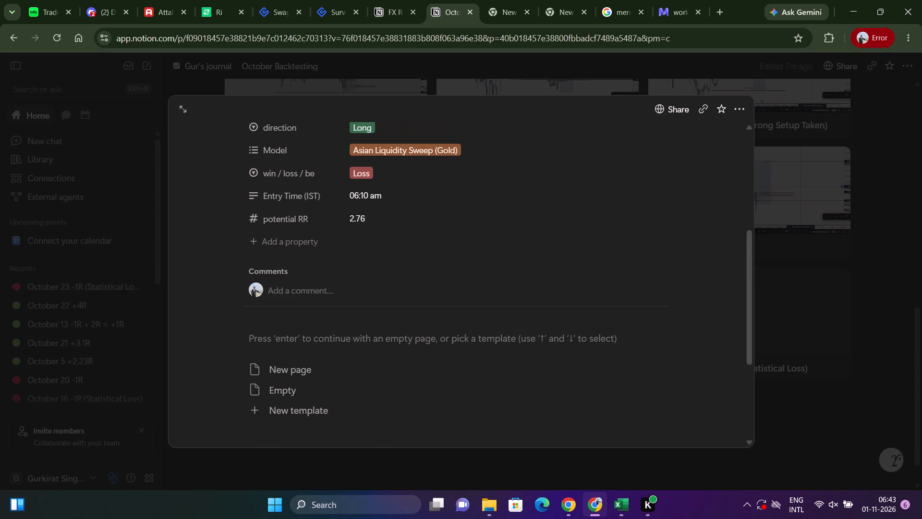
pyautogui.click(315, 326)
# Switch to FX Replay and copy a screenshot of the 5m MGC chart showing the October 23 long position and marked levels.
pyautogui.hotkey('alt', 'Tab')
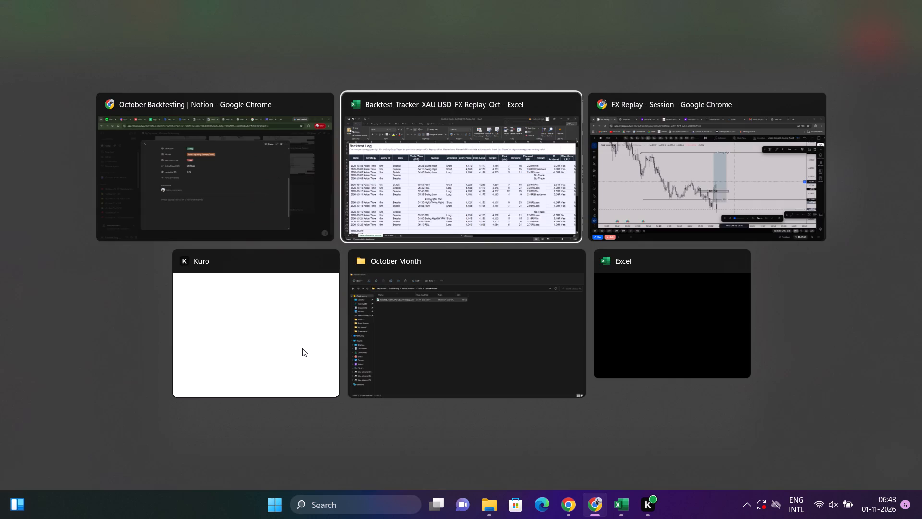
pyautogui.hotkey('alt', 'Right')
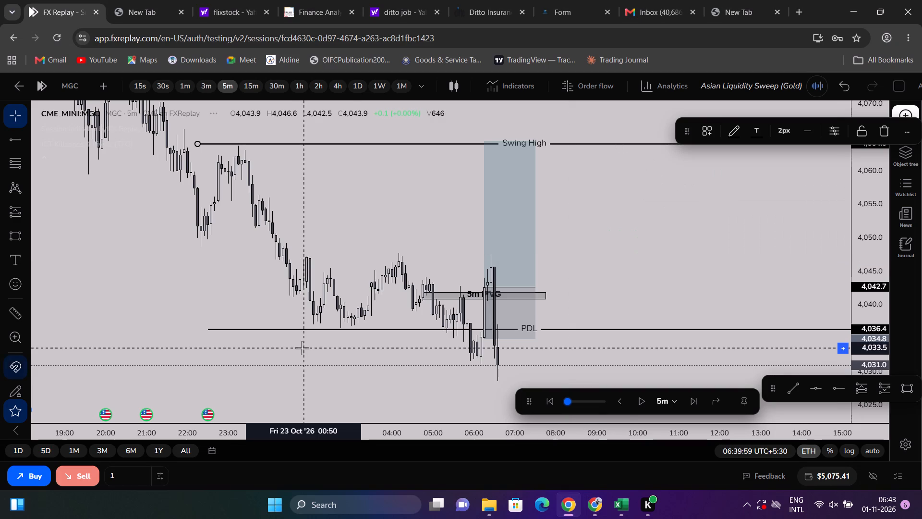
pyautogui.press('shift+super+s')
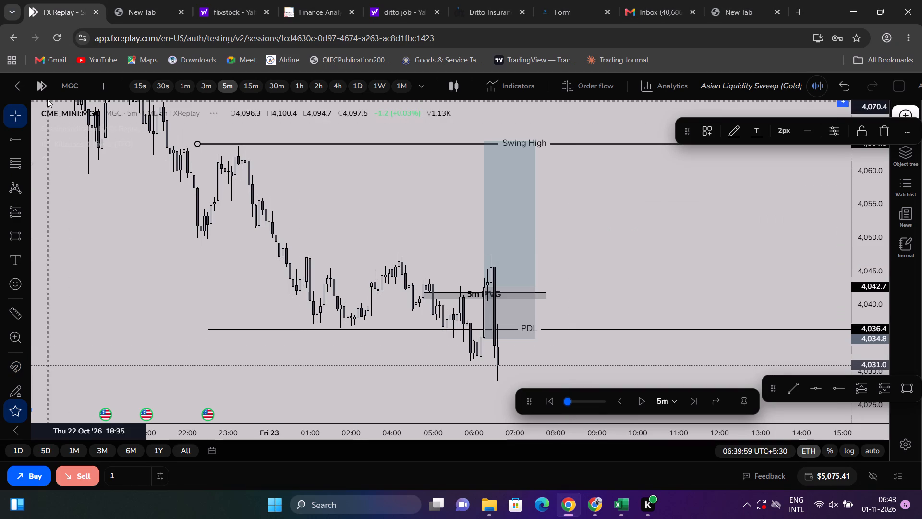
pyautogui.moveTo(30, 99); pyautogui.dragTo(694, 393)
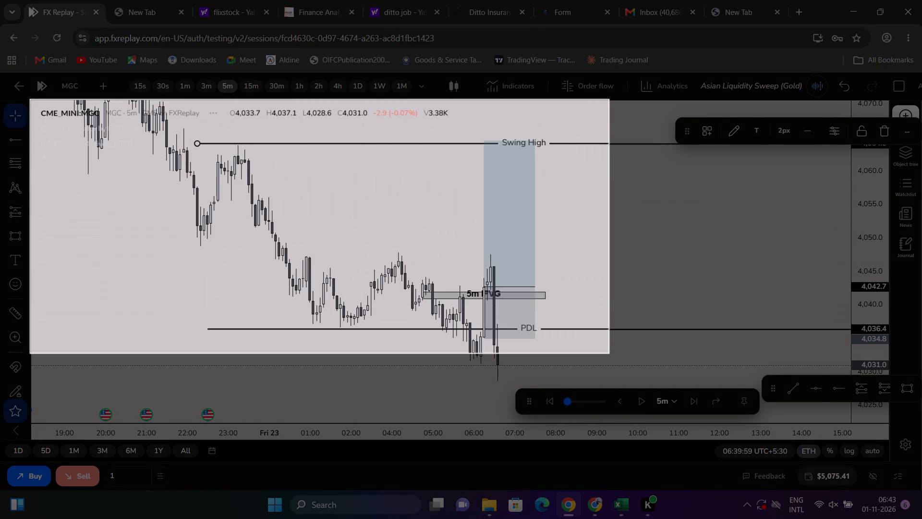
pyautogui.moveTo(694, 393); pyautogui.dragTo(892, 464)
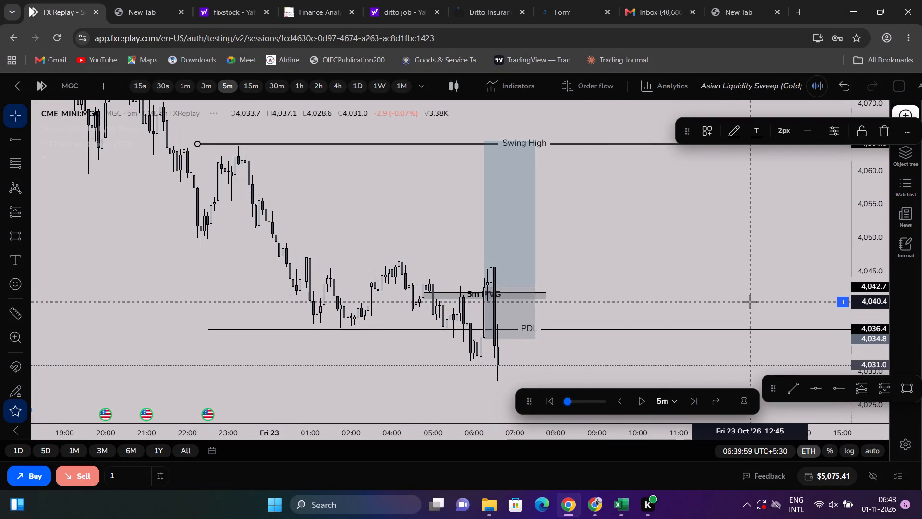
pyautogui.click(791, 327)
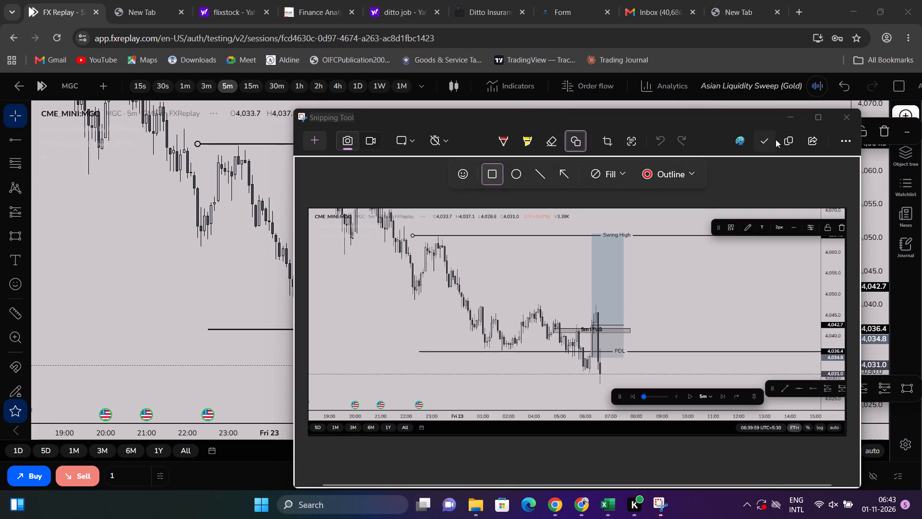
pyautogui.click(784, 140)
pyautogui.click(788, 118)
# Return to Notion and paste the chart screenshot into the October 23 page's body below the comments.
pyautogui.hotkey('alt', 'Tab')
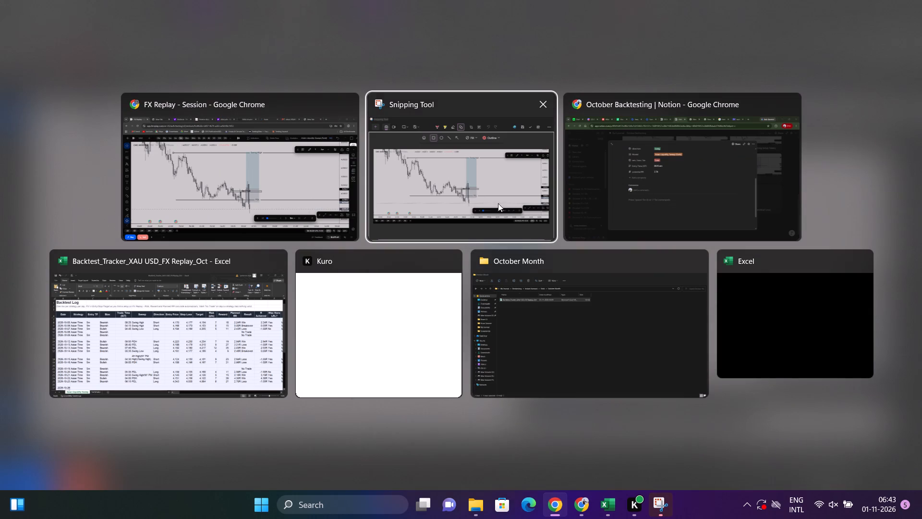
pyautogui.keyDown('alt'); pyautogui.click(449, 208); pyautogui.keyUp('alt')
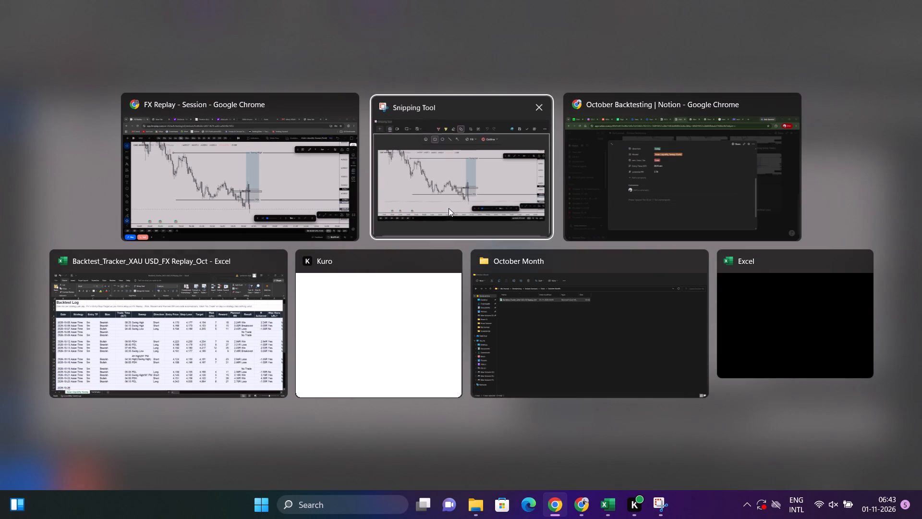
pyautogui.hotkey('alt', 'Tab')
pyautogui.keyDown('alt'); pyautogui.click(469, 203); pyautogui.keyUp('alt')
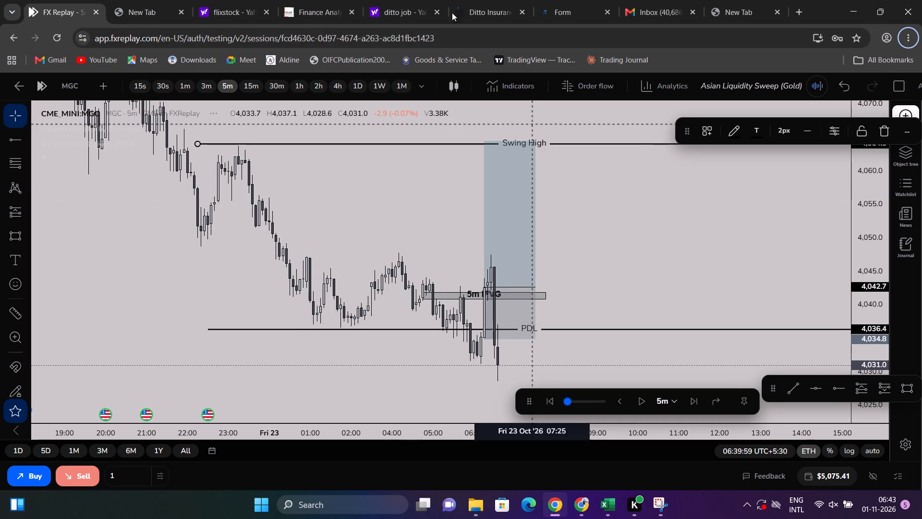
pyautogui.hotkey('alt', 'Tab')
pyautogui.keyDown('alt'); pyautogui.click(665, 171); pyautogui.keyUp('alt')
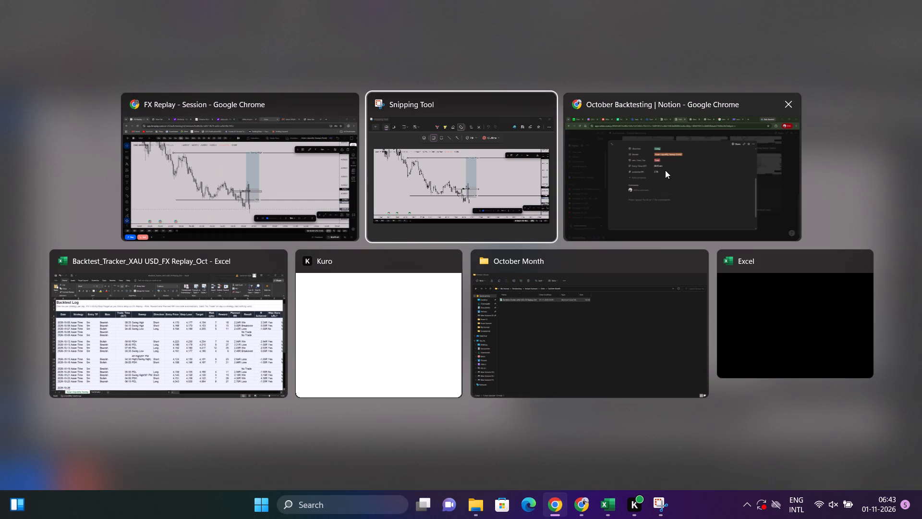
pyautogui.hotkey('ctrl', 'v')
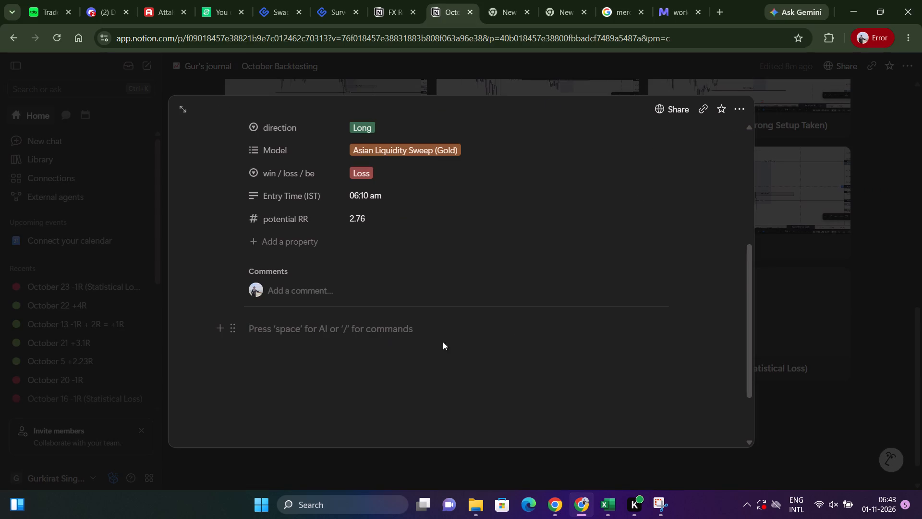
# Widen the pasted chart screenshot to nearly the full width of the October 23 page and close the page.
pyautogui.scroll(-3, 567, 299)
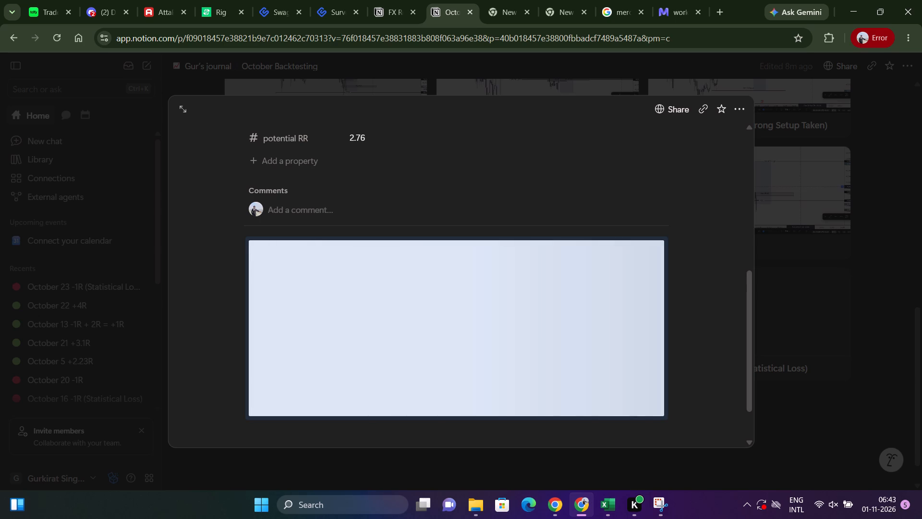
pyautogui.moveTo(661, 412); pyautogui.dragTo(700, 434)
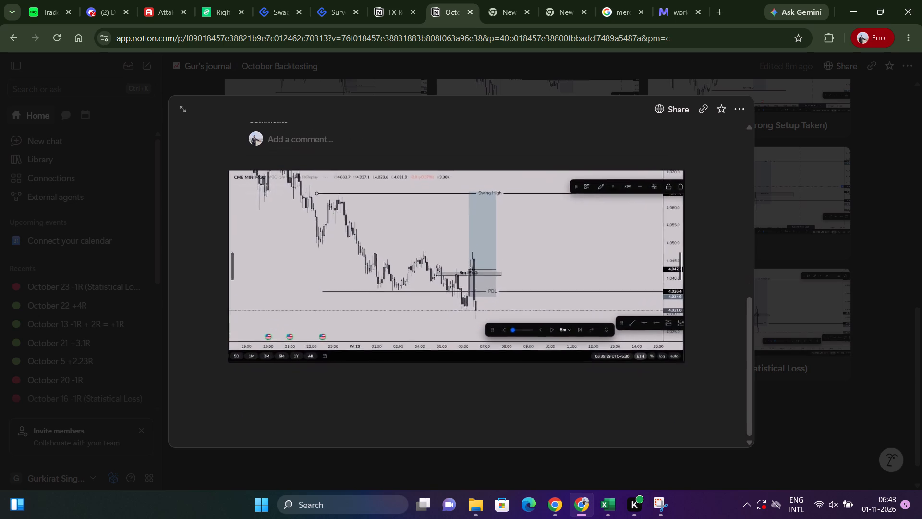
pyautogui.moveTo(700, 434); pyautogui.dragTo(739, 431)
pyautogui.scroll(3, 620, 313)
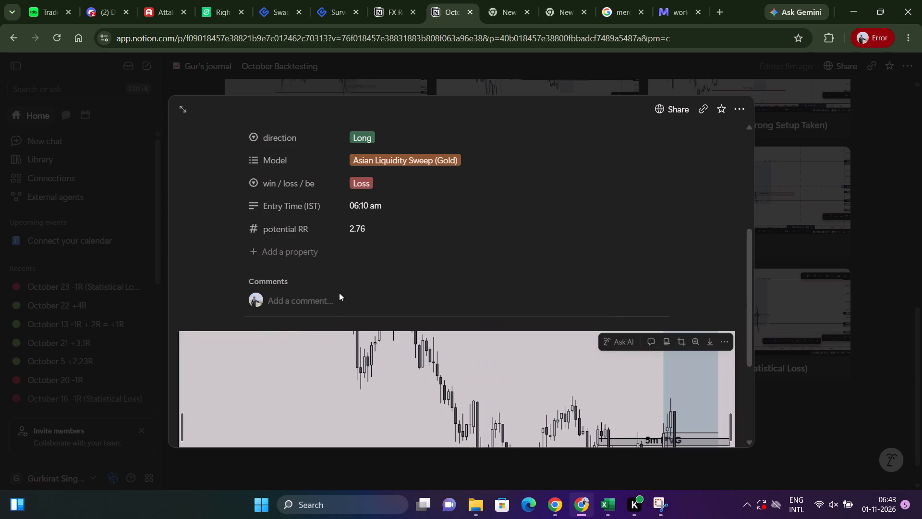
pyautogui.click(339, 310)
pyautogui.click(339, 299)
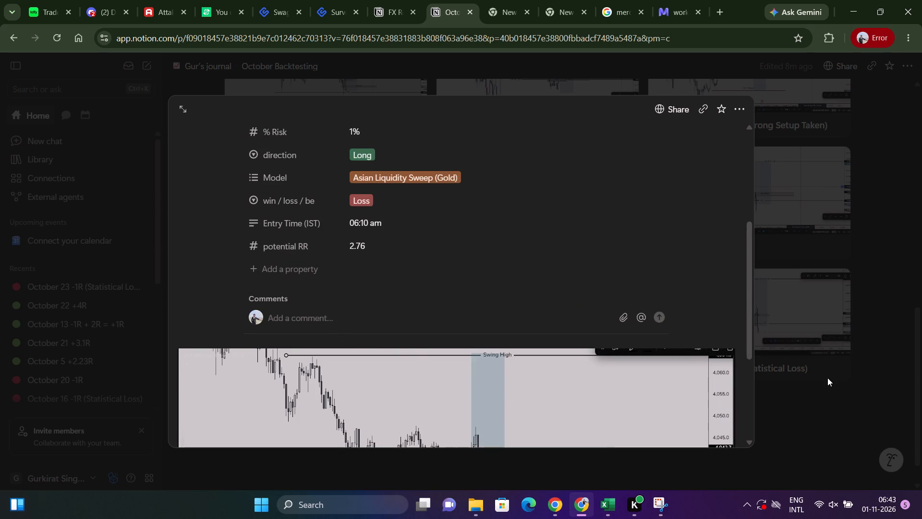
pyautogui.scroll(-3, 693, 361)
pyautogui.moveTo(575, 311); pyautogui.dragTo(582, 333)
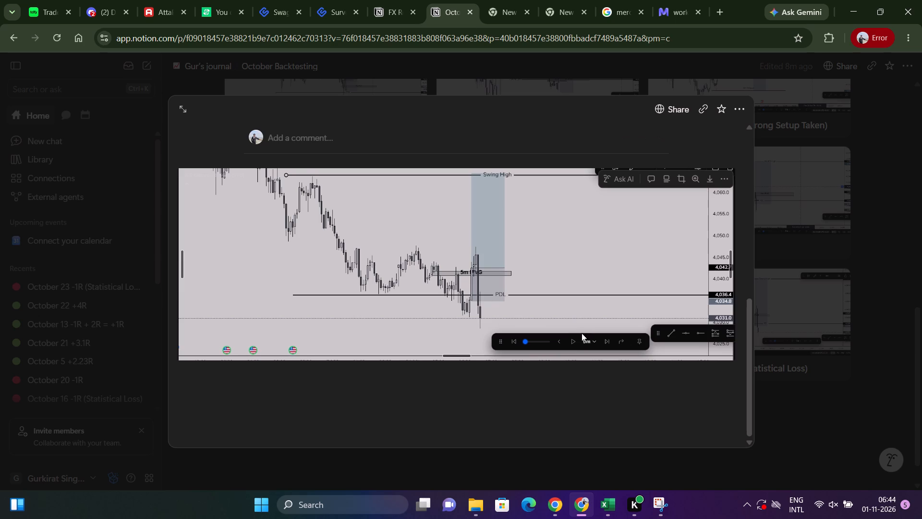
pyautogui.moveTo(582, 333); pyautogui.dragTo(582, 338)
pyautogui.moveTo(548, 293); pyautogui.dragTo(549, 329)
pyautogui.click(770, 318)
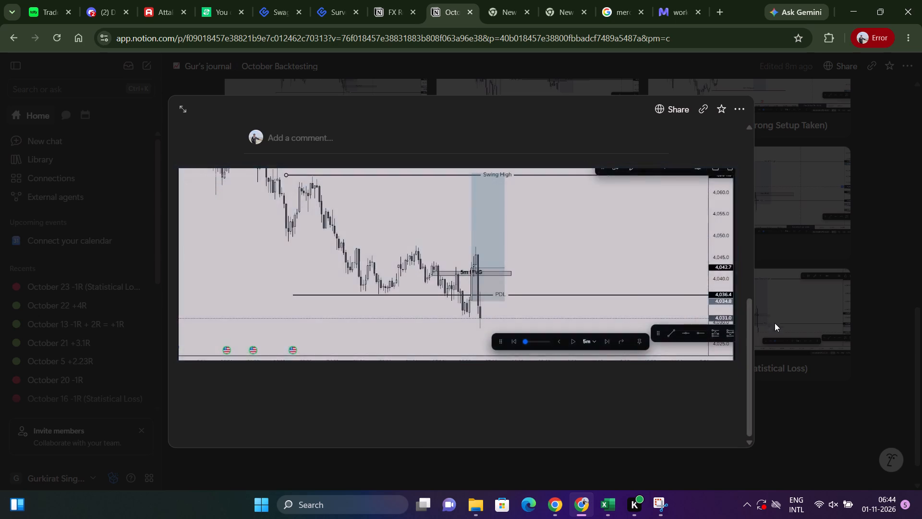
pyautogui.click(710, 320)
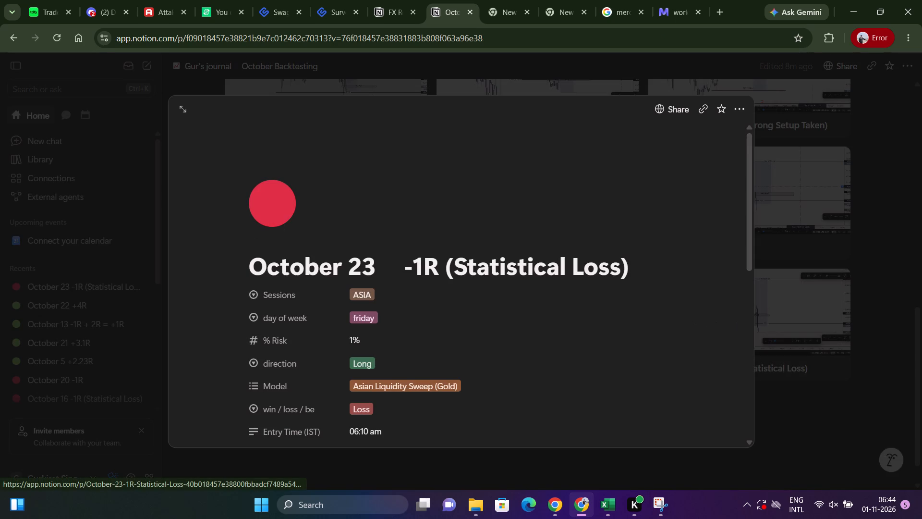
pyautogui.press('Escape')
# Check the 2026-10-23 row in the Excel tracker, and review the October 23 page's properties and chart in Notion.
pyautogui.hotkey('alt', 'Tab')
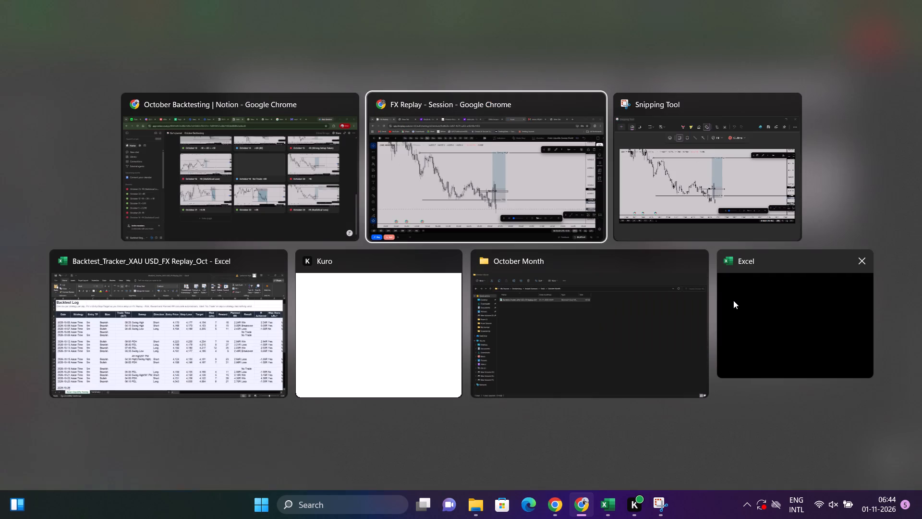
pyautogui.hotkey('alt', 'Tab')
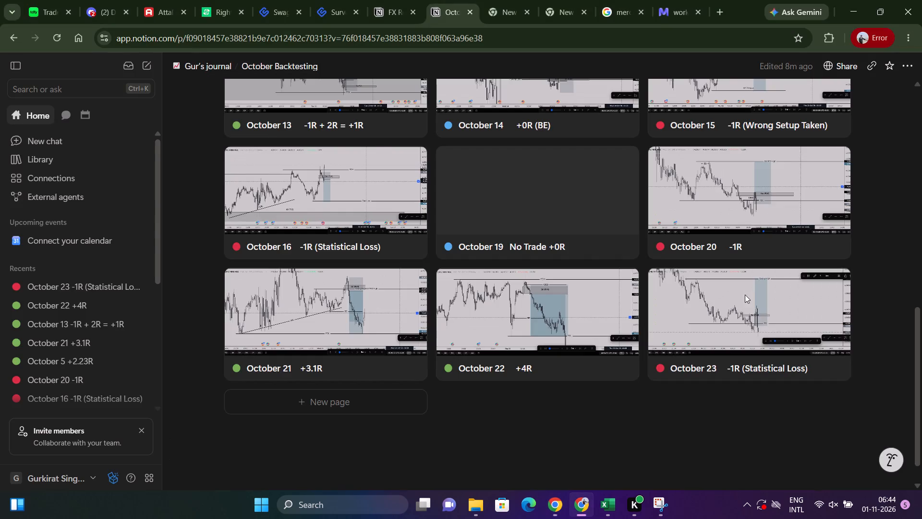
pyautogui.hotkey('alt', 'Tab')
pyautogui.hotkey('alt', 'Tab')
pyautogui.keyDown('alt'); pyautogui.click(199, 315); pyautogui.keyUp('alt')
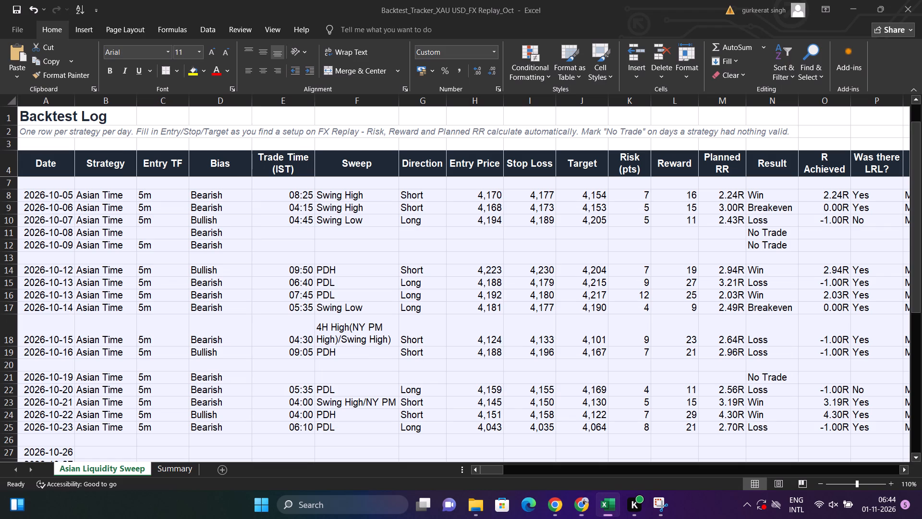
pyautogui.hotkey('alt', 'Tab')
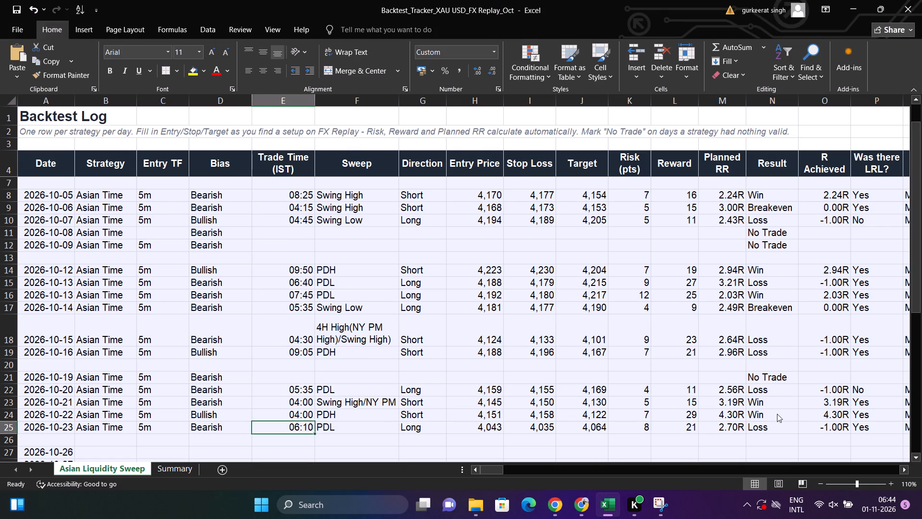
pyautogui.hotkey('alt', 'Tab')
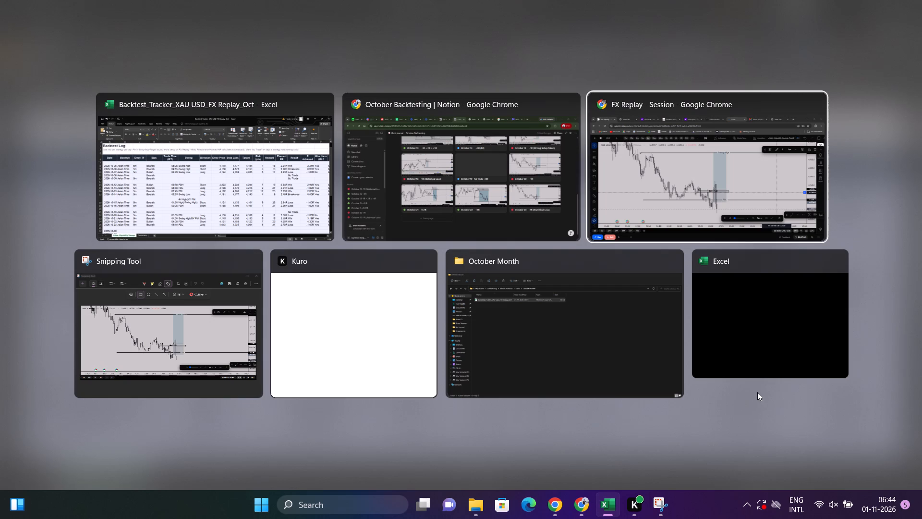
pyautogui.keyDown('alt'); pyautogui.click(573, 191); pyautogui.keyUp('alt')
pyautogui.click(717, 360)
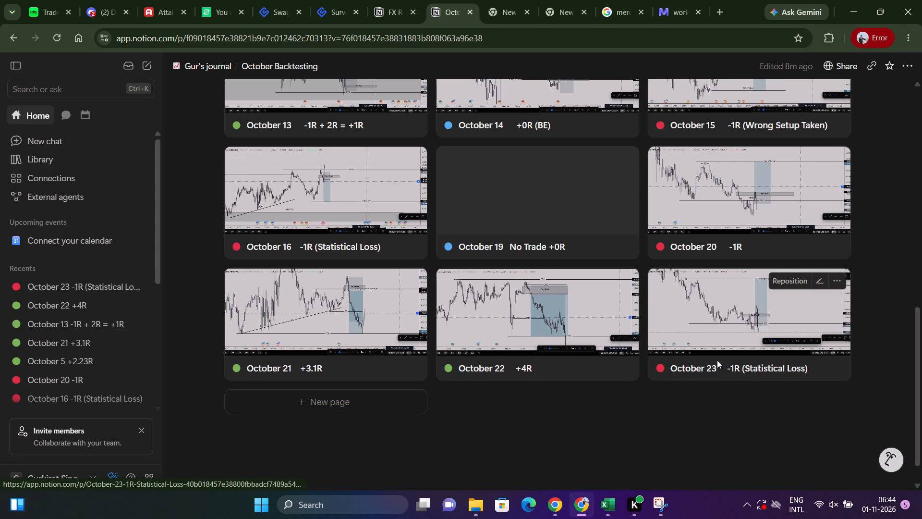
pyautogui.scroll(-8, 453, 306)
pyautogui.scroll(4, 453, 305)
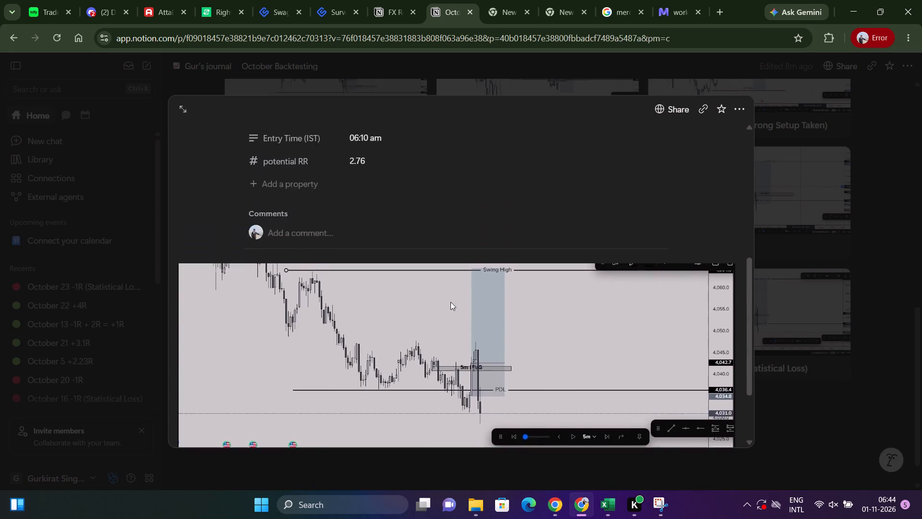
pyautogui.hotkey('alt', 'Tab')
pyautogui.hotkey('alt', 'Tab')
pyautogui.click(853, 367)
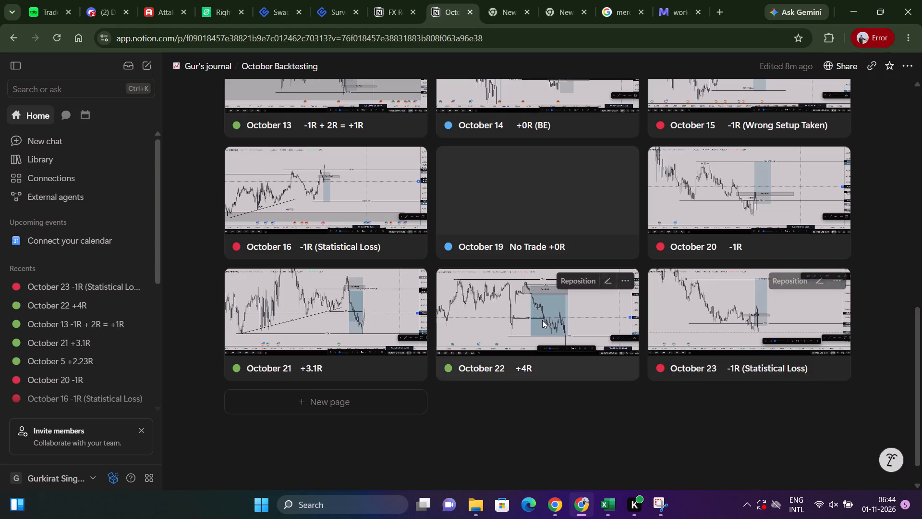
# Copy the comment lines on liquidity sweep, confirmation and LRLR from the October 22 page.
pyautogui.click(542, 320)
pyautogui.scroll(-4, 505, 296)
pyautogui.moveTo(395, 308); pyautogui.dragTo(254, 291)
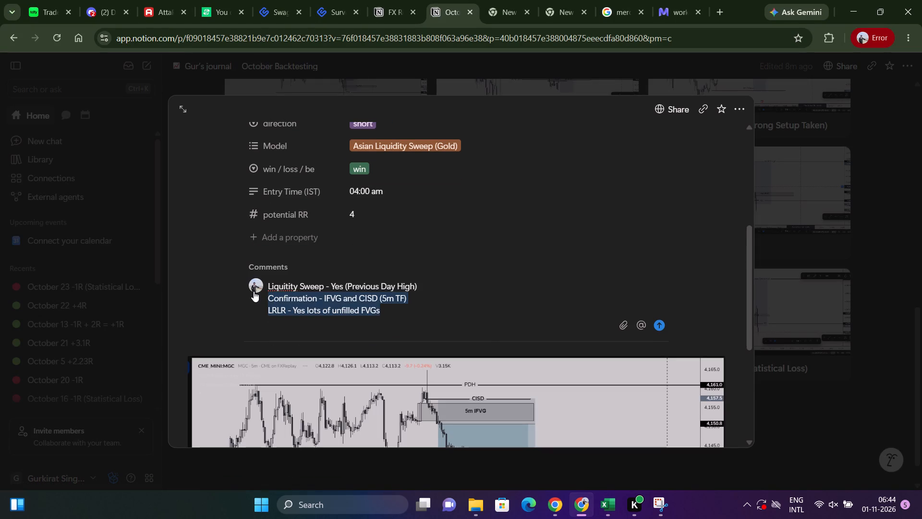
pyautogui.moveTo(254, 291); pyautogui.dragTo(256, 289)
pyautogui.hotkey('ctrl', 'c')
pyautogui.hotkey('alt', 'Tab')
pyautogui.hotkey('alt', 'Tab')
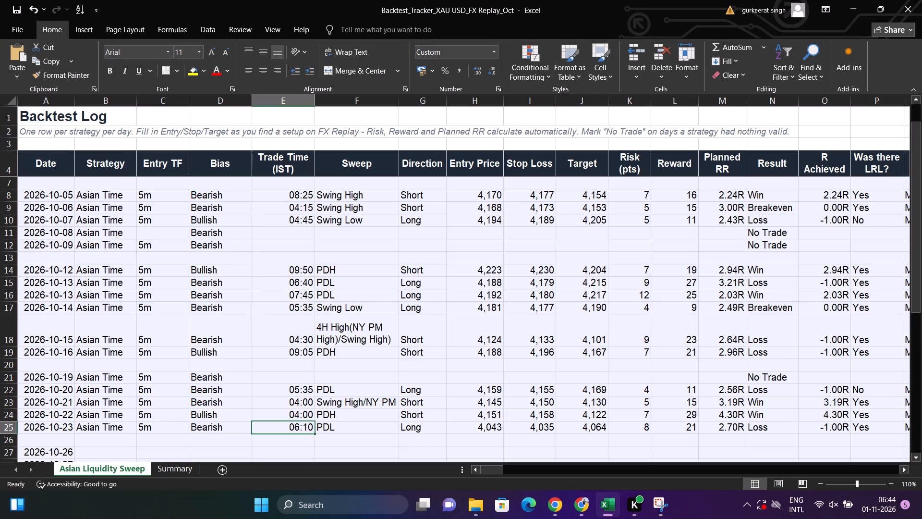
pyautogui.click(797, 311)
# Reopen the October 23 page and start a new comment above the chart screenshot.
pyautogui.doubleClick(797, 311)
pyautogui.click(719, 318)
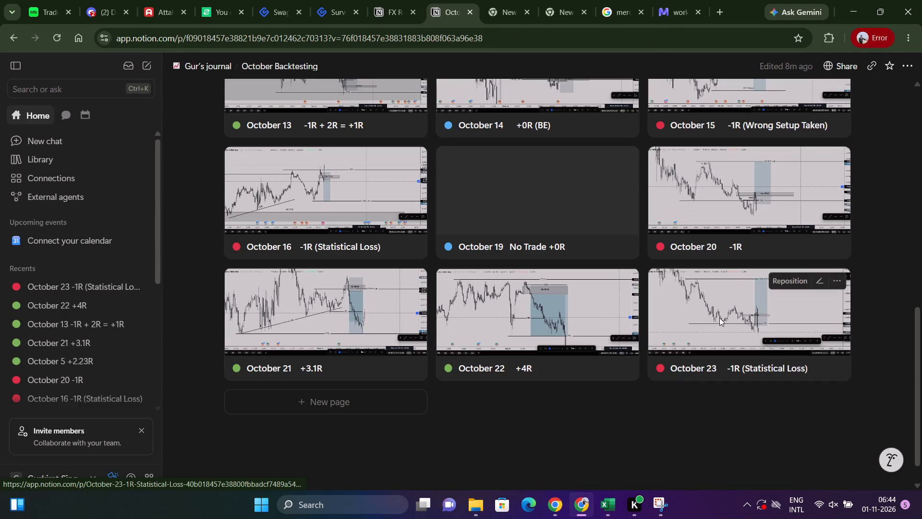
pyautogui.scroll(-1, 407, 319)
pyautogui.scroll(-5, 336, 326)
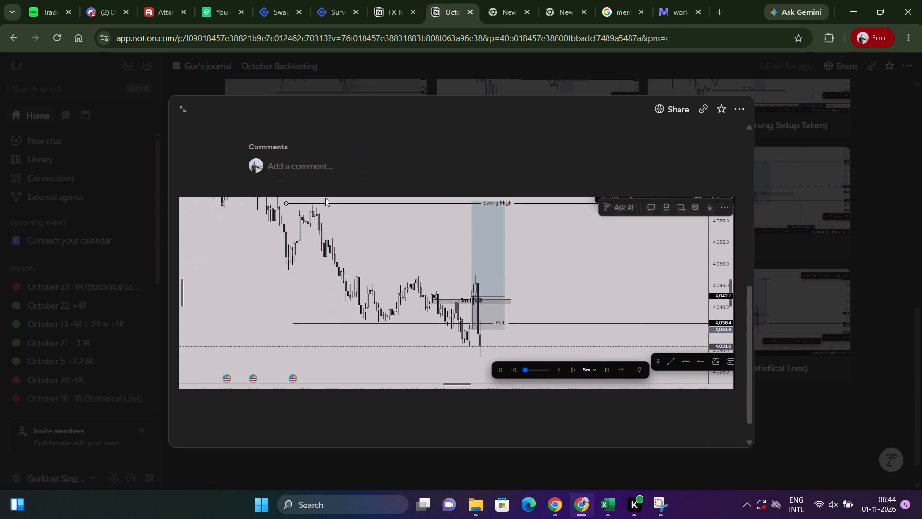
pyautogui.click(320, 168)
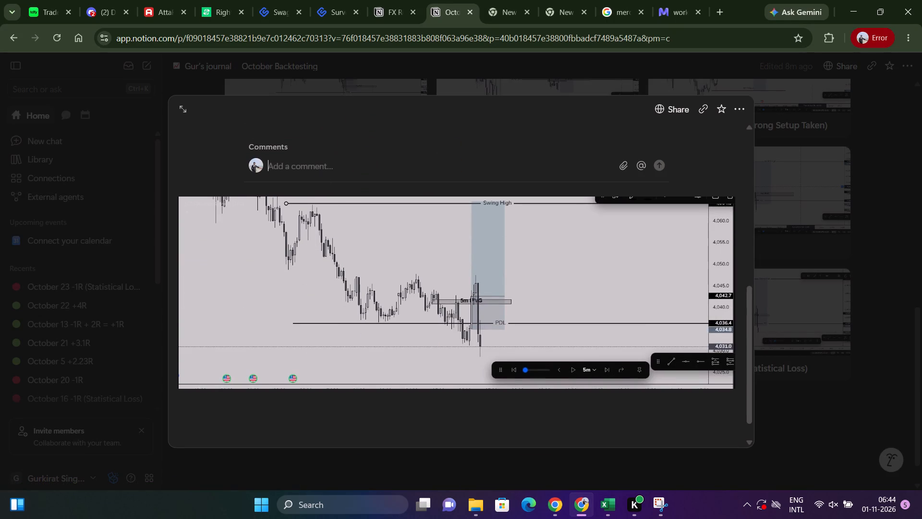
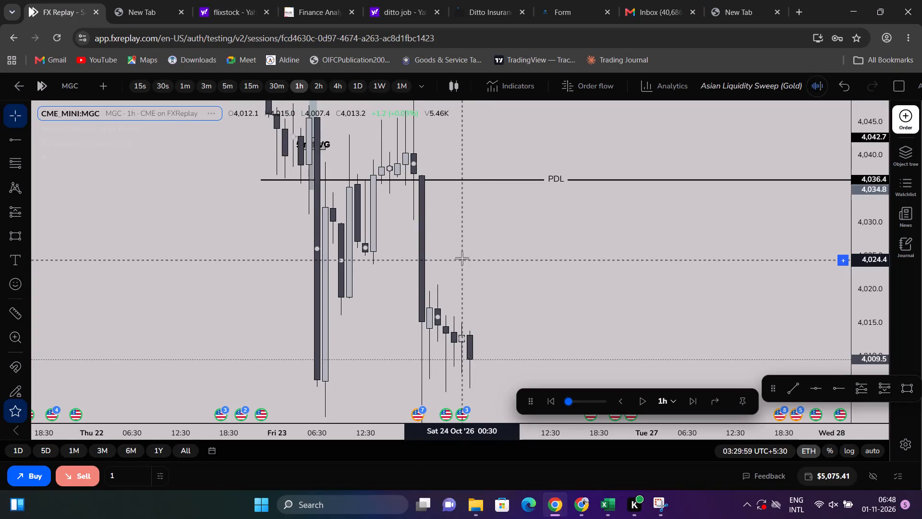
# Remove all existing drawings from the 1h MGC chart.
pyautogui.keyDown('ctrl'); pyautogui.moveTo(466, 256); pyautogui.dragTo(473, 133); pyautogui.keyUp('ctrl')
pyautogui.keyDown('ctrl'); pyautogui.scroll(-4, 506, 134); pyautogui.keyUp('ctrl')
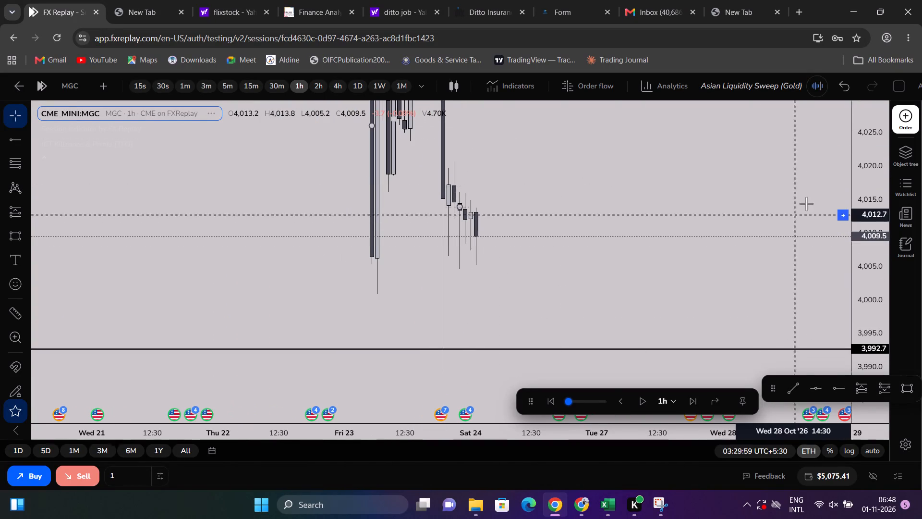
pyautogui.keyDown('ctrl'); pyautogui.moveTo(873, 205); pyautogui.dragTo(837, 392); pyautogui.keyUp('ctrl')
pyautogui.keyDown('ctrl'); pyautogui.scroll(-14, 637, 258); pyautogui.keyUp('ctrl')
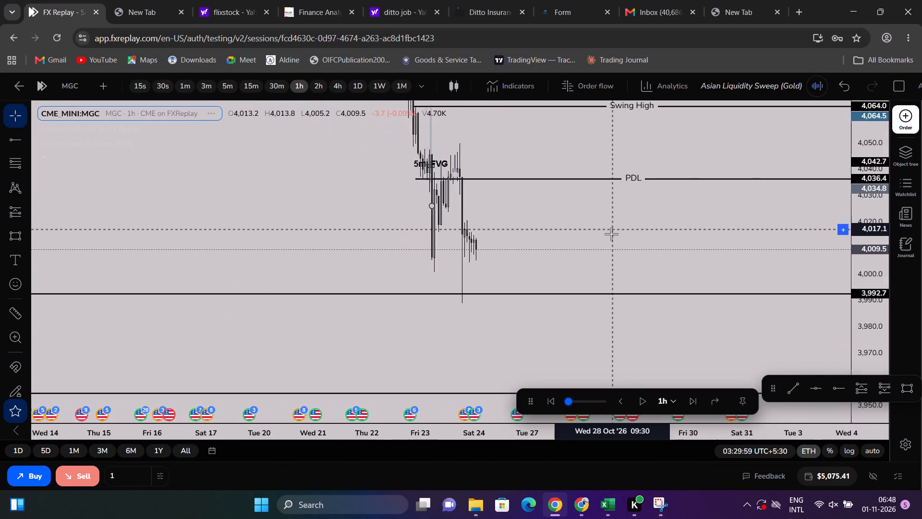
pyautogui.keyDown('ctrl'); pyautogui.rightClick(612, 235); pyautogui.keyUp('ctrl')
pyautogui.keyDown('ctrl'); pyautogui.click(689, 463); pyautogui.keyUp('ctrl')
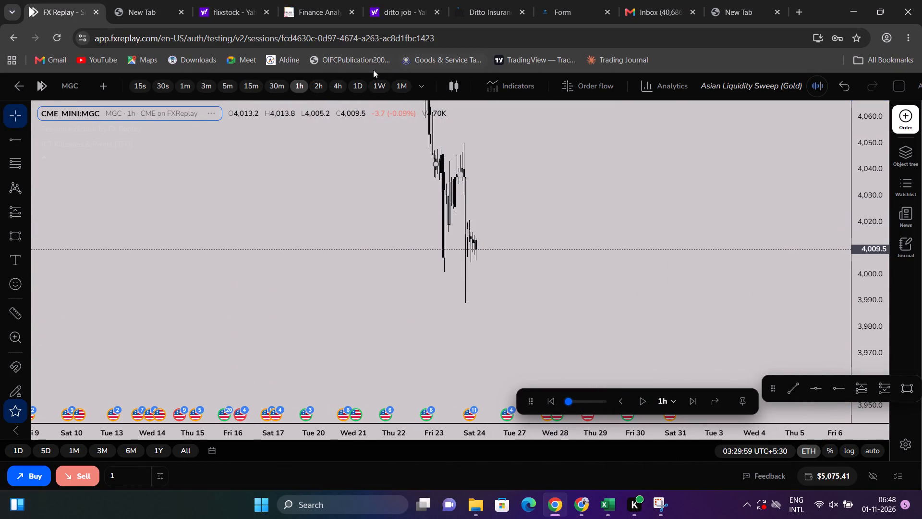
# On the daily chart, draw a horizontal ray from the mid-July swing low at about 3,962.4.
pyautogui.keyDown('ctrl'); pyautogui.click(356, 86); pyautogui.keyUp('ctrl')
pyautogui.keyDown('ctrl'); pyautogui.scroll(13, 643, 241); pyautogui.keyUp('ctrl')
pyautogui.keyDown('ctrl'); pyautogui.moveTo(583, 291); pyautogui.dragTo(594, 290); pyautogui.keyUp('ctrl')
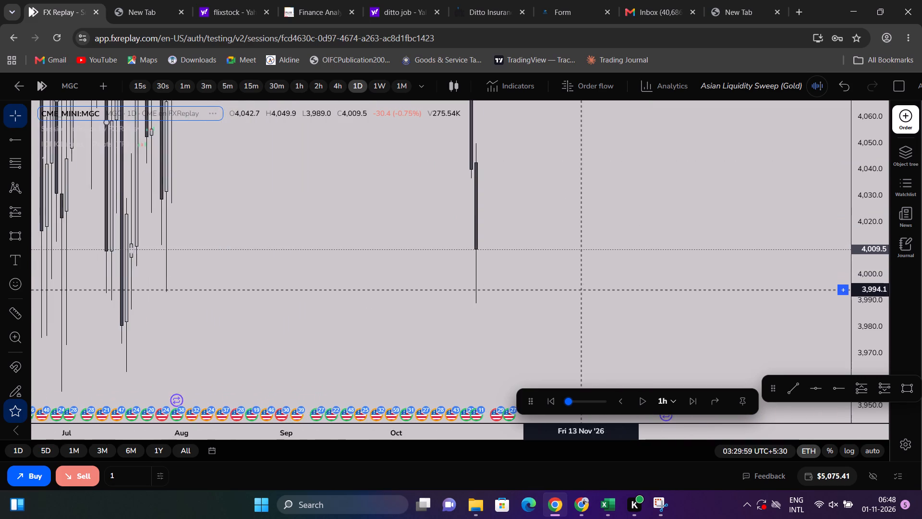
pyautogui.keyDown('ctrl'); pyautogui.moveTo(594, 290); pyautogui.dragTo(708, 253); pyautogui.keyUp('ctrl')
pyautogui.keyDown('ctrl'); pyautogui.scroll(4, 705, 252); pyautogui.keyUp('ctrl')
pyautogui.keyDown('ctrl'); pyautogui.scroll(-4, 720, 267); pyautogui.keyUp('ctrl')
pyautogui.keyDown('ctrl'); pyautogui.moveTo(730, 290); pyautogui.dragTo(733, 284); pyautogui.keyUp('ctrl')
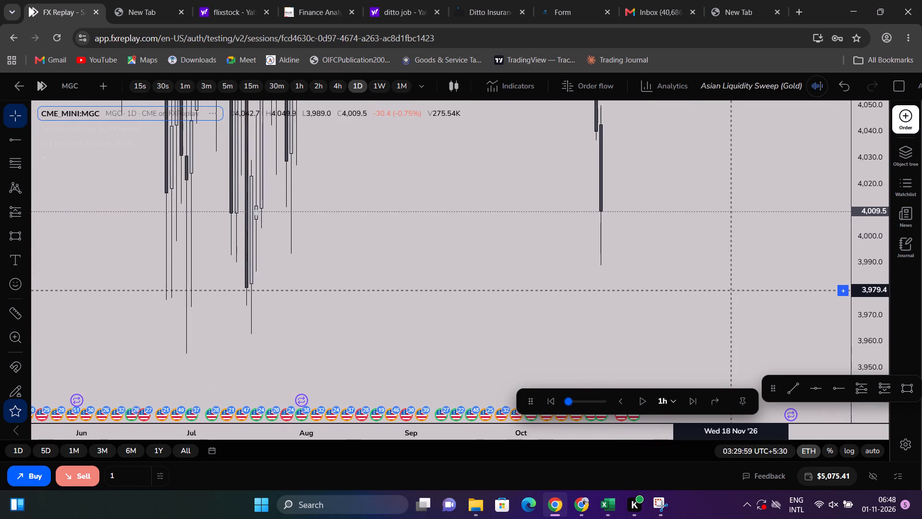
pyautogui.keyDown('ctrl'); pyautogui.moveTo(733, 284); pyautogui.dragTo(745, 253); pyautogui.keyUp('ctrl')
pyautogui.keyDown('ctrl'); pyautogui.moveTo(858, 245); pyautogui.dragTo(825, 401); pyautogui.keyUp('ctrl')
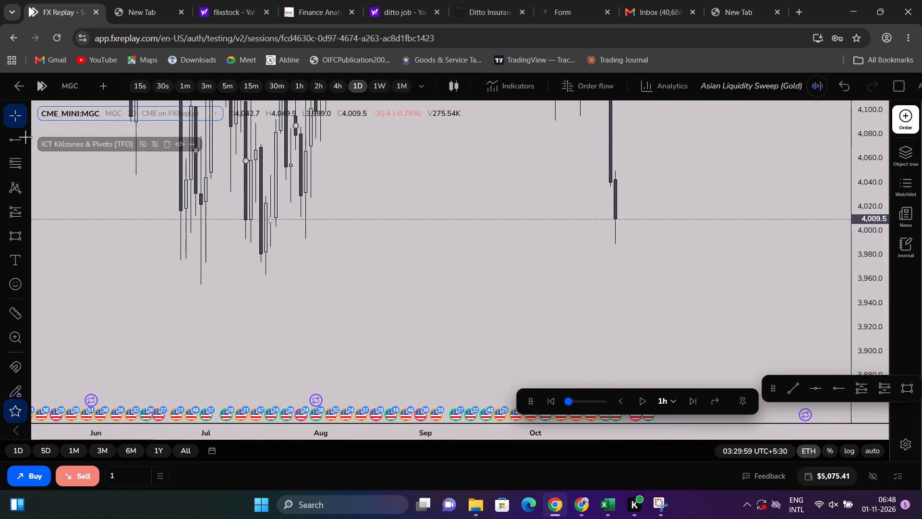
pyautogui.keyDown('ctrl'); pyautogui.click(13, 140); pyautogui.keyUp('ctrl')
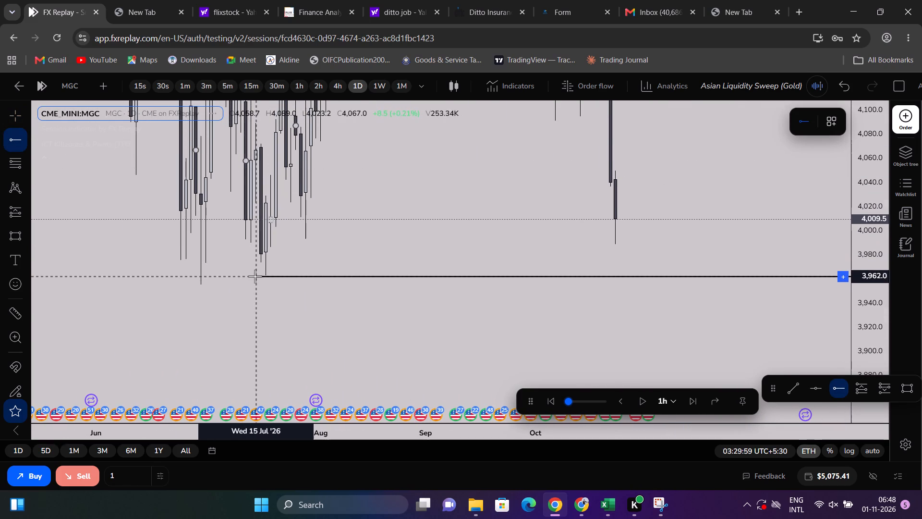
pyautogui.keyDown('ctrl'); pyautogui.click(258, 276); pyautogui.keyUp('ctrl')
pyautogui.keyDown('ctrl'); pyautogui.click(261, 283); pyautogui.keyUp('ctrl')
# Draw a rectangle over the daily gap from 19 Oct to 3 Nov, between about 4,122.6 and 4,050.
pyautogui.keyDown('ctrl'); pyautogui.scroll(3, 668, 242); pyautogui.keyUp('ctrl')
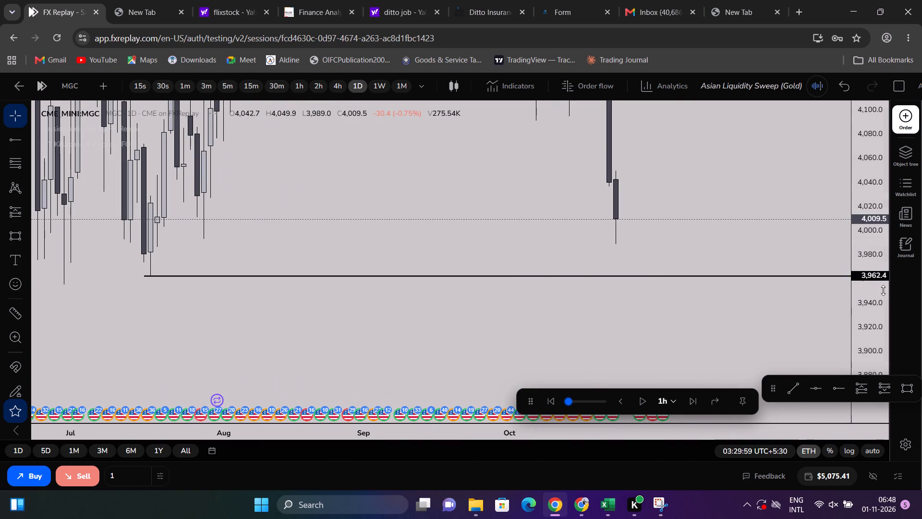
pyautogui.keyDown('ctrl'); pyautogui.moveTo(883, 290); pyautogui.dragTo(884, 185); pyautogui.keyUp('ctrl')
pyautogui.keyDown('ctrl'); pyautogui.scroll(3, 633, 262); pyautogui.keyUp('ctrl')
pyautogui.keyDown('ctrl'); pyautogui.scroll(-3, 677, 191); pyautogui.keyUp('ctrl')
pyautogui.keyDown('ctrl'); pyautogui.moveTo(690, 200); pyautogui.dragTo(673, 310); pyautogui.keyUp('ctrl')
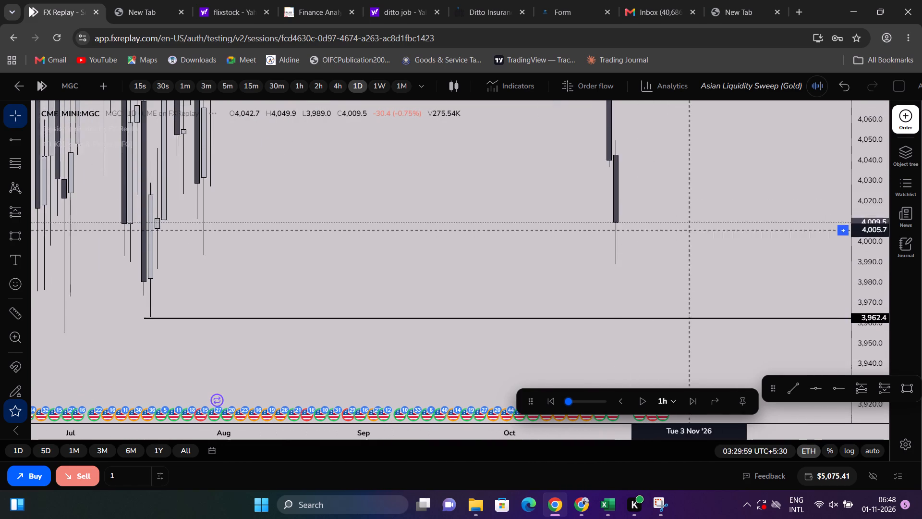
pyautogui.keyDown('ctrl'); pyautogui.moveTo(673, 310); pyautogui.dragTo(636, 383); pyautogui.keyUp('ctrl')
pyautogui.keyDown('ctrl'); pyautogui.moveTo(876, 220); pyautogui.dragTo(818, 336); pyautogui.keyUp('ctrl')
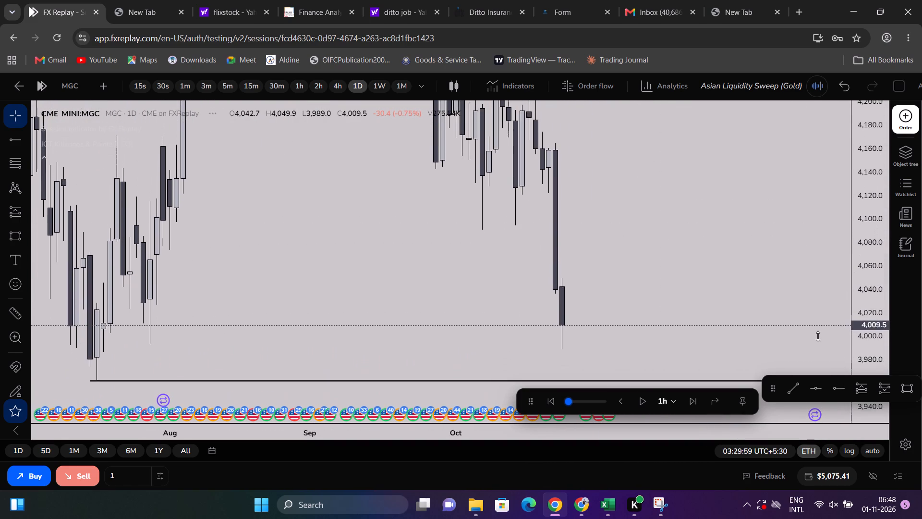
pyautogui.keyDown('ctrl'); pyautogui.moveTo(818, 336); pyautogui.dragTo(820, 302); pyautogui.keyUp('ctrl')
pyautogui.keyDown('ctrl'); pyautogui.click(12, 233); pyautogui.keyUp('ctrl')
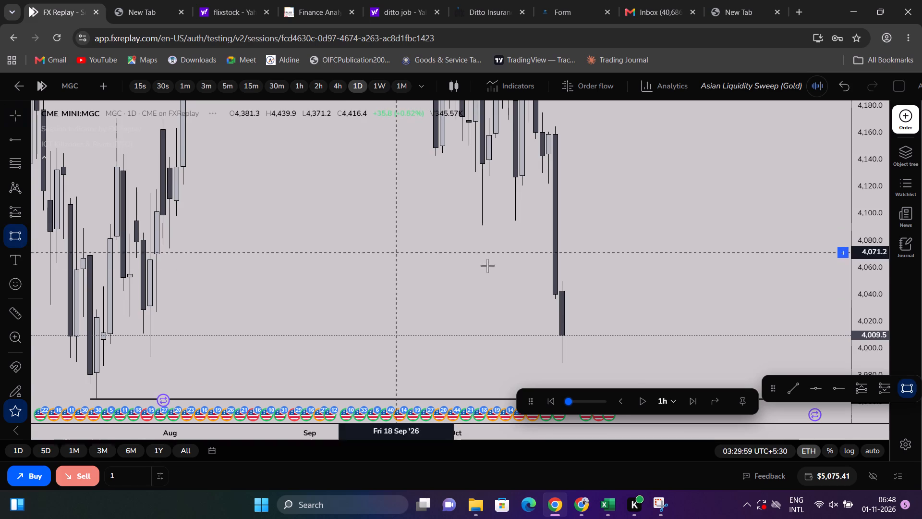
pyautogui.keyDown('ctrl'); pyautogui.click(538, 281); pyautogui.keyUp('ctrl')
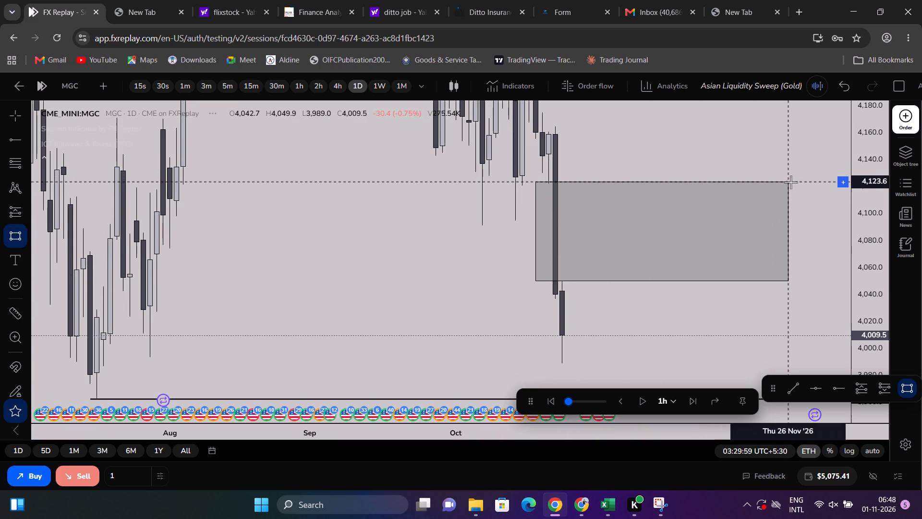
pyautogui.keyDown('ctrl'); pyautogui.click(632, 183); pyautogui.keyUp('ctrl')
# Extend the gap rectangle to 8 Nov and align its lower edge with the 23 Oct candle's high, about 4,049.8.
pyautogui.keyDown('ctrl'); pyautogui.moveTo(719, 278); pyautogui.dragTo(736, 237); pyautogui.keyUp('ctrl')
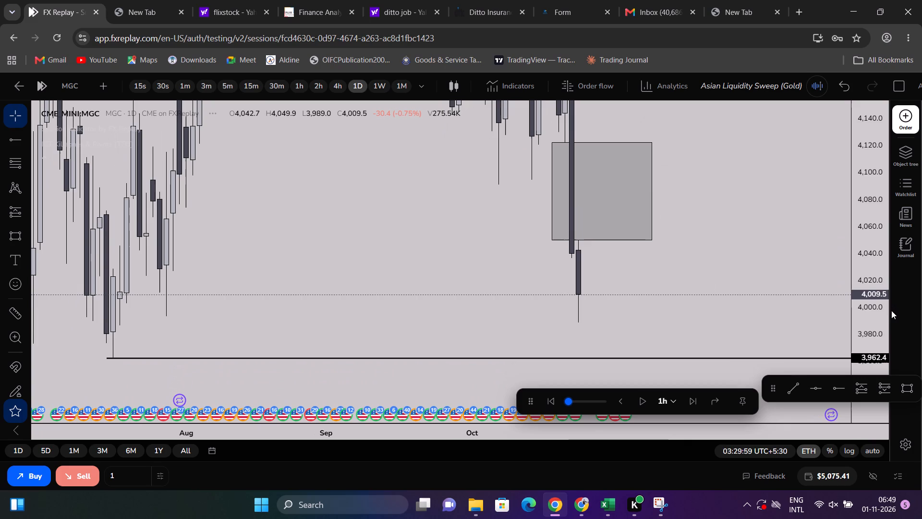
pyautogui.keyDown('ctrl'); pyautogui.moveTo(875, 315); pyautogui.dragTo(832, 16); pyautogui.keyUp('ctrl')
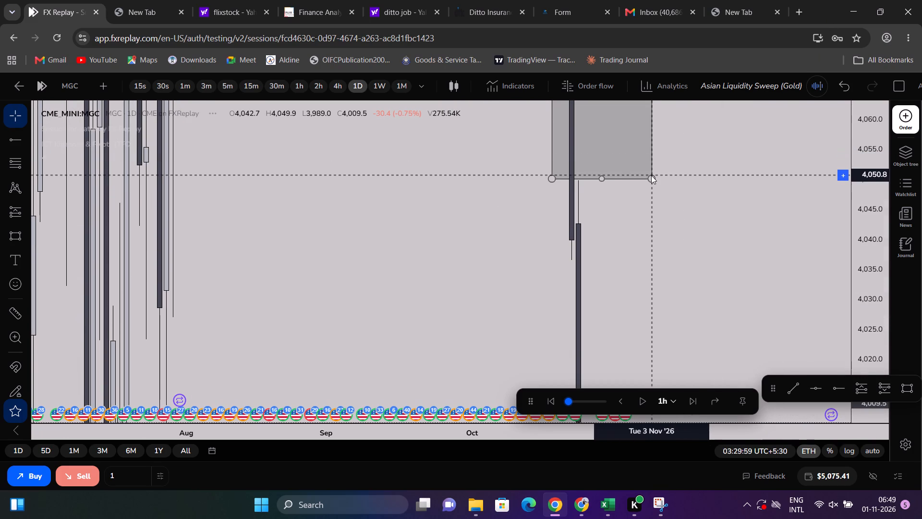
pyautogui.keyDown('ctrl'); pyautogui.moveTo(652, 175); pyautogui.dragTo(667, 175); pyautogui.keyUp('ctrl')
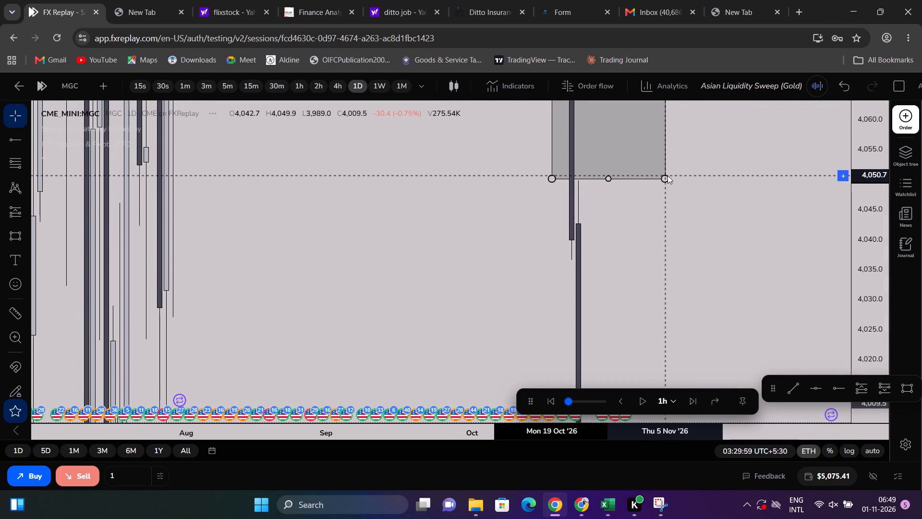
pyautogui.keyDown('ctrl'); pyautogui.moveTo(667, 175); pyautogui.dragTo(672, 175); pyautogui.keyUp('ctrl')
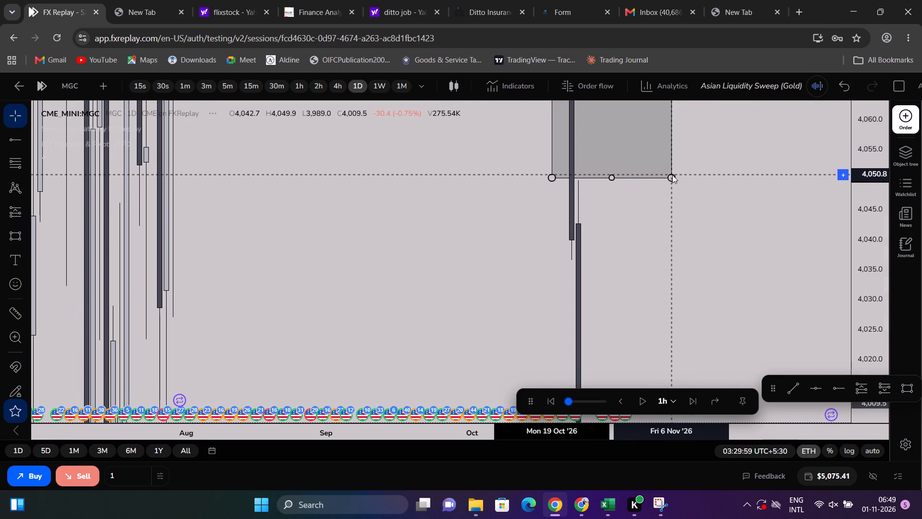
pyautogui.keyDown('ctrl'); pyautogui.moveTo(672, 175); pyautogui.dragTo(679, 174); pyautogui.keyUp('ctrl')
pyautogui.keyDown('ctrl'); pyautogui.moveTo(676, 176); pyautogui.dragTo(681, 179); pyautogui.keyUp('ctrl')
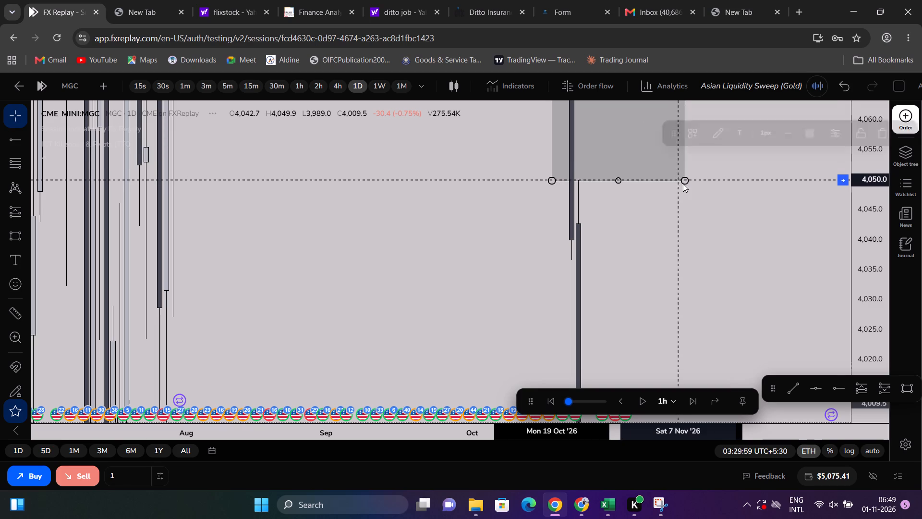
pyautogui.keyDown('ctrl'); pyautogui.click(684, 184); pyautogui.keyUp('ctrl')
# Label the gap rectangle "Daily FVG".
pyautogui.keyDown('ctrl'); pyautogui.moveTo(872, 173); pyautogui.dragTo(751, 492); pyautogui.keyUp('ctrl')
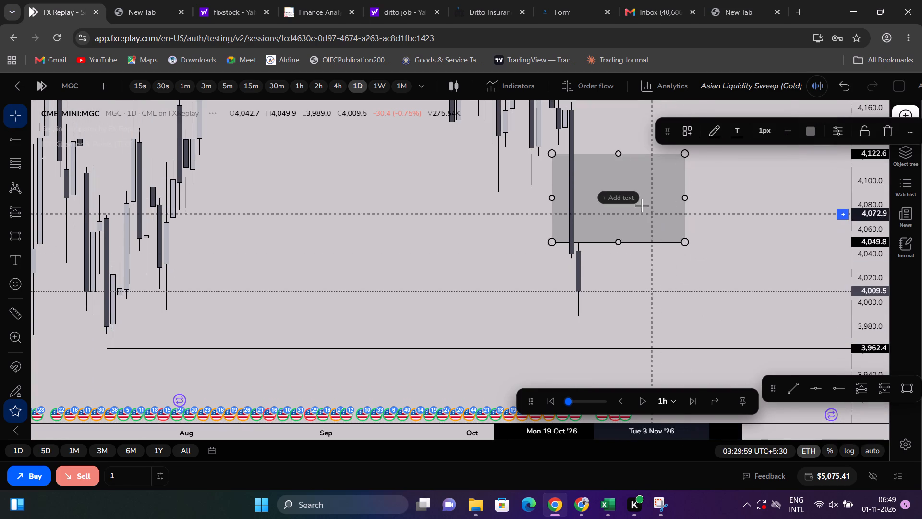
pyautogui.keyDown('ctrl'); pyautogui.click(632, 200); pyautogui.keyUp('ctrl')
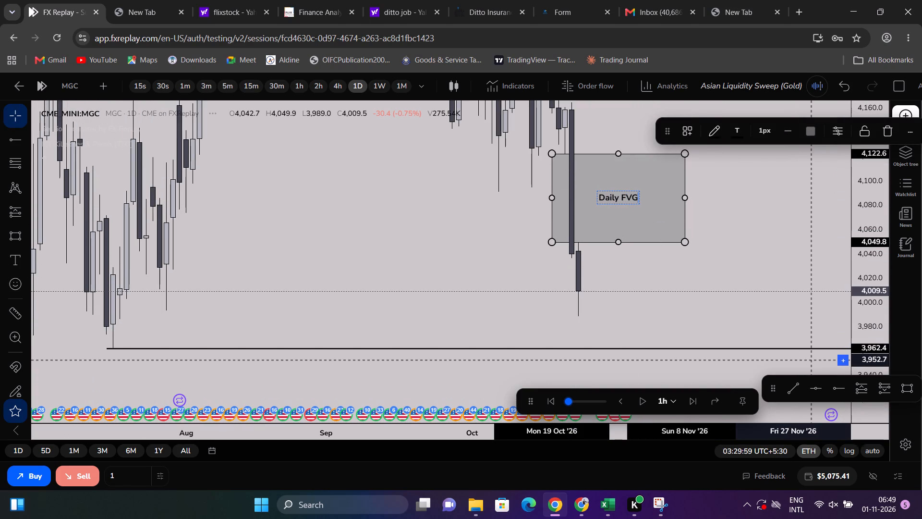
pyautogui.click(689, 265)
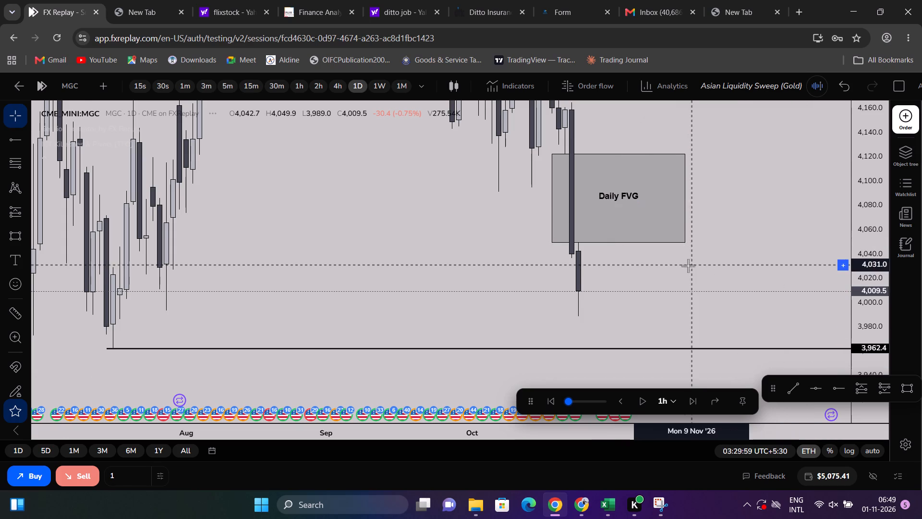
# Draw a horizontal ray at the 23 Oct daily candle's low and align it to start on the wick at about 3,989.3.
pyautogui.scroll(-2, 677, 291)
pyautogui.moveTo(679, 291); pyautogui.dragTo(680, 284)
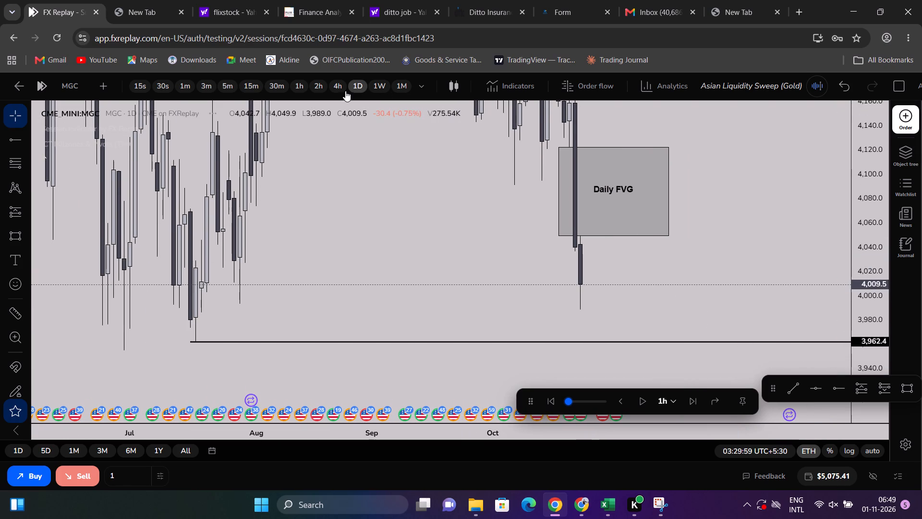
pyautogui.click(13, 137)
pyautogui.scroll(4, 644, 311)
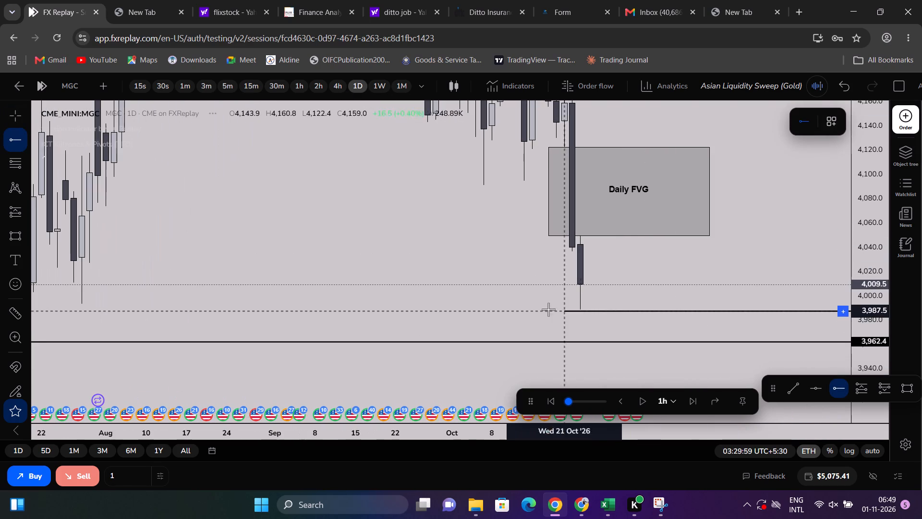
pyautogui.click(576, 310)
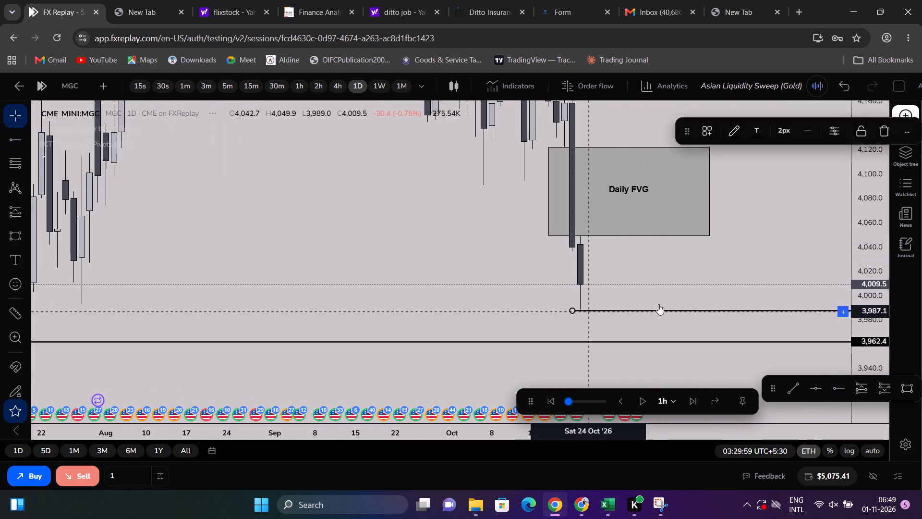
pyautogui.click(659, 302)
pyautogui.moveTo(872, 364); pyautogui.dragTo(903, 218)
pyautogui.scroll(4, 762, 260)
pyautogui.moveTo(741, 268); pyautogui.dragTo(738, 182)
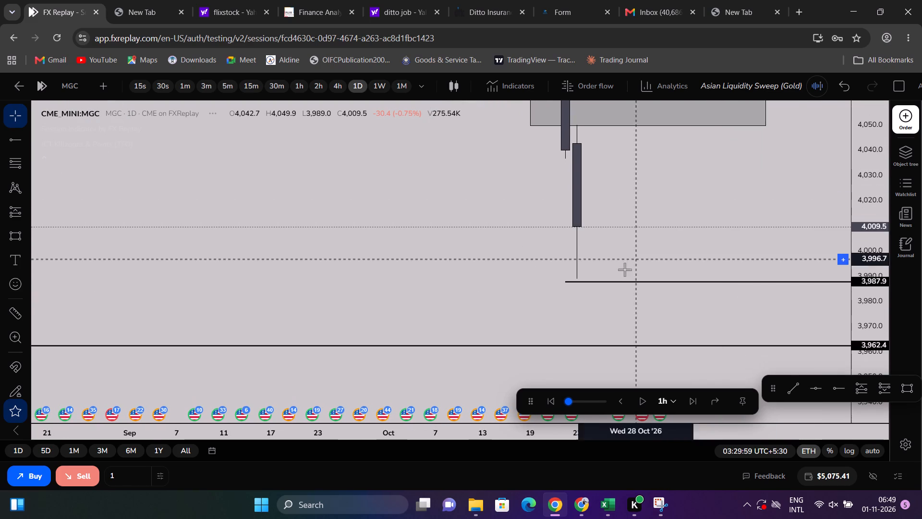
pyautogui.moveTo(619, 282); pyautogui.dragTo(624, 280)
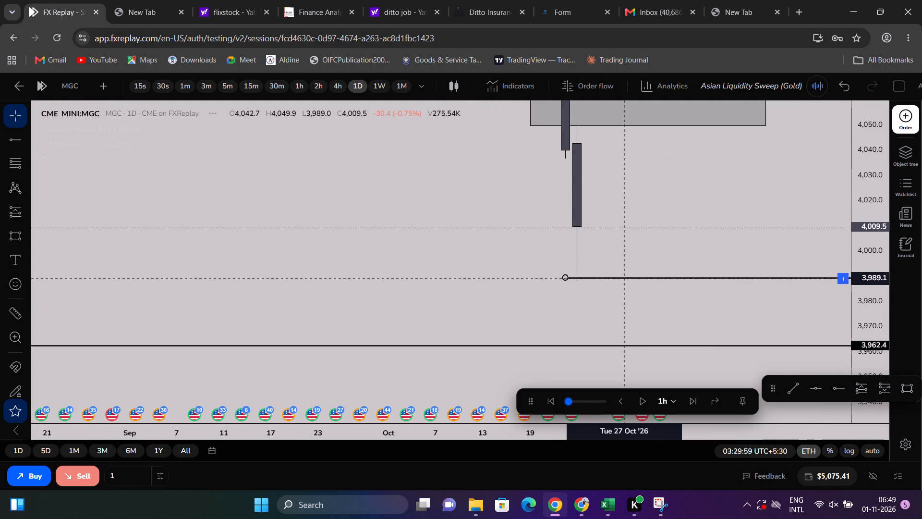
pyautogui.moveTo(624, 280); pyautogui.dragTo(627, 279)
pyautogui.click(642, 250)
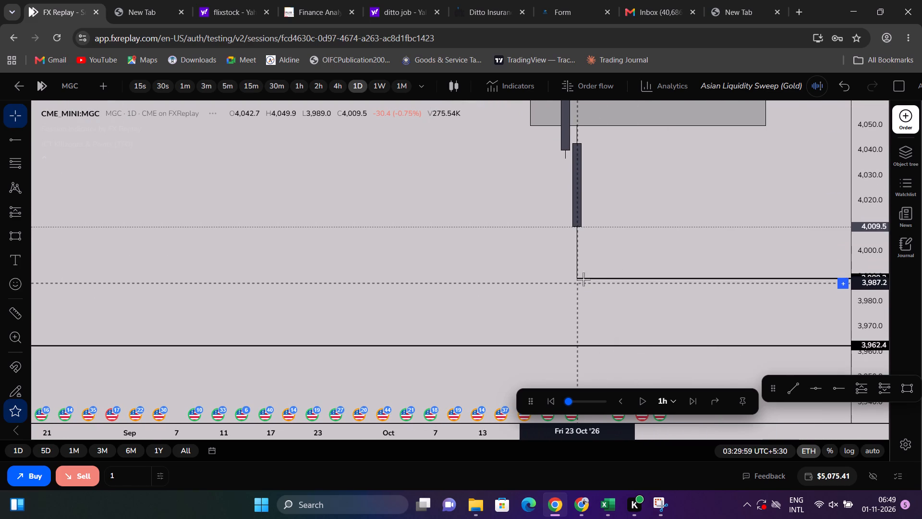
# Label the ray at the 23 Oct low "PDL" using the saved template.
pyautogui.doubleClick(582, 279)
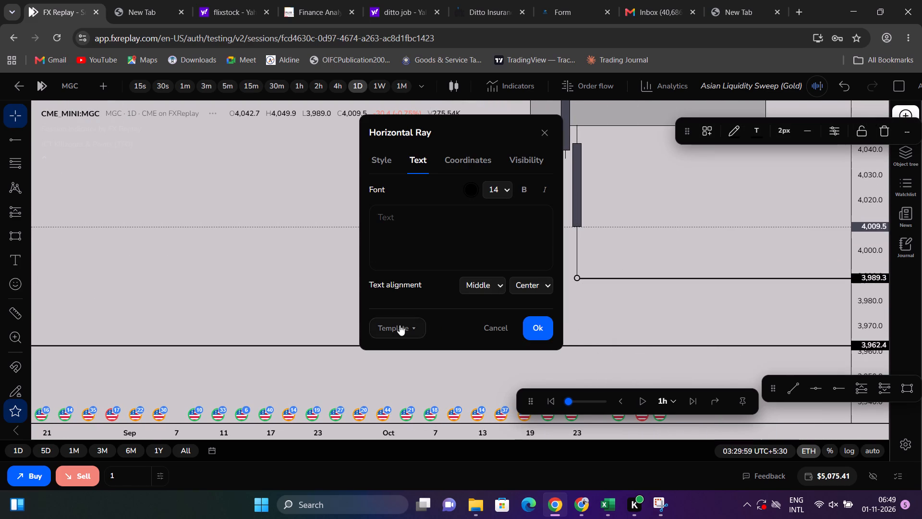
pyautogui.click(400, 325)
pyautogui.click(383, 424)
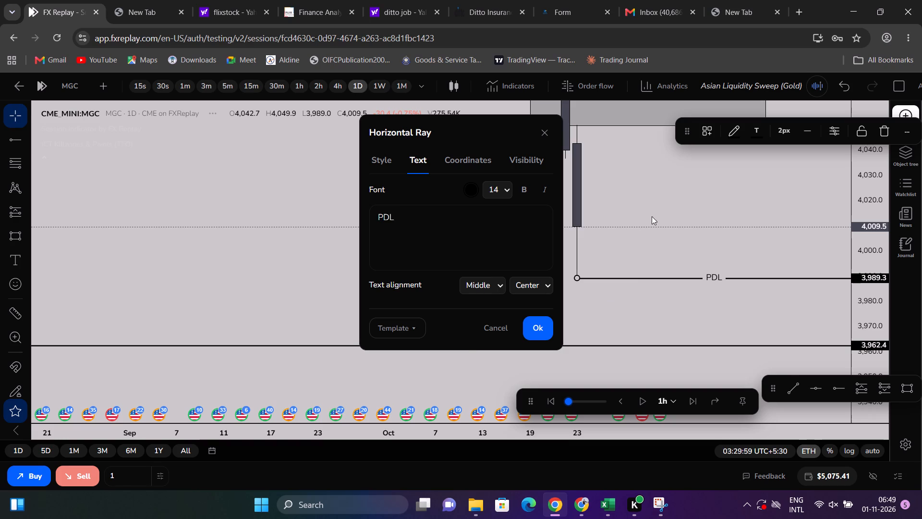
pyautogui.click(541, 326)
# Add a horizontal ray at the 23 Oct daily candle's high, about 4,049.7, and label it "PDH".
pyautogui.moveTo(687, 186); pyautogui.dragTo(648, 309)
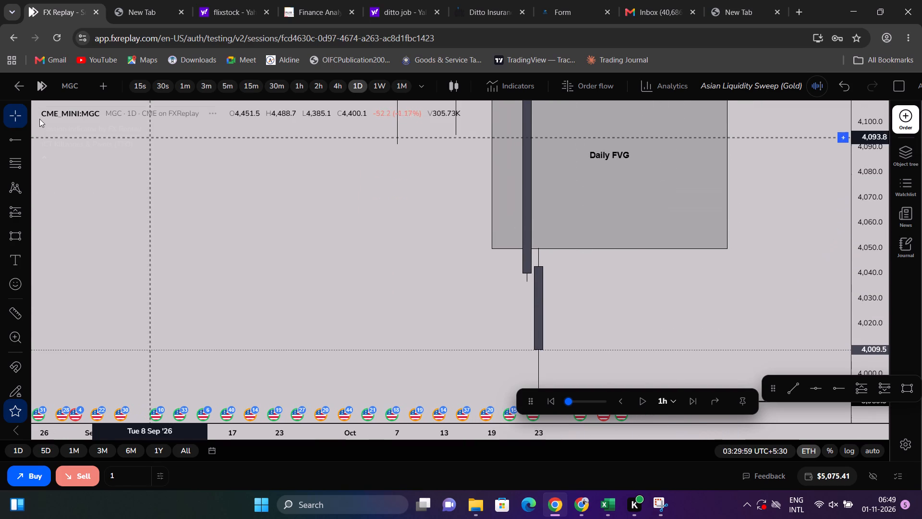
pyautogui.click(19, 136)
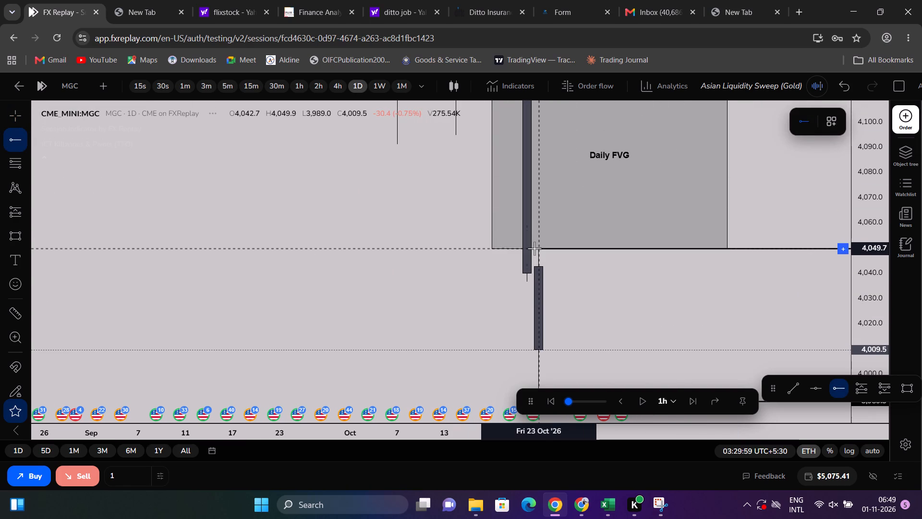
pyautogui.click(534, 248)
pyautogui.click(554, 262)
pyautogui.moveTo(877, 346); pyautogui.dragTo(858, 78)
pyautogui.scroll(5, 689, 201)
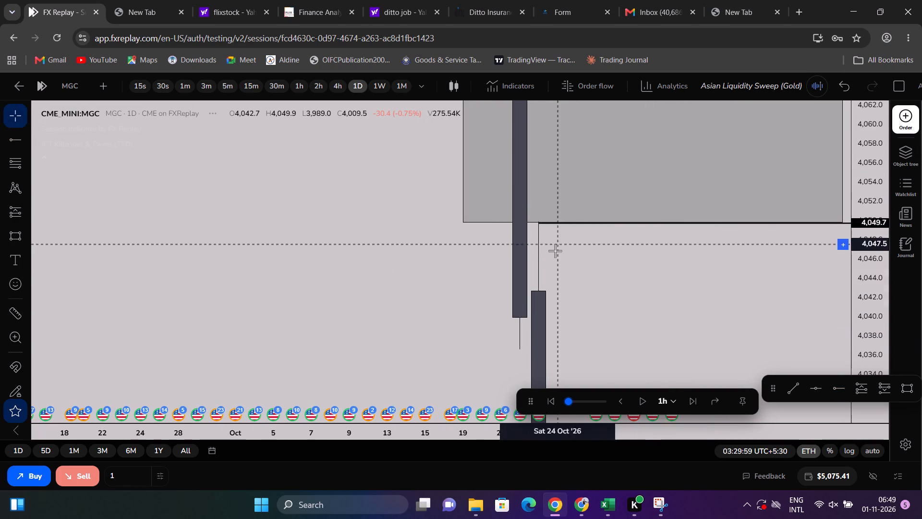
pyautogui.doubleClick(538, 223)
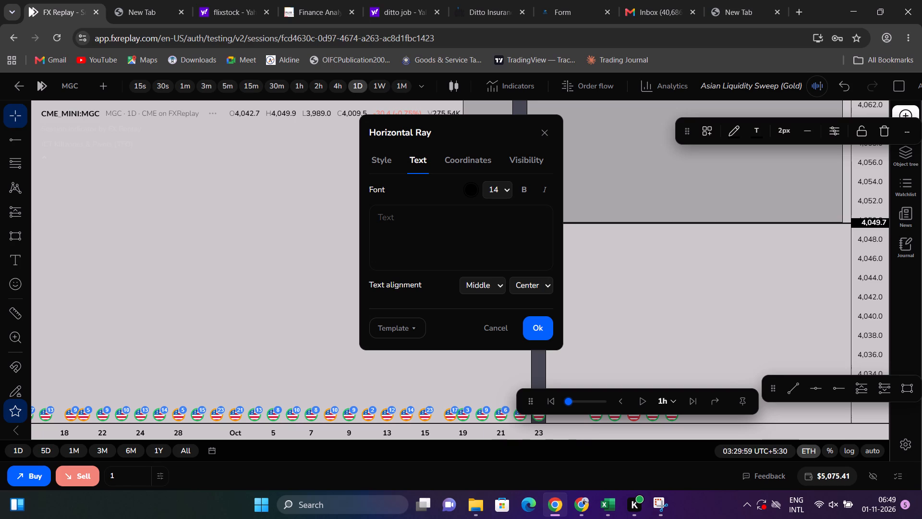
pyautogui.click(418, 232)
pyautogui.write('PDH')
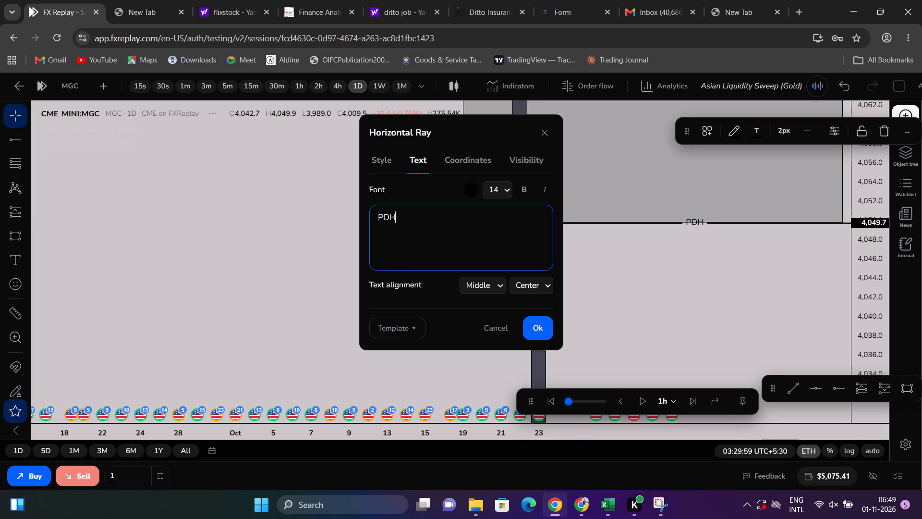
pyautogui.click(537, 334)
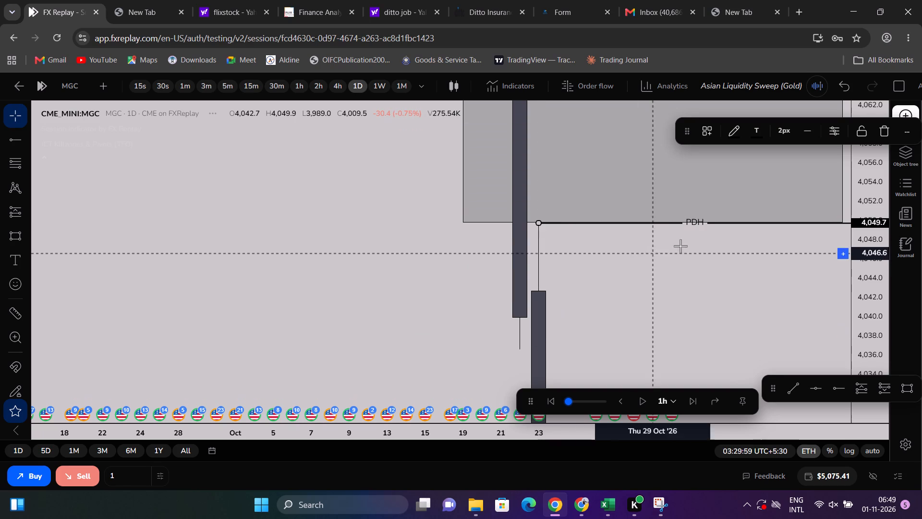
pyautogui.click(679, 246)
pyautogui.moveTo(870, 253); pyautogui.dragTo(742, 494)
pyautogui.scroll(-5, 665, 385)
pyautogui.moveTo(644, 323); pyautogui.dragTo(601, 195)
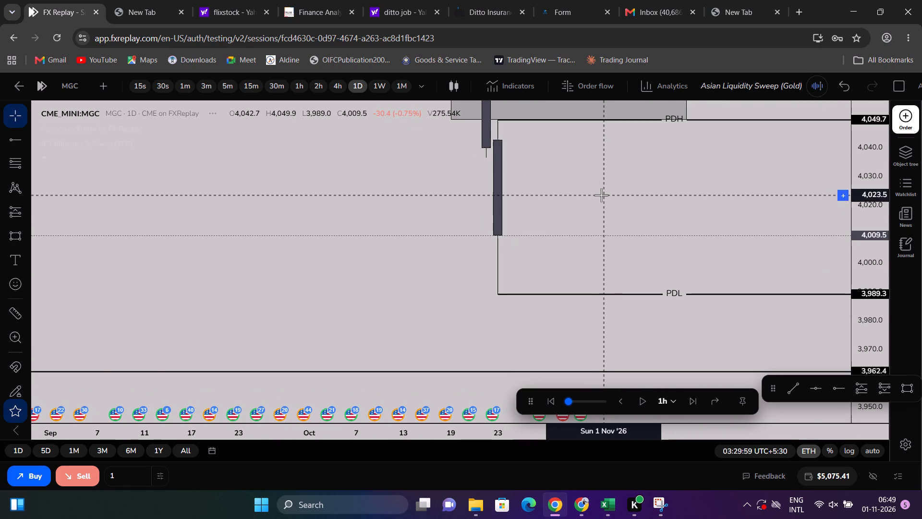
# Examine recent price action around the PDH and PDL rays on the daily, 4-hour and 1-hour charts, including the 23 Oct news event.
pyautogui.scroll(-11, 606, 204)
pyautogui.scroll(1, 594, 230)
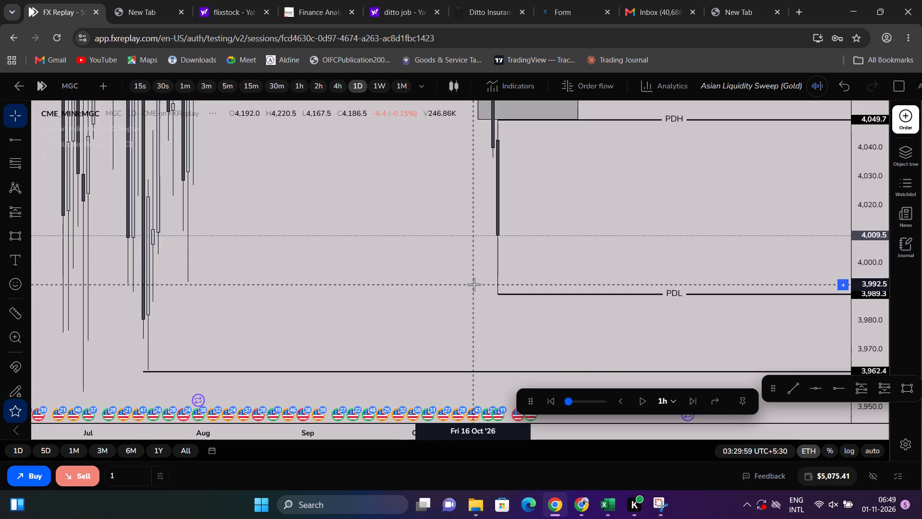
pyautogui.scroll(3, 679, 250)
pyautogui.moveTo(662, 237); pyautogui.dragTo(676, 274)
pyautogui.scroll(4, 655, 260)
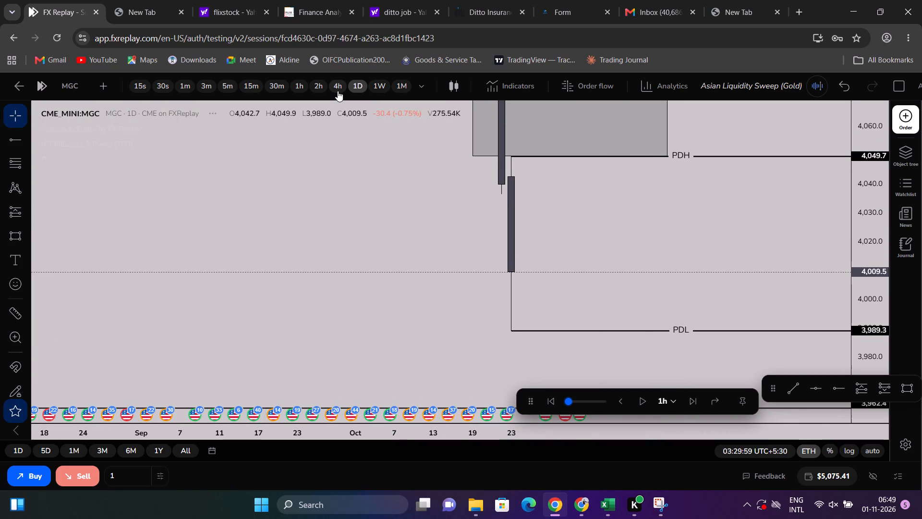
pyautogui.click(338, 91)
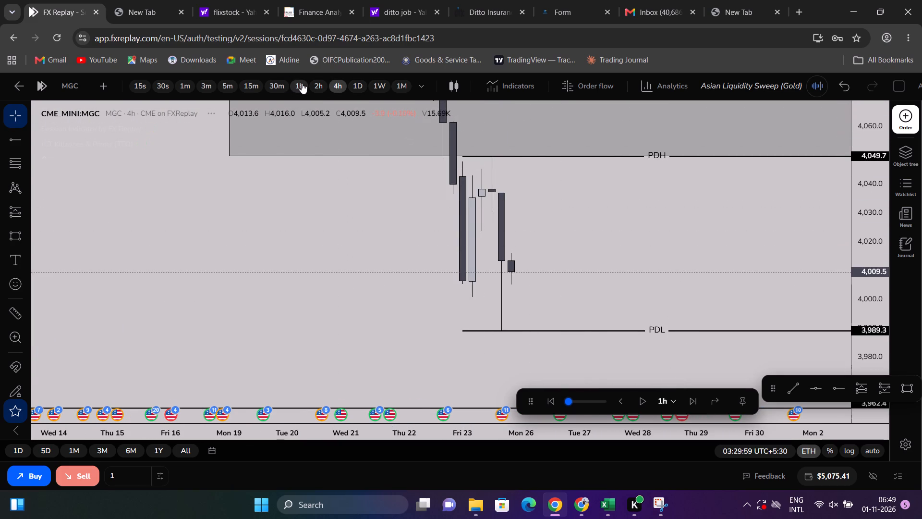
pyautogui.click(302, 83)
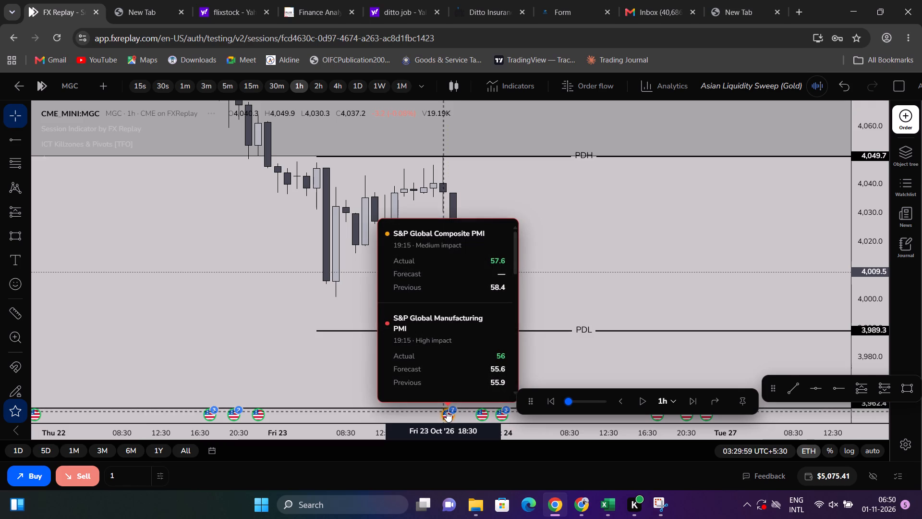
pyautogui.click(621, 259)
pyautogui.scroll(-4, 433, 259)
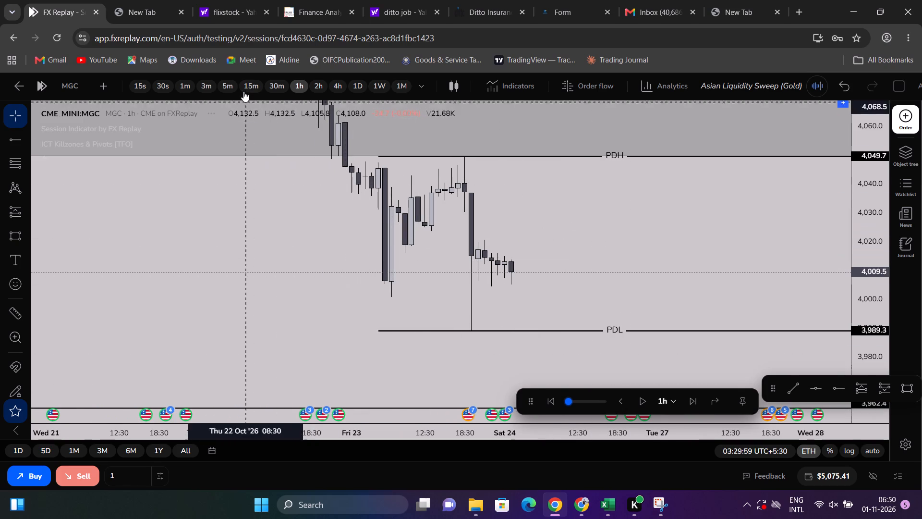
# Switch the chart to the 15-minute timeframe and show the ICT Killzones & Pivots indicator.
pyautogui.click(225, 84)
pyautogui.click(248, 84)
pyautogui.scroll(-10, 475, 260)
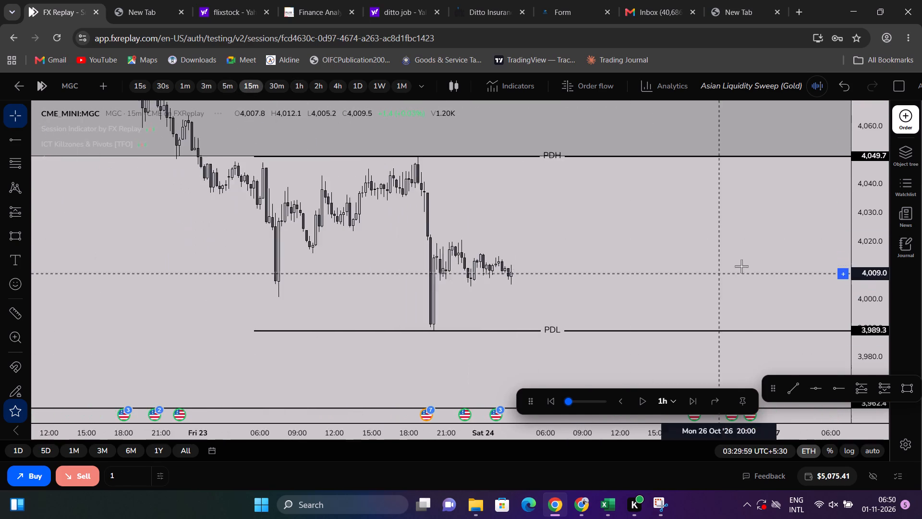
pyautogui.scroll(-3, 758, 281)
pyautogui.moveTo(862, 319); pyautogui.dragTo(879, 222)
pyautogui.scroll(3, 587, 203)
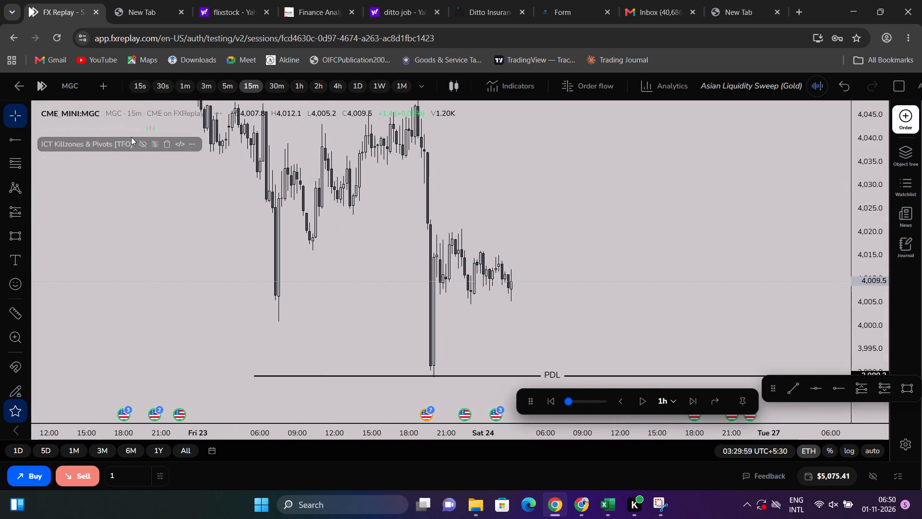
pyautogui.click(148, 144)
pyautogui.scroll(4, 485, 265)
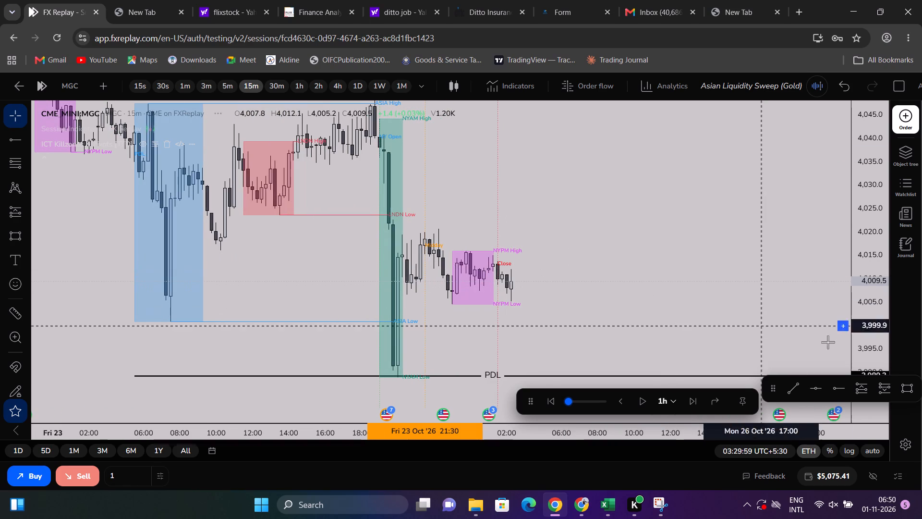
# Draw horizontal rays at the last NYPM killzone's low, about 4,004.6, and at its high, about 4,016.0.
pyautogui.moveTo(877, 358); pyautogui.dragTo(843, 205)
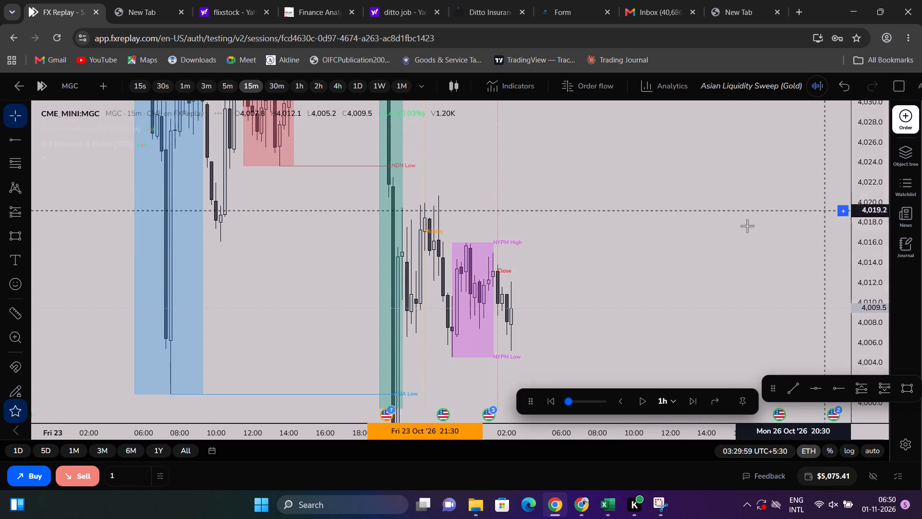
pyautogui.moveTo(728, 224); pyautogui.dragTo(724, 148)
pyautogui.click(11, 138)
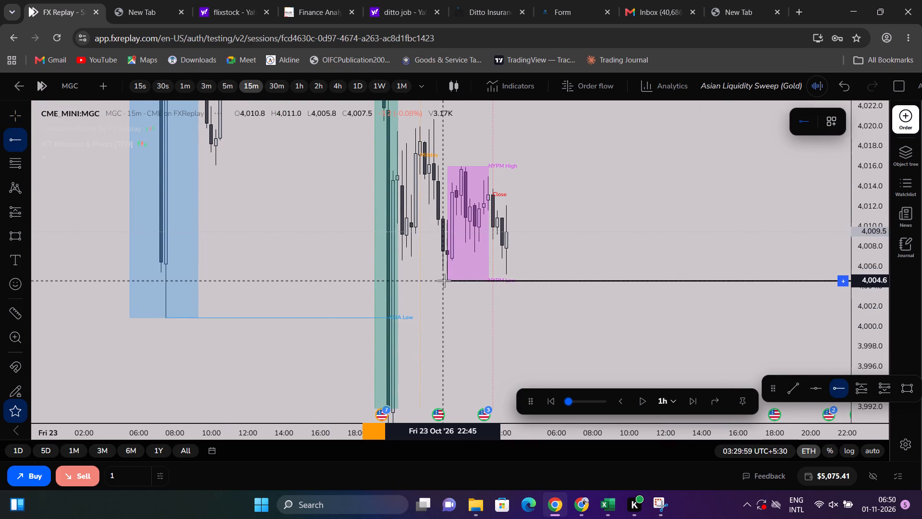
pyautogui.click(444, 281)
pyautogui.click(470, 253)
pyautogui.click(14, 130)
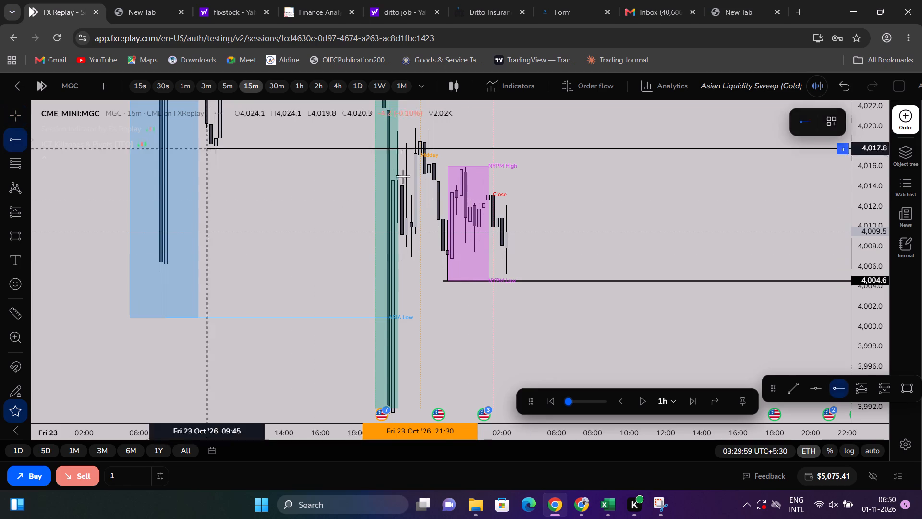
pyautogui.click(448, 166)
pyautogui.click(561, 194)
# Draw a horizontal ray at the 23 Oct NYAM killzone's high, about 4,044.2, and shift its start to the candle beside the killzone.
pyautogui.scroll(-3, 816, 233)
pyautogui.moveTo(874, 204); pyautogui.dragTo(809, 447)
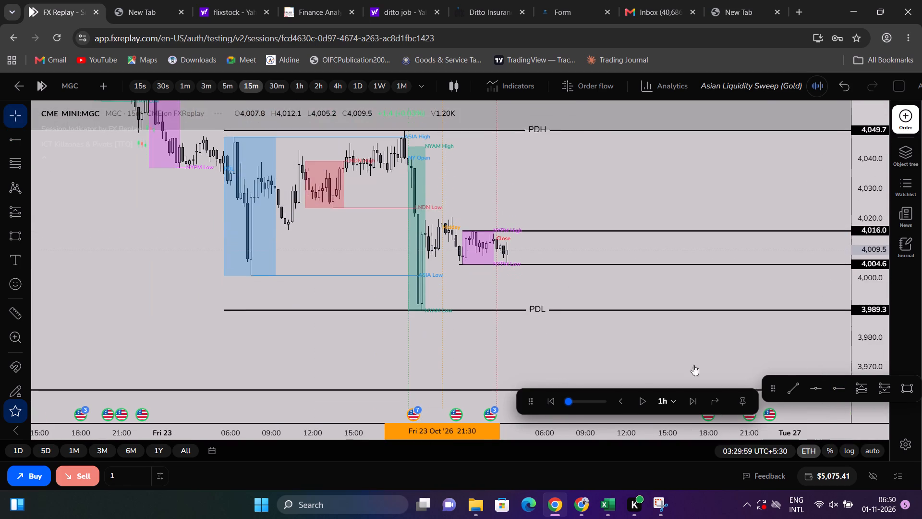
pyautogui.scroll(-6, 550, 283)
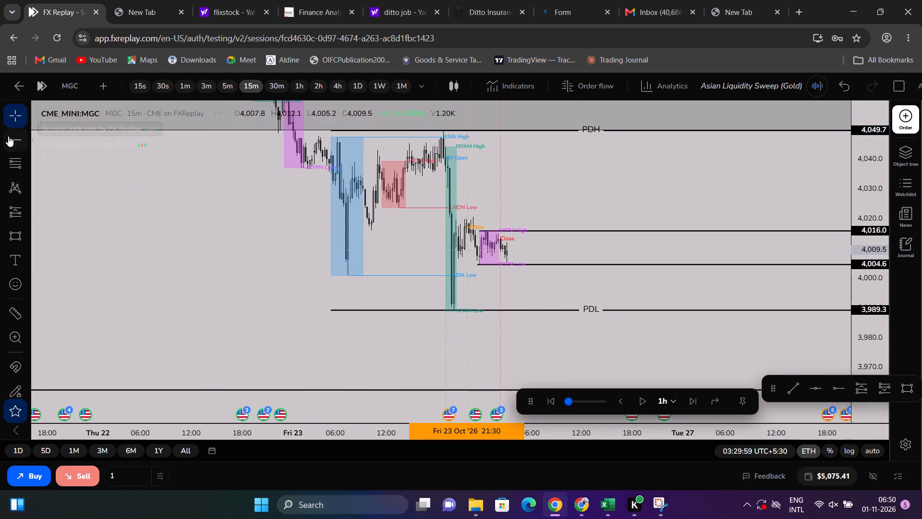
pyautogui.click(8, 136)
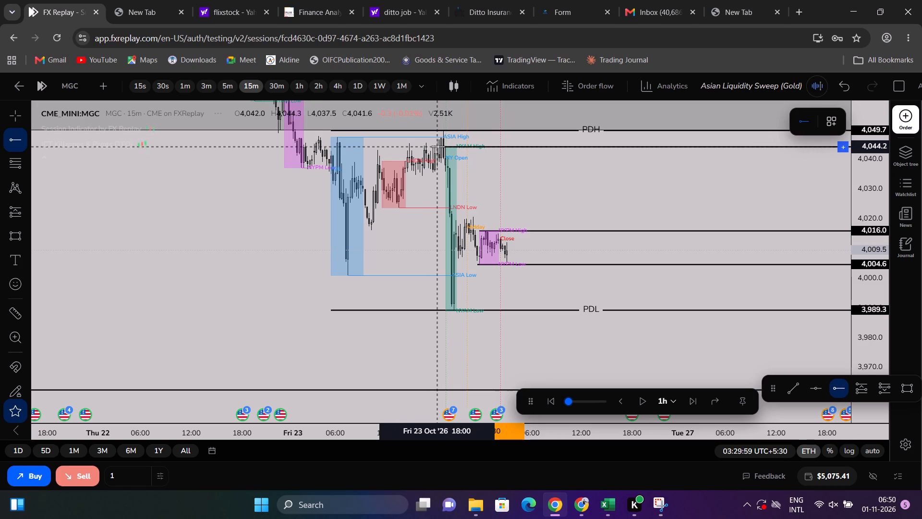
pyautogui.click(438, 147)
pyautogui.click(469, 161)
pyautogui.moveTo(512, 178); pyautogui.dragTo(535, 235)
pyautogui.scroll(4, 790, 273)
pyautogui.moveTo(871, 322); pyautogui.dragTo(876, 29)
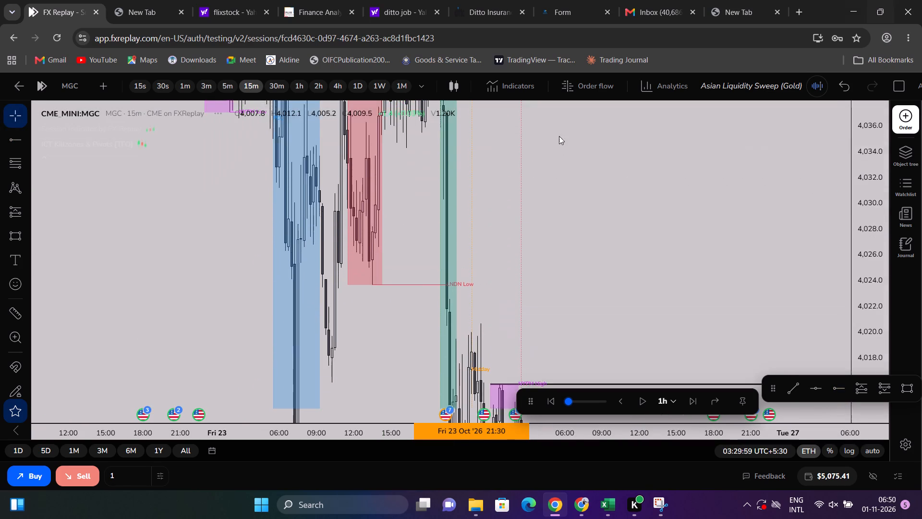
pyautogui.scroll(4, 534, 152)
pyautogui.moveTo(459, 191); pyautogui.dragTo(462, 333)
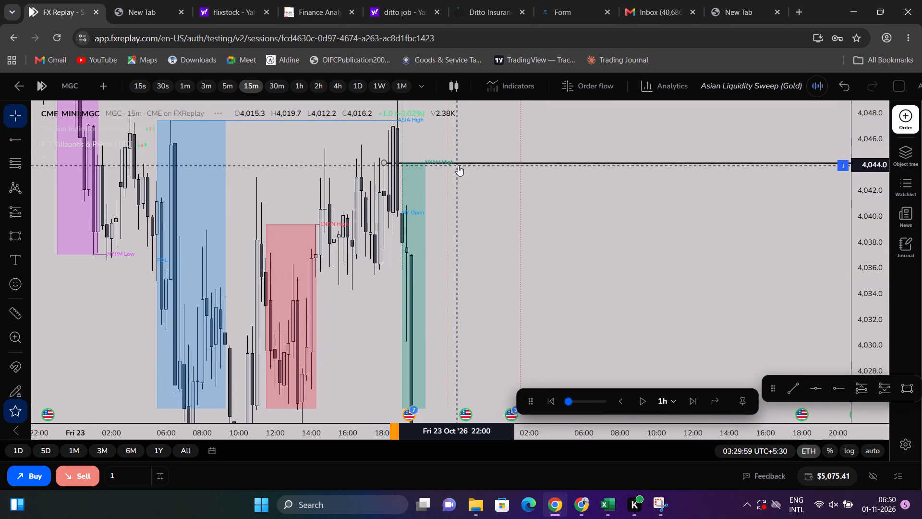
pyautogui.moveTo(458, 165); pyautogui.dragTo(470, 165)
# Label the ray at 4,044.2 "NY PM High".
pyautogui.doubleClick(470, 165)
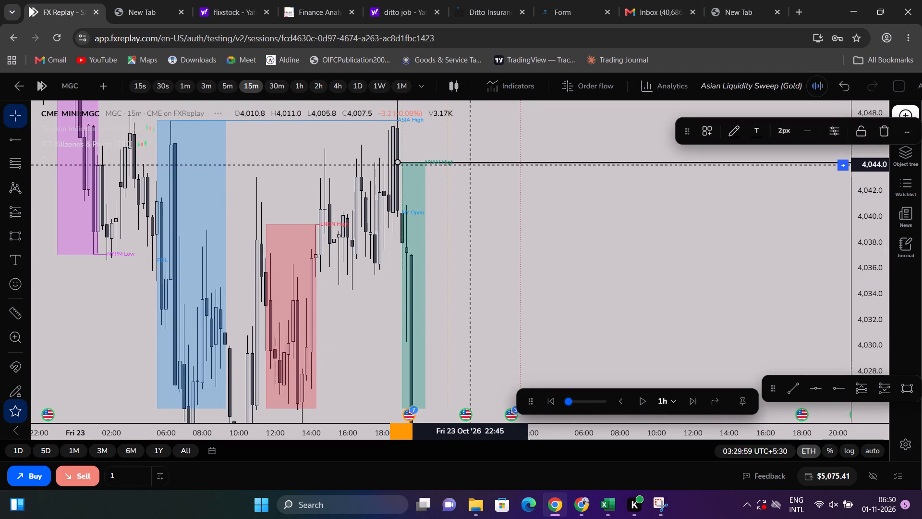
pyautogui.click(434, 235)
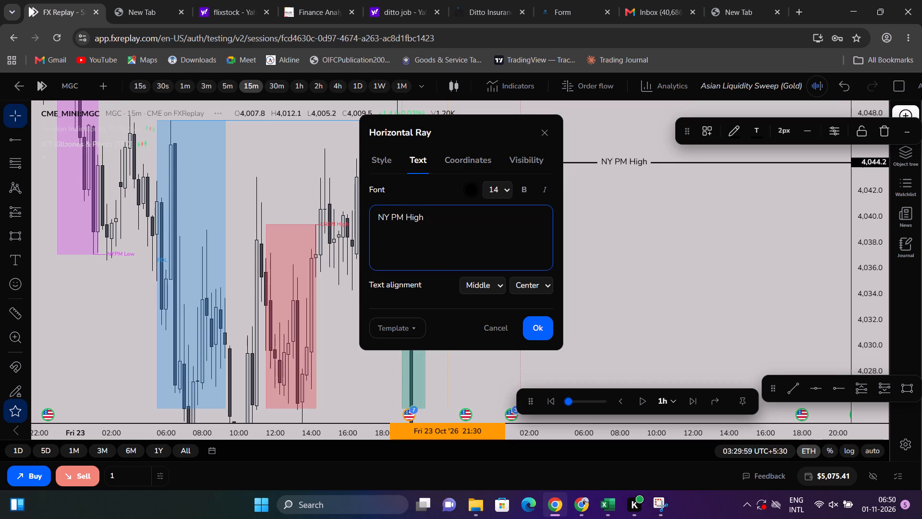
pyautogui.click(545, 329)
# Switch the chart to the 5-minute timeframe and hide the ICT Killzones & Pivots indicator, undoing any accidental drawing move.
pyautogui.moveTo(552, 312); pyautogui.dragTo(565, 175)
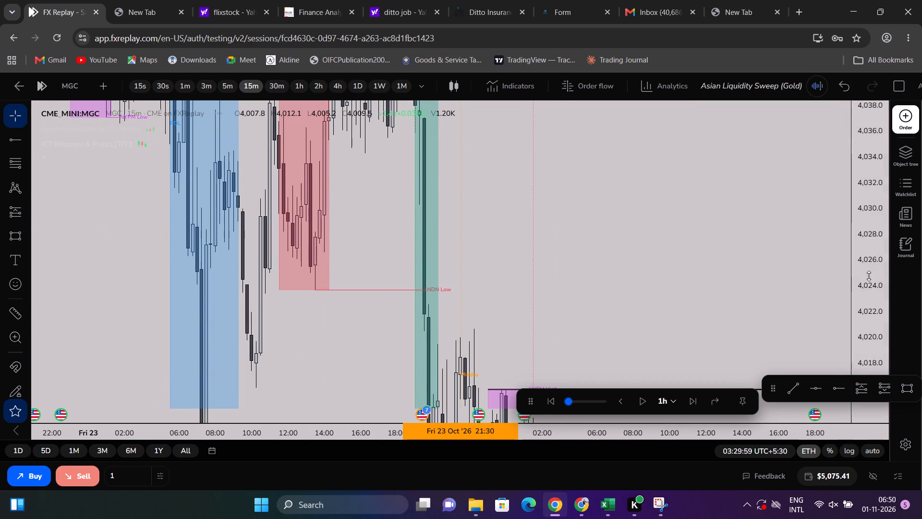
pyautogui.moveTo(871, 275); pyautogui.dragTo(834, 518)
pyautogui.scroll(-5, 362, 221)
pyautogui.click(227, 86)
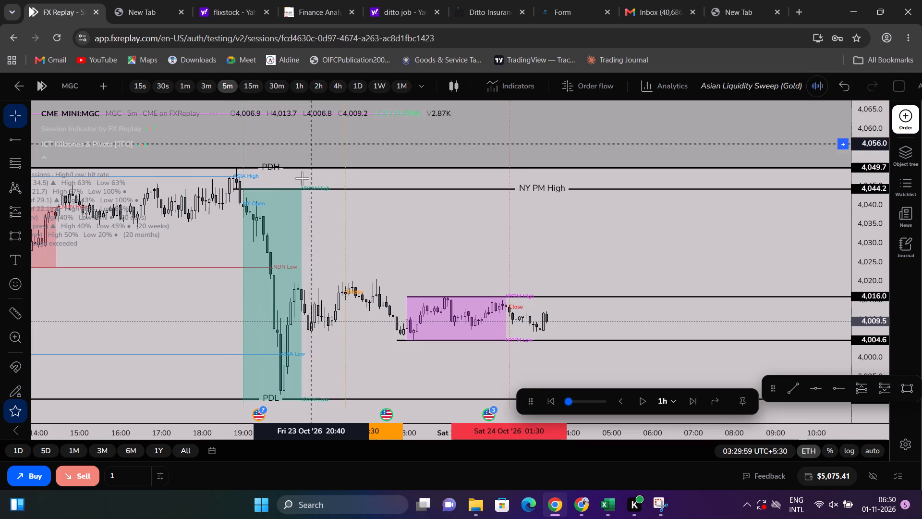
pyautogui.click(143, 143)
pyautogui.moveTo(496, 298); pyautogui.dragTo(507, 208)
pyautogui.hotkey('ctrl', 'z')
pyautogui.moveTo(861, 344); pyautogui.dragTo(863, 170)
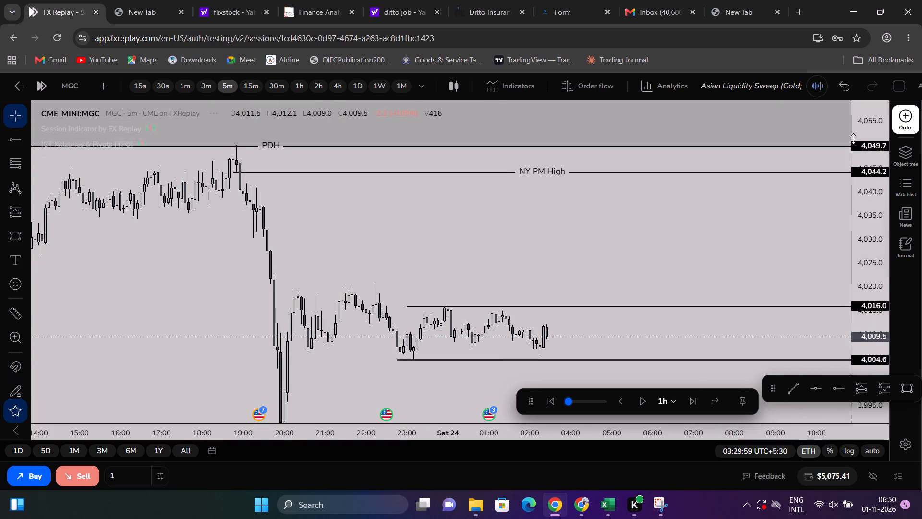
# Set the replay step interval to 5m.
pyautogui.moveTo(712, 274); pyautogui.dragTo(701, 108)
pyautogui.scroll(-4, 585, 247)
pyautogui.scroll(3, 655, 331)
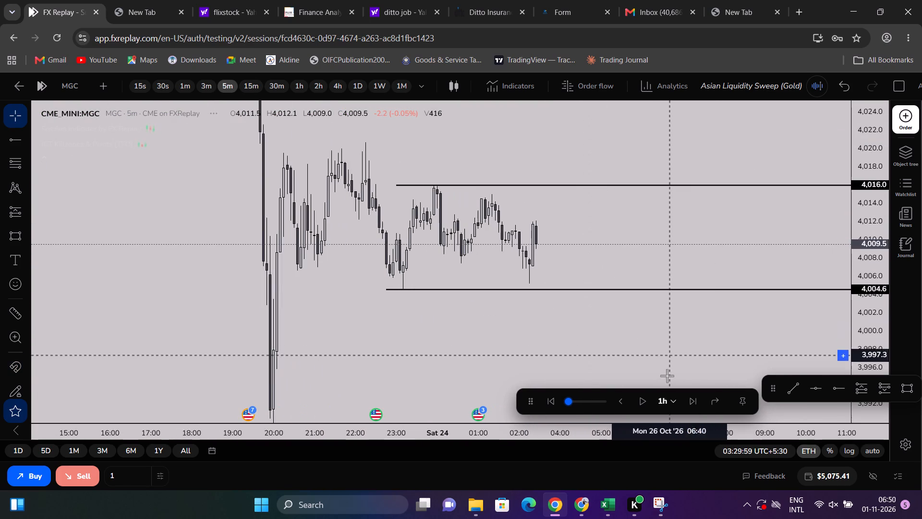
pyautogui.click(662, 402)
pyautogui.scroll(-4, 648, 325)
pyautogui.scroll(1, 642, 312)
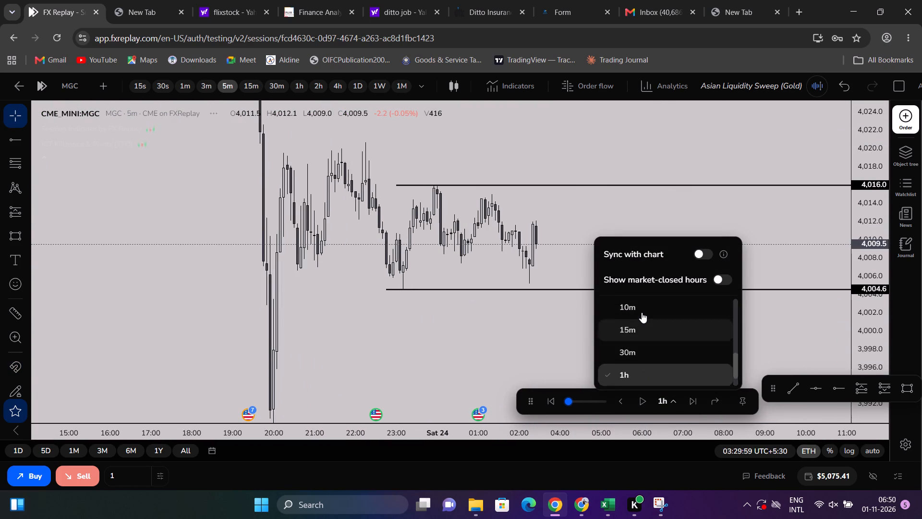
pyautogui.scroll(1, 642, 312)
pyautogui.click(630, 376)
# Switch to the Notion October Backtesting journal and review the October 23 entry and the gallery of earlier trades.
pyautogui.hotkey('alt', 'Tab')
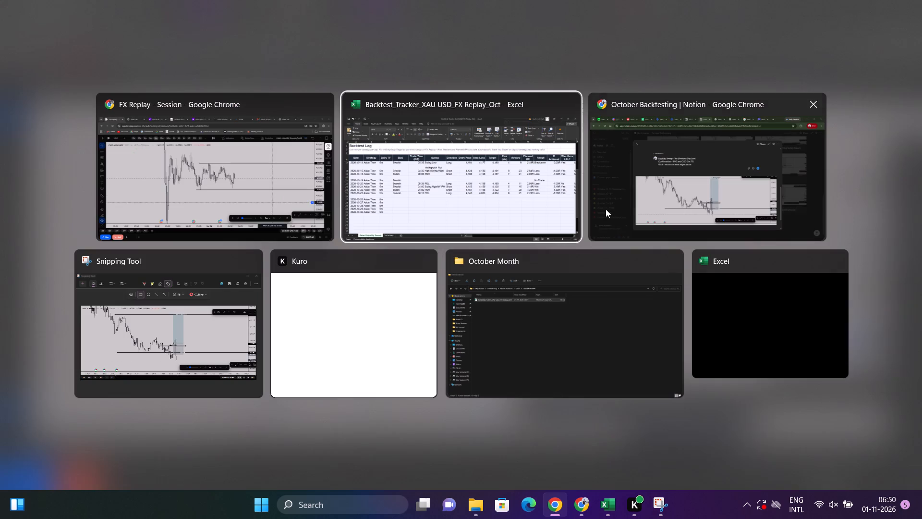
pyautogui.keyDown('alt'); pyautogui.click(649, 190); pyautogui.keyUp('alt')
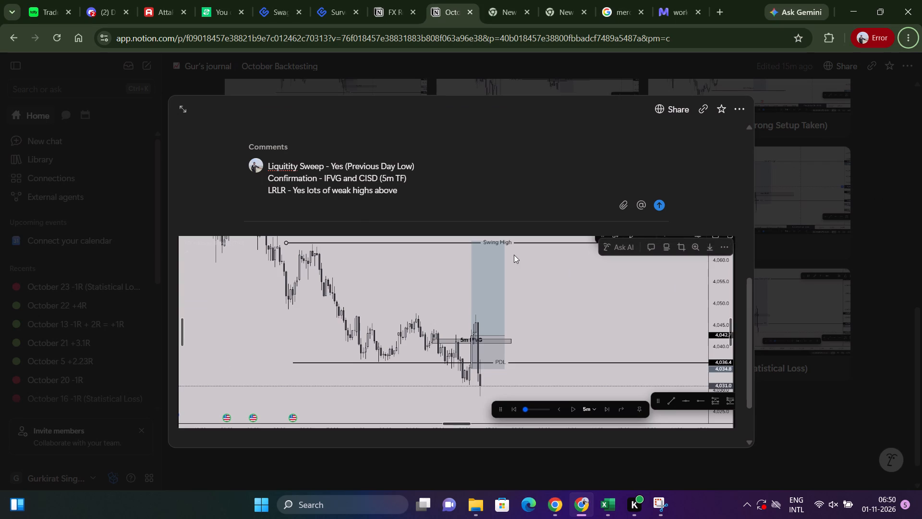
pyautogui.scroll(-3, 400, 224)
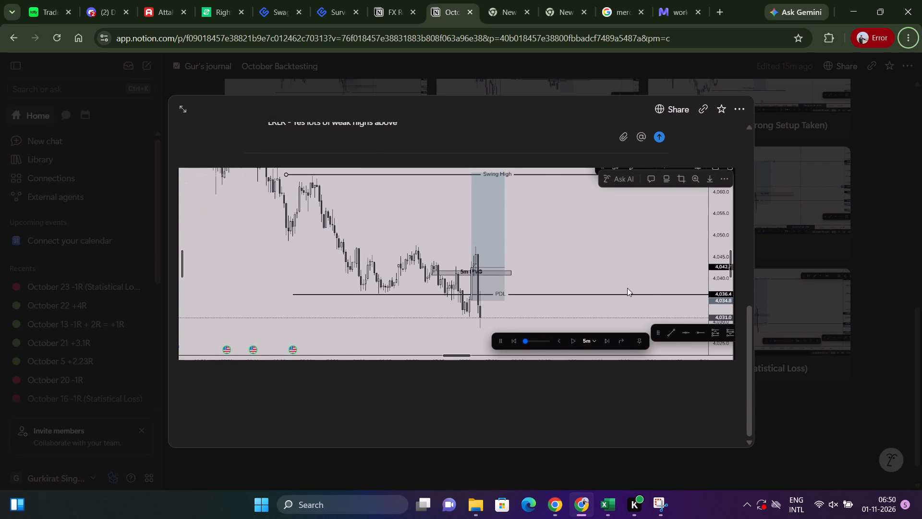
pyautogui.scroll(7, 406, 261)
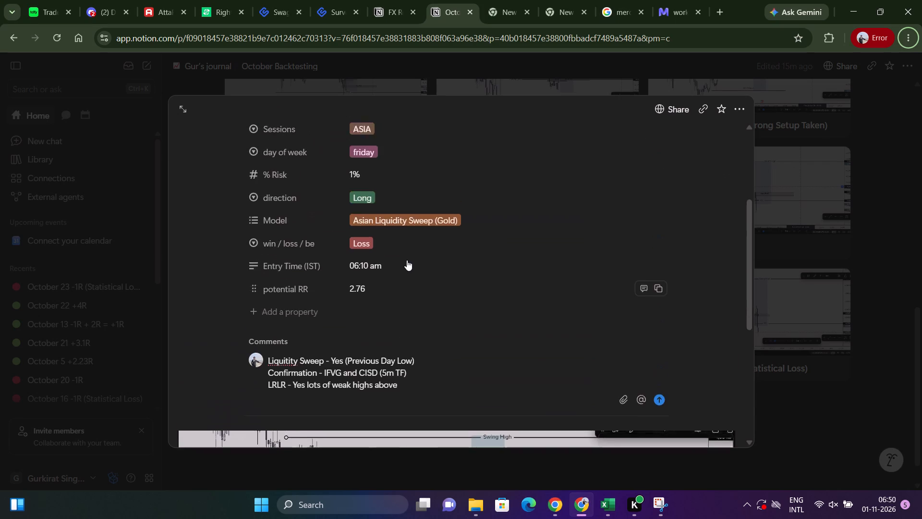
pyautogui.scroll(1, 407, 260)
pyautogui.click(812, 333)
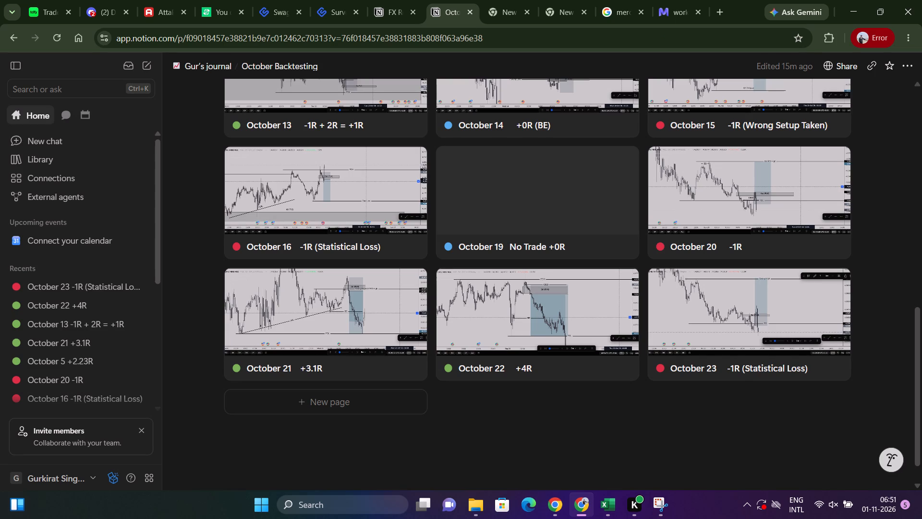
pyautogui.scroll(5, 726, 394)
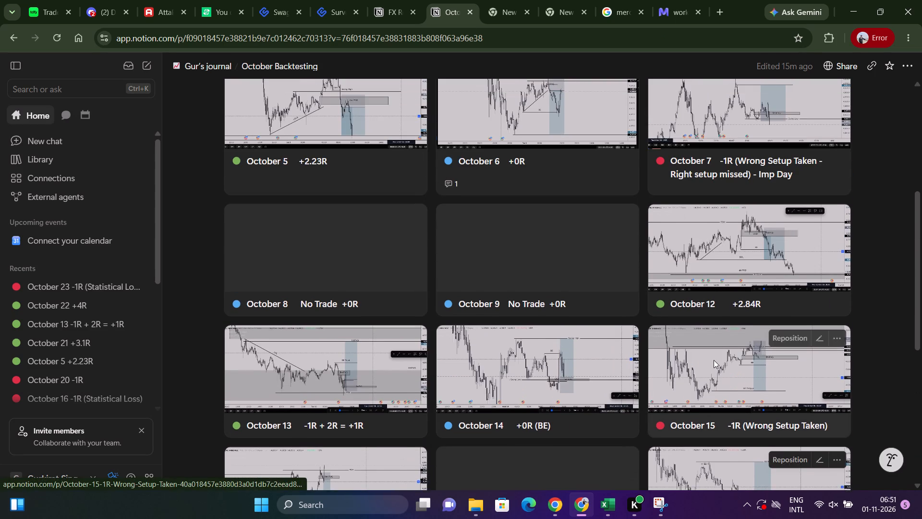
pyautogui.scroll(3, 717, 358)
pyautogui.scroll(-4, 764, 314)
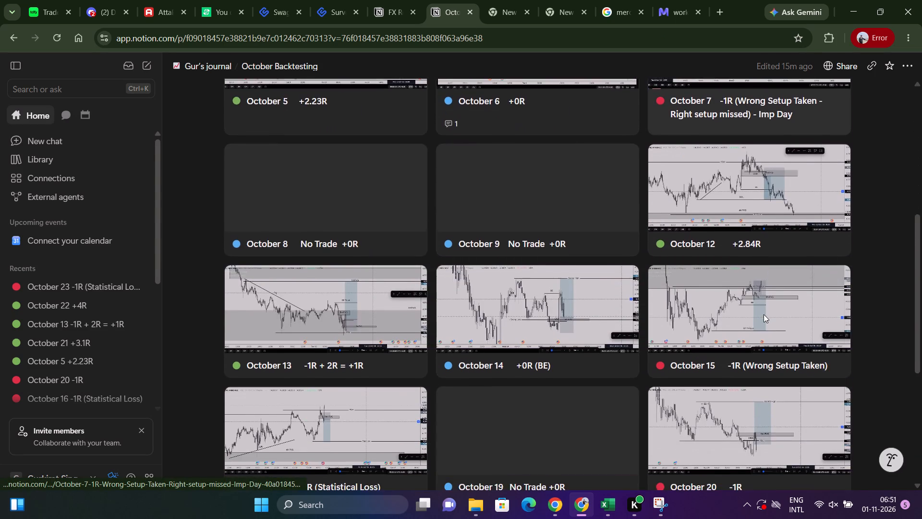
pyautogui.scroll(-3, 764, 314)
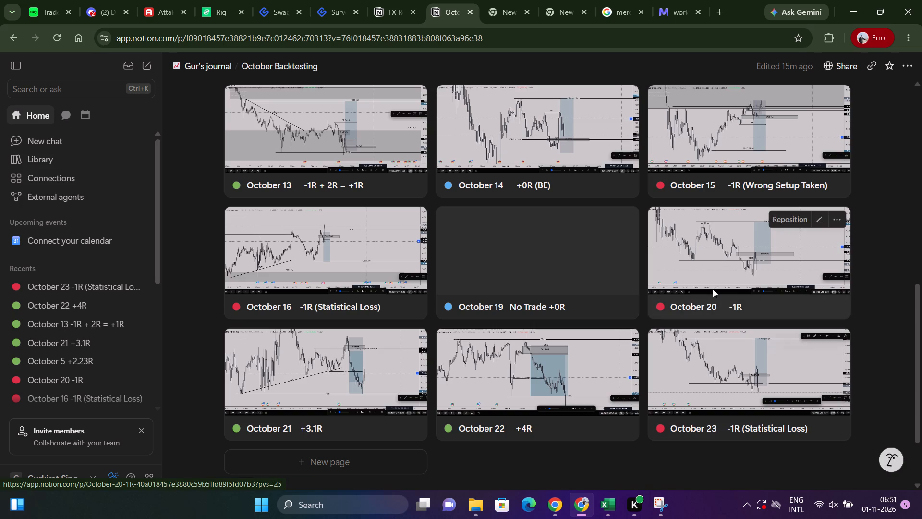
# Switch to the FX Replay session and advance the MGC replay in 5-minute candles to 05:30 on 26 October.
pyautogui.hotkey('alt', 'Tab')
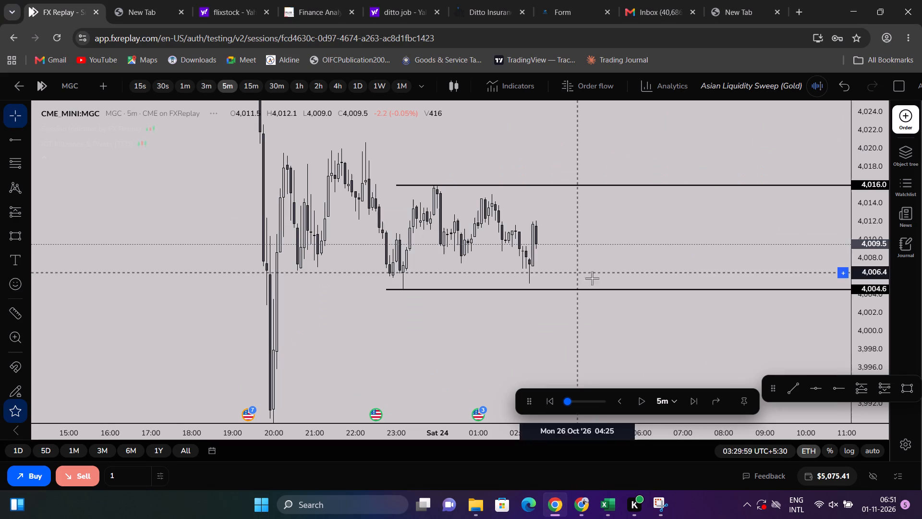
pyautogui.scroll(2, 592, 281)
pyautogui.scroll(-3, 652, 284)
pyautogui.click(697, 402)
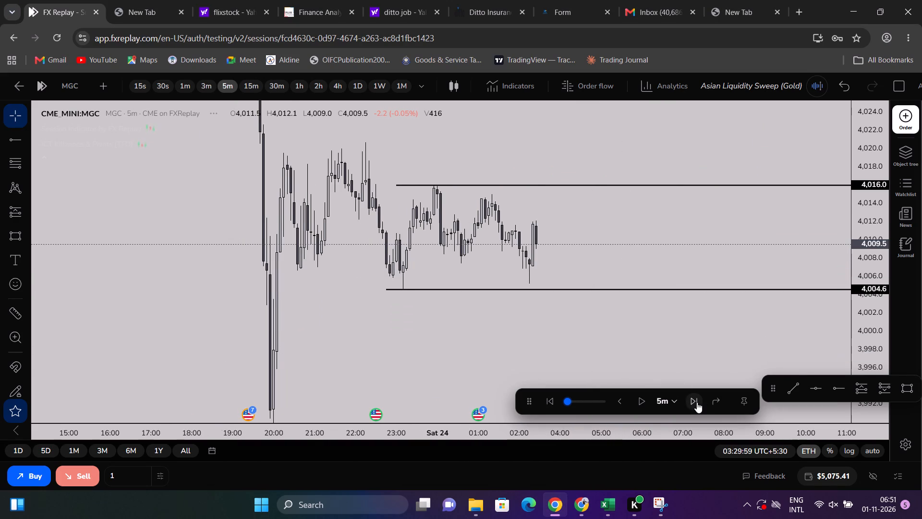
pyautogui.click(697, 402)
pyautogui.click(697, 402)
pyautogui.click(697, 402)
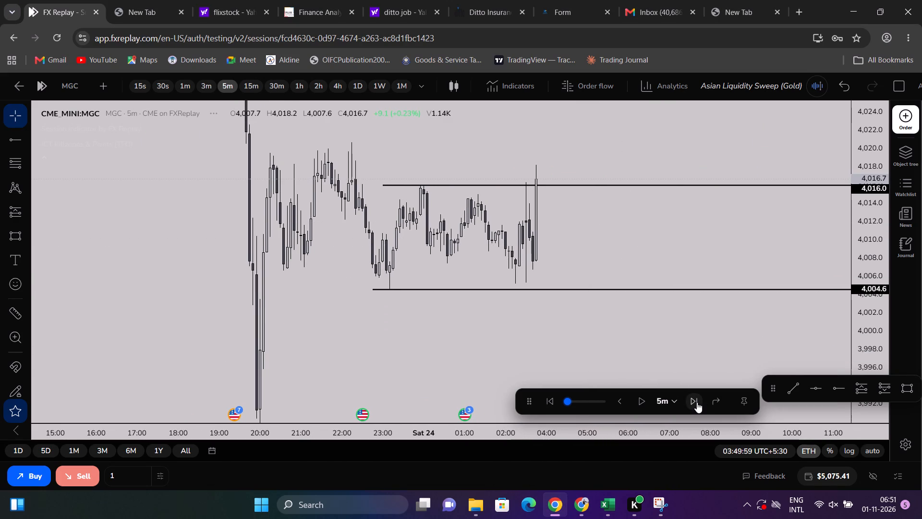
pyautogui.click(697, 402)
pyautogui.click(697, 402)
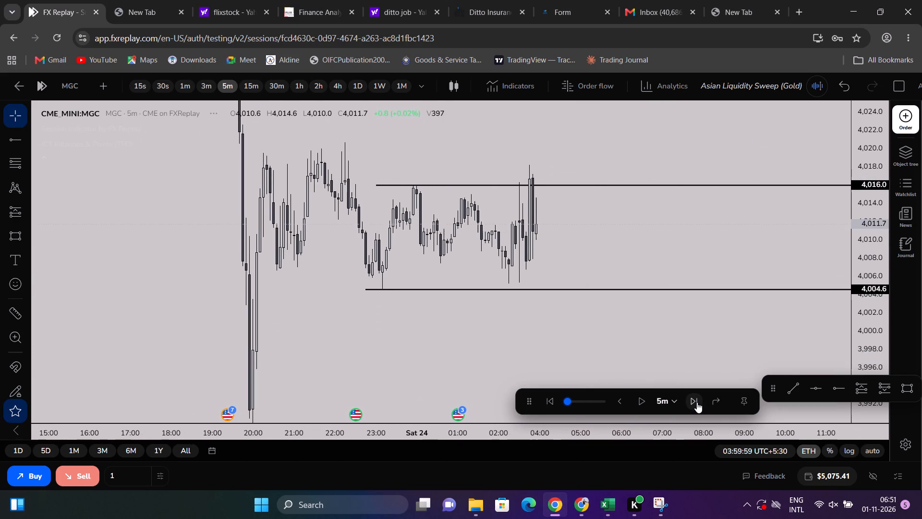
pyautogui.click(697, 402)
pyautogui.click(697, 402)
pyautogui.doubleClick(697, 402)
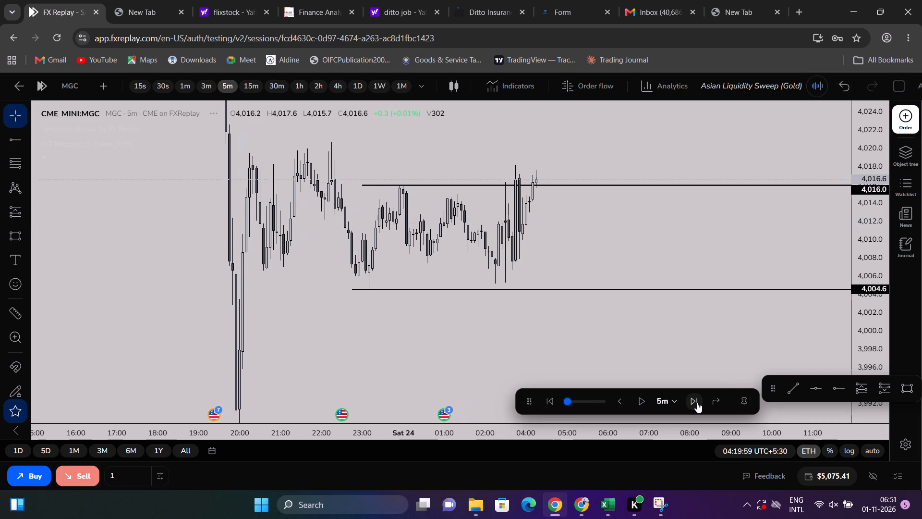
pyautogui.click(697, 402)
pyautogui.click(697, 402)
pyautogui.click(697, 402)
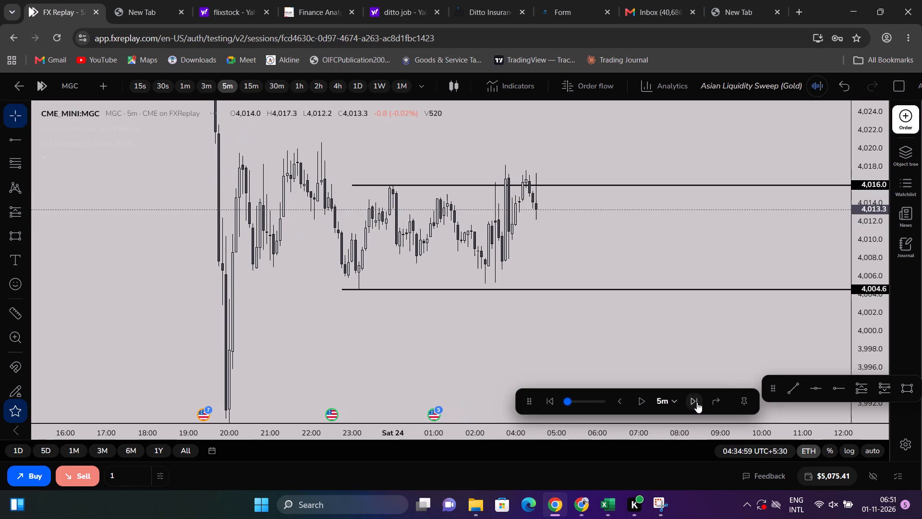
pyautogui.click(697, 402)
pyautogui.click(697, 402)
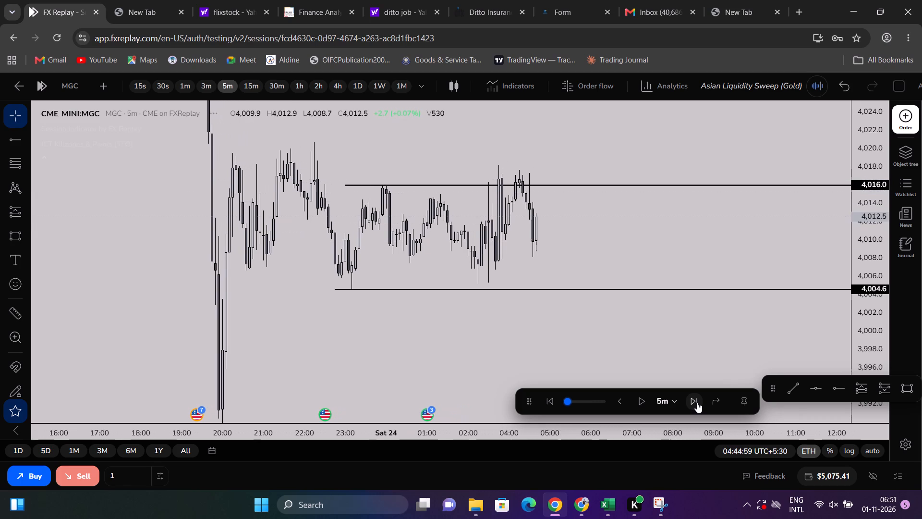
pyautogui.click(697, 402)
pyautogui.click(697, 403)
pyautogui.click(697, 403)
pyautogui.click(697, 403)
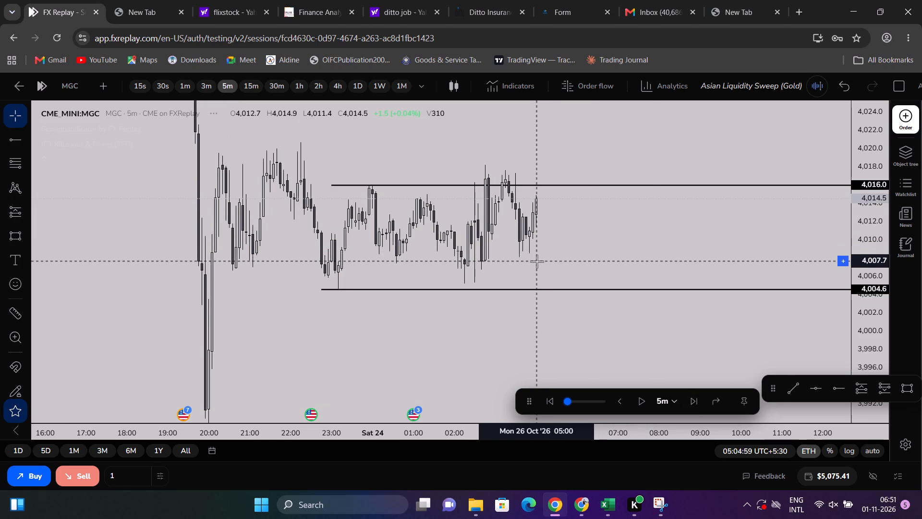
pyautogui.doubleClick(687, 398)
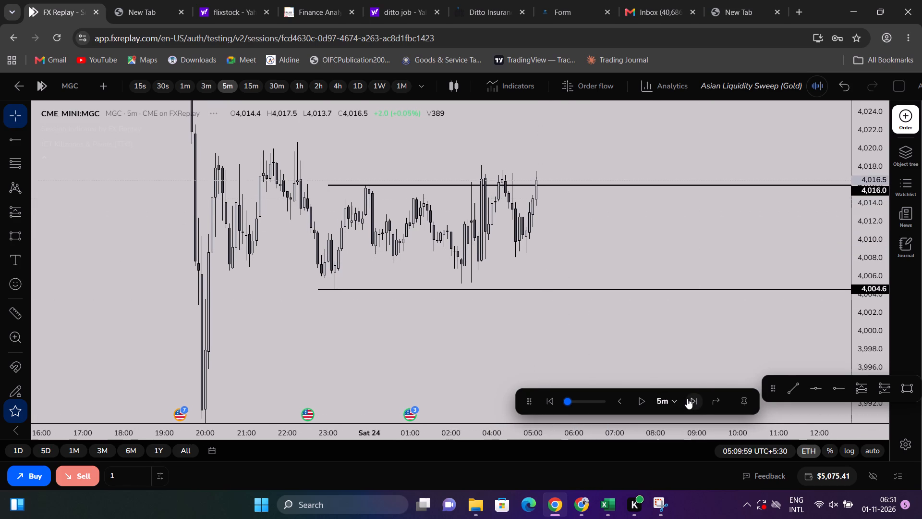
pyautogui.click(687, 398)
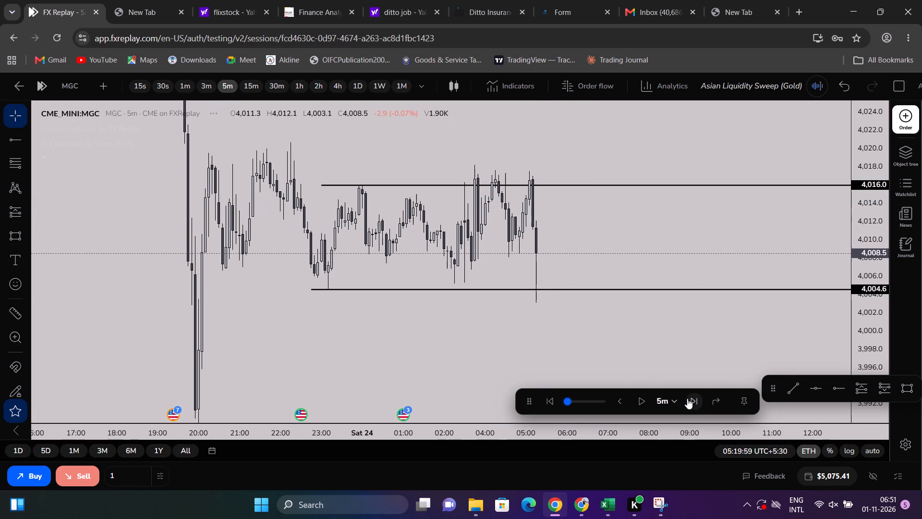
pyautogui.click(687, 398)
pyautogui.click(687, 398)
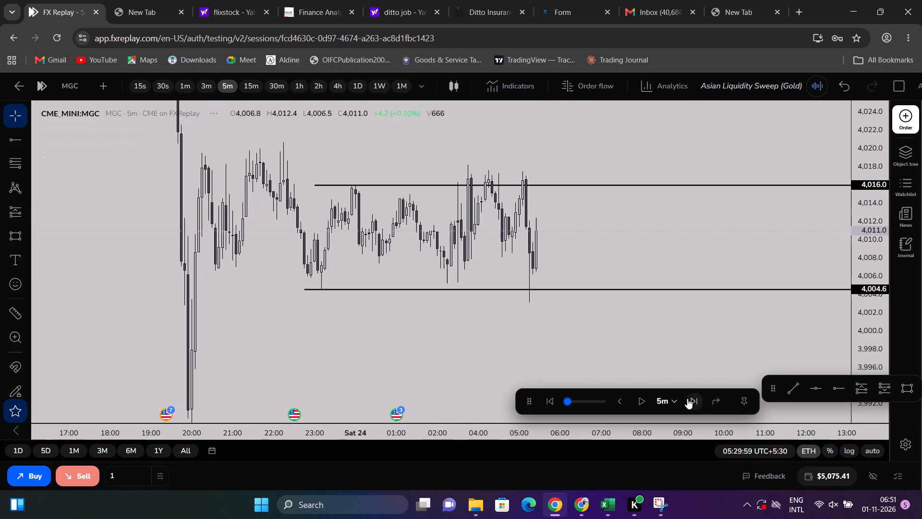
# Draw a rectangle zone from 4,011.1 down to 4,009.6, spanning 05:05 to 07:05 on 26 October.
pyautogui.moveTo(855, 325); pyautogui.dragTo(863, 203)
pyautogui.scroll(5, 617, 271)
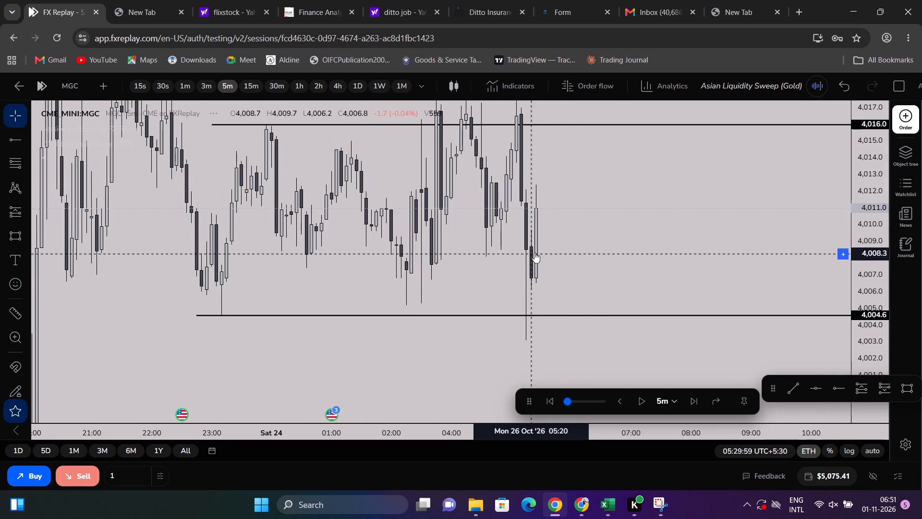
pyautogui.click(12, 235)
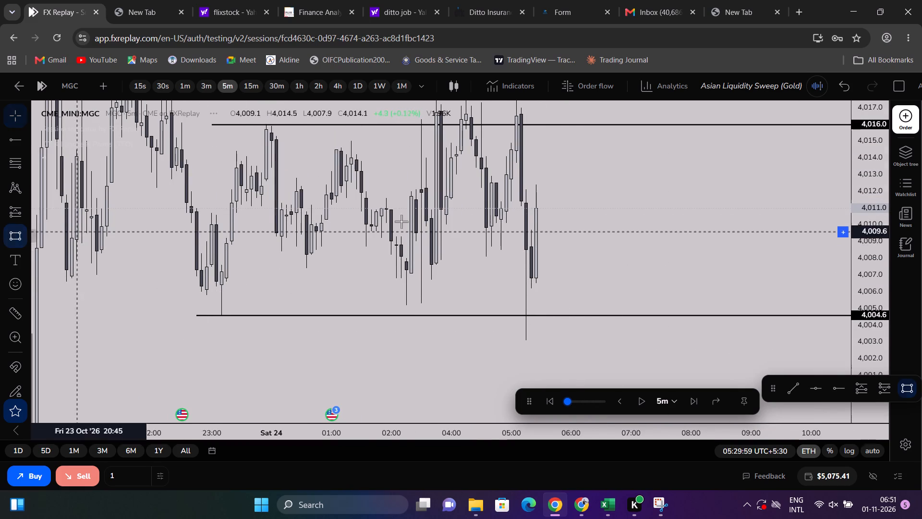
pyautogui.click(516, 207)
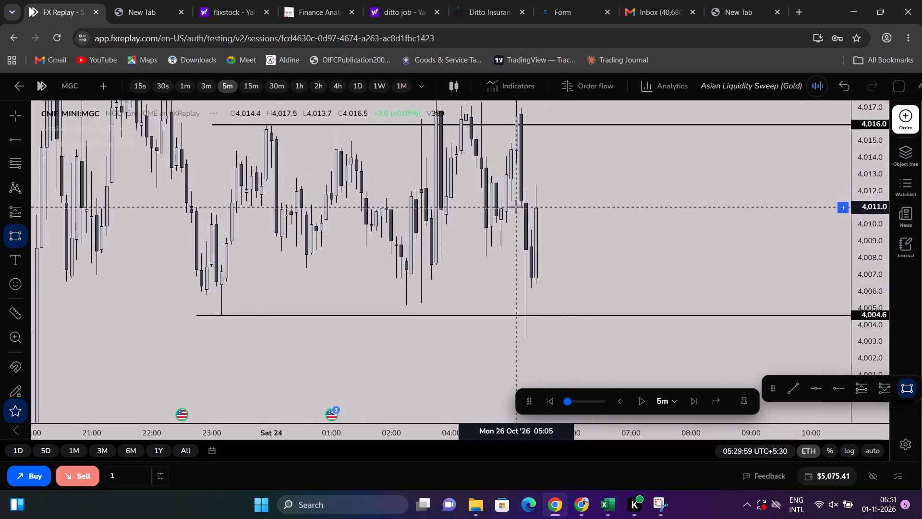
pyautogui.click(637, 231)
# Advance the replay in 5-minute candles to 07:40, watching price around the rectangle zone and the 4,004.6 level.
pyautogui.click(691, 396)
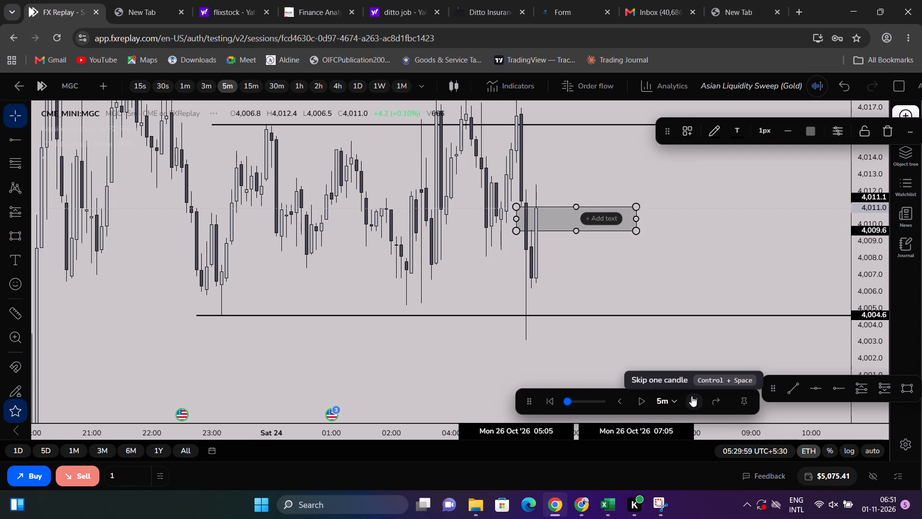
pyautogui.moveTo(650, 263); pyautogui.dragTo(653, 217)
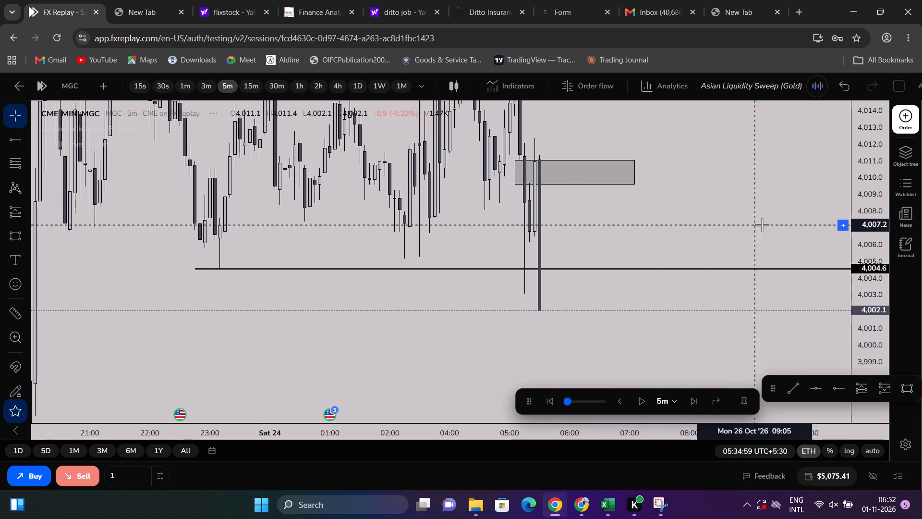
pyautogui.moveTo(871, 238); pyautogui.dragTo(778, 388)
pyautogui.scroll(-5, 666, 400)
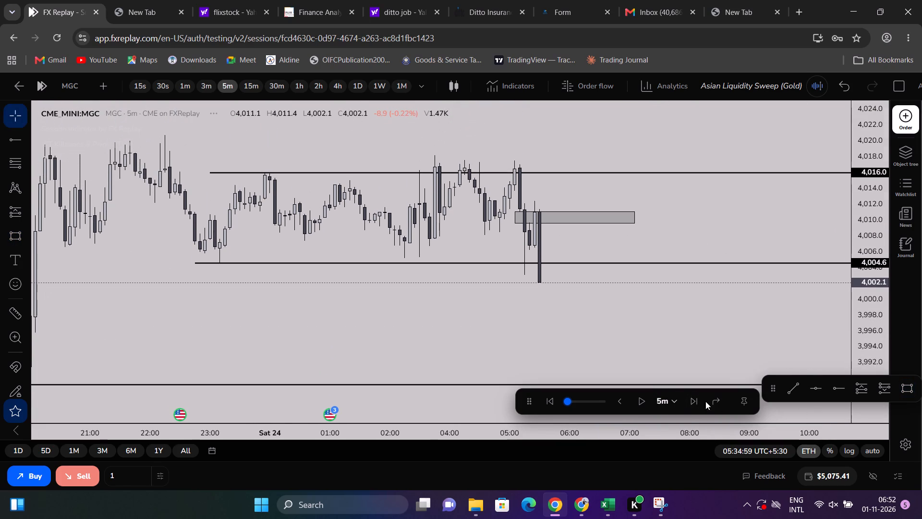
pyautogui.click(690, 399)
pyautogui.click(690, 399)
pyautogui.click(690, 399)
pyautogui.click(690, 399)
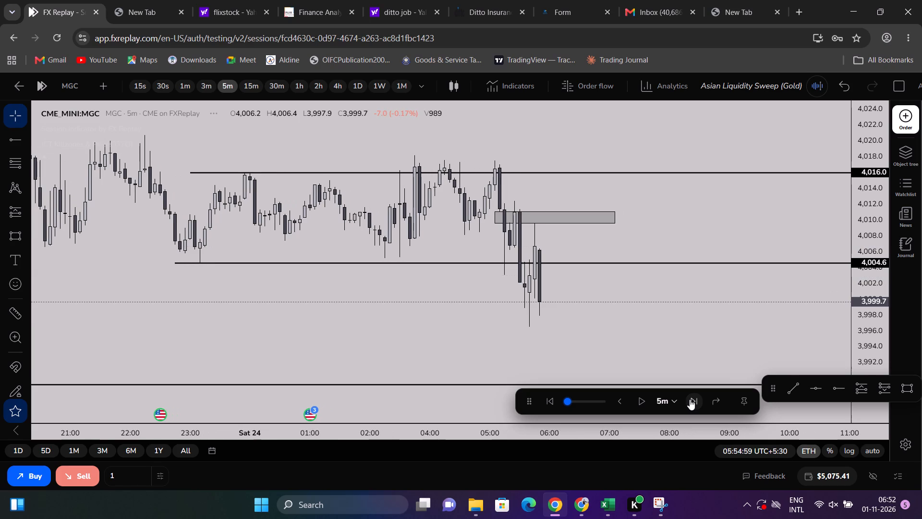
pyautogui.click(690, 399)
pyautogui.click(690, 399)
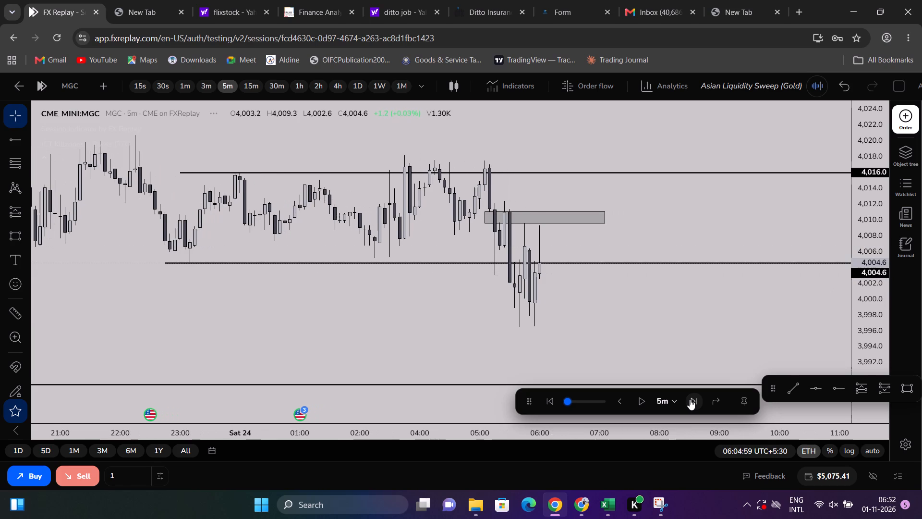
pyautogui.click(690, 399)
pyautogui.click(690, 399)
pyautogui.click(690, 399)
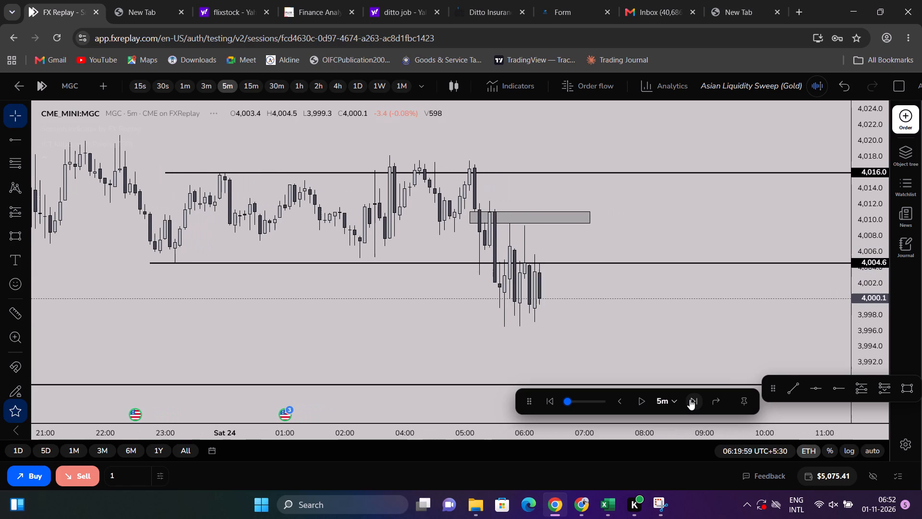
pyautogui.click(690, 399)
pyautogui.click(690, 399)
pyautogui.click(690, 399)
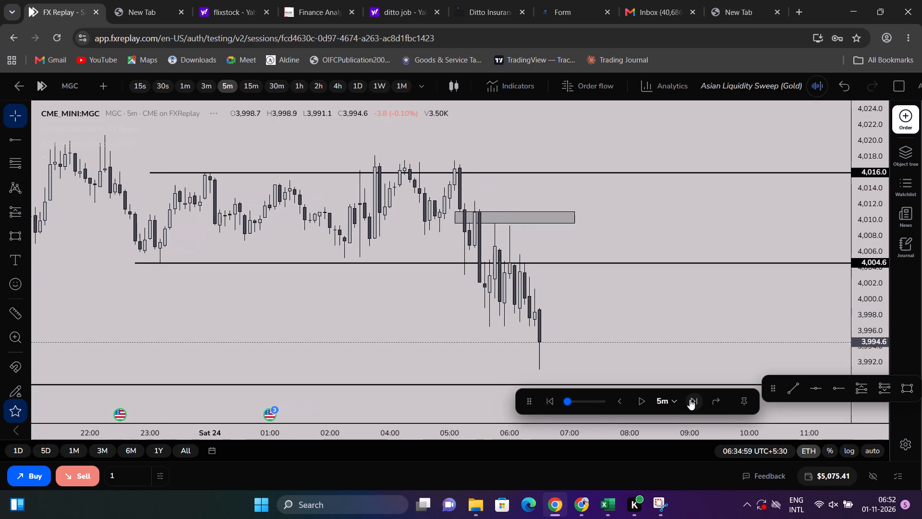
pyautogui.click(690, 399)
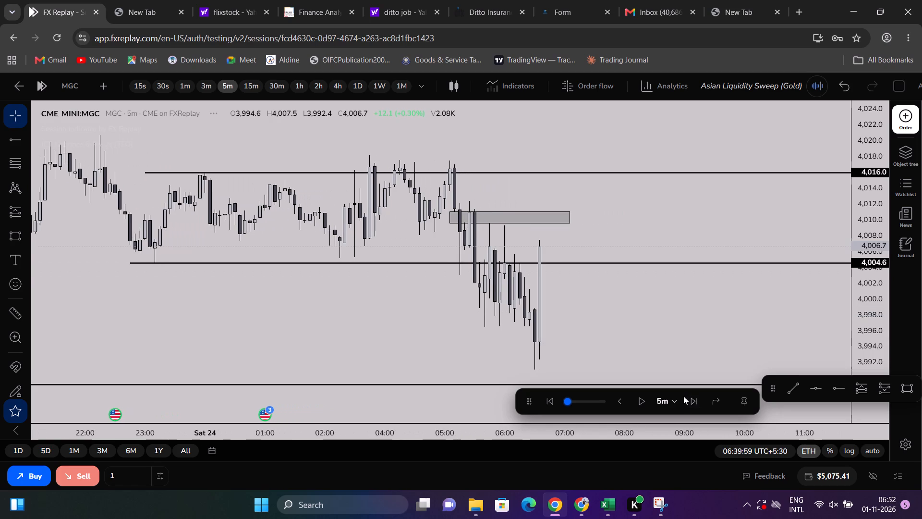
pyautogui.tripleClick(691, 400)
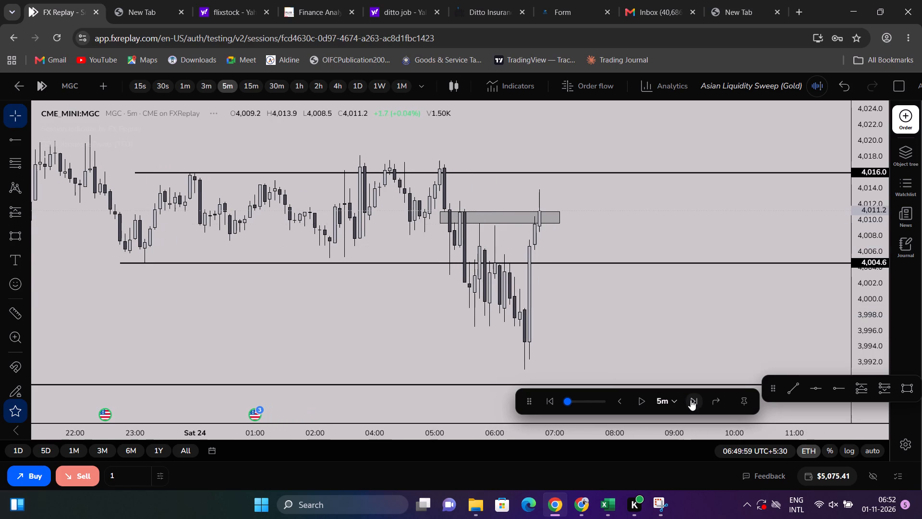
pyautogui.tripleClick(691, 400)
pyautogui.tripleClick(691, 400)
pyautogui.tripleClick(691, 400)
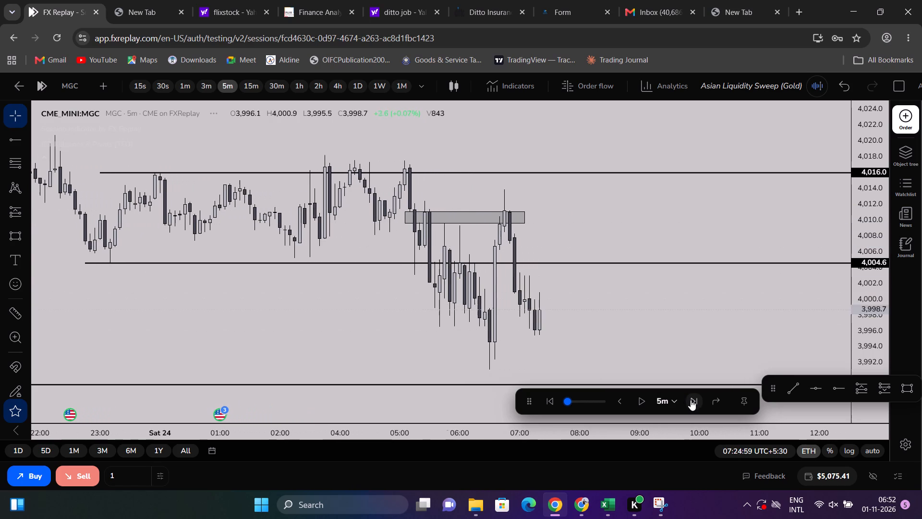
pyautogui.scroll(-14, 670, 400)
pyautogui.moveTo(539, 318); pyautogui.dragTo(558, 267)
pyautogui.scroll(4, 568, 297)
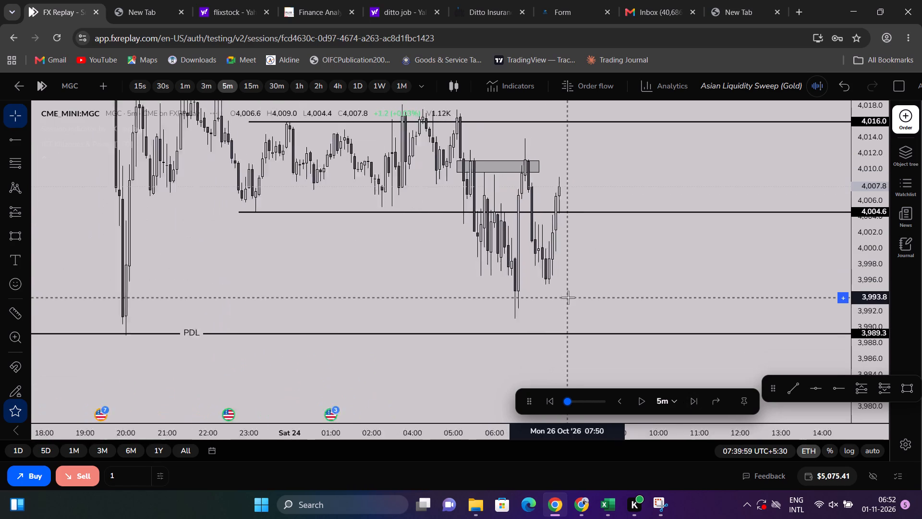
# Advance the replay in 5-minute candles to 10:25 and examine price relative to the 4,016.0 and 4,004.6 levels.
pyautogui.tripleClick(688, 400)
pyautogui.tripleClick(688, 400)
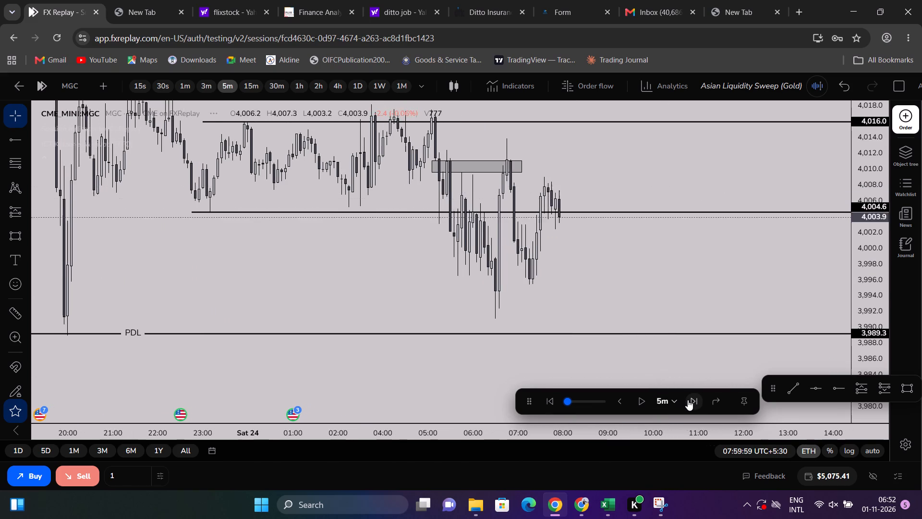
pyautogui.tripleClick(688, 400)
pyautogui.tripleClick(688, 400)
pyautogui.tripleClick(688, 400)
pyautogui.tripleClick(688, 400)
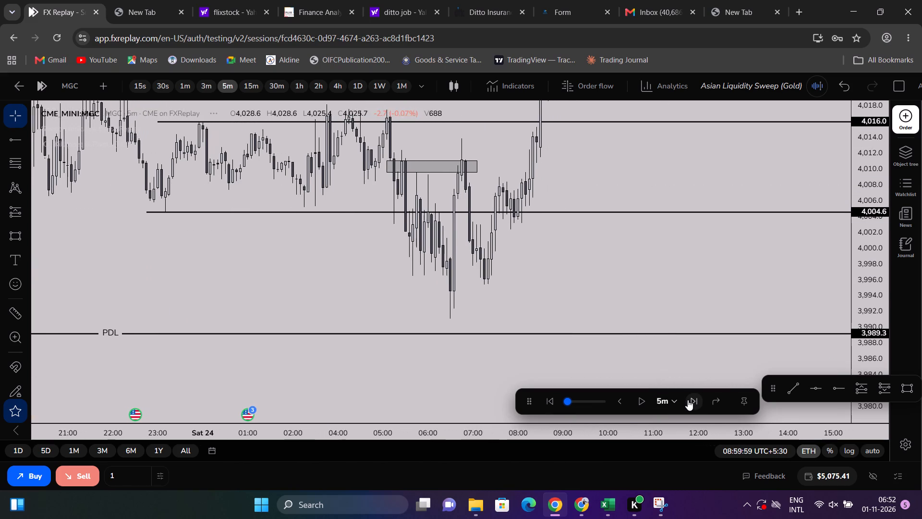
pyautogui.tripleClick(688, 400)
pyautogui.tripleClick(688, 400)
pyautogui.tripleClick(688, 400)
pyautogui.tripleClick(688, 400)
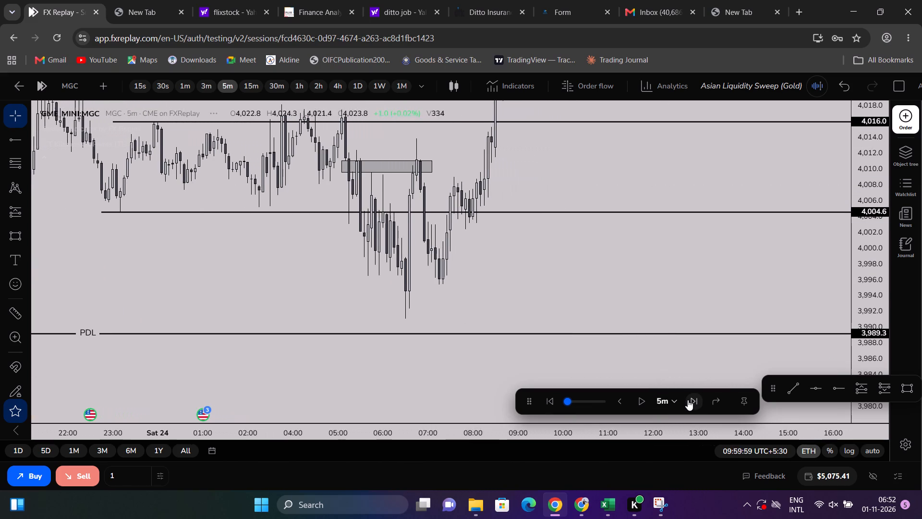
pyautogui.tripleClick(688, 400)
pyautogui.moveTo(603, 280); pyautogui.dragTo(615, 450)
pyautogui.scroll(-6, 655, 345)
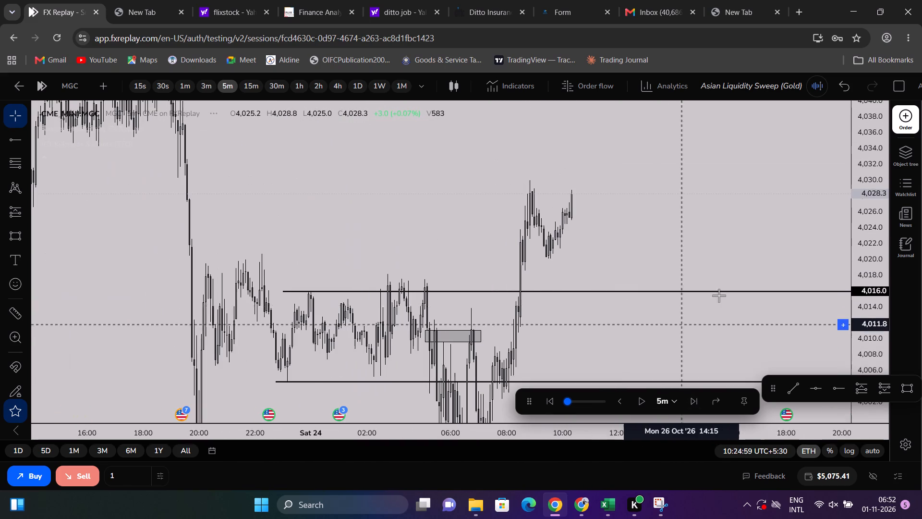
# Switch to the Notion October Backtesting journal and add a new page to the gallery.
pyautogui.hotkey('alt', 'Tab')
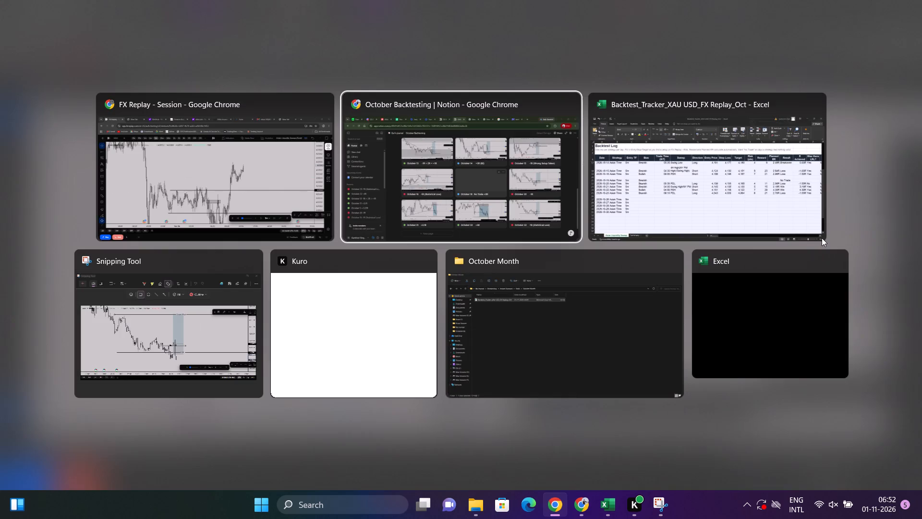
pyautogui.scroll(-6, 82, 219)
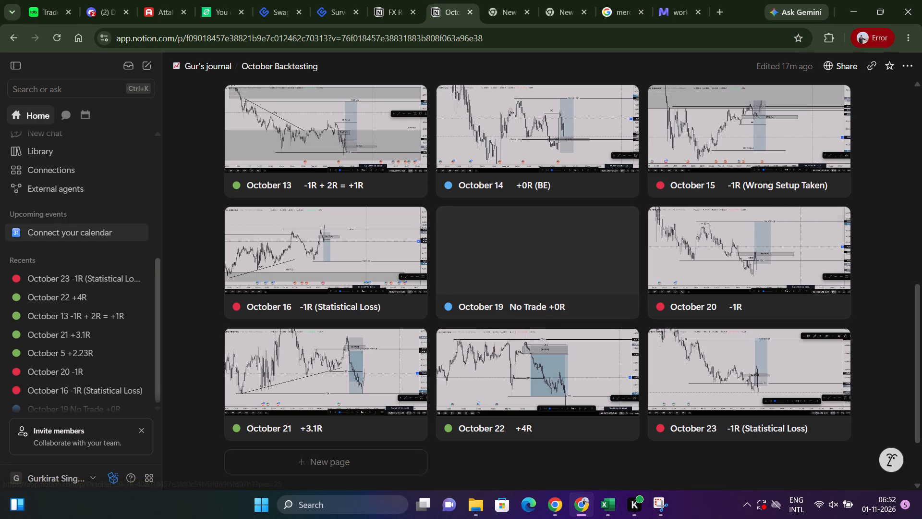
pyautogui.scroll(-3, 255, 355)
pyautogui.click(337, 370)
# Switch to the Excel backtest tracker and set the Bias of the 2026-10-26 row to Bearish.
pyautogui.hotkey('alt', 'Tab')
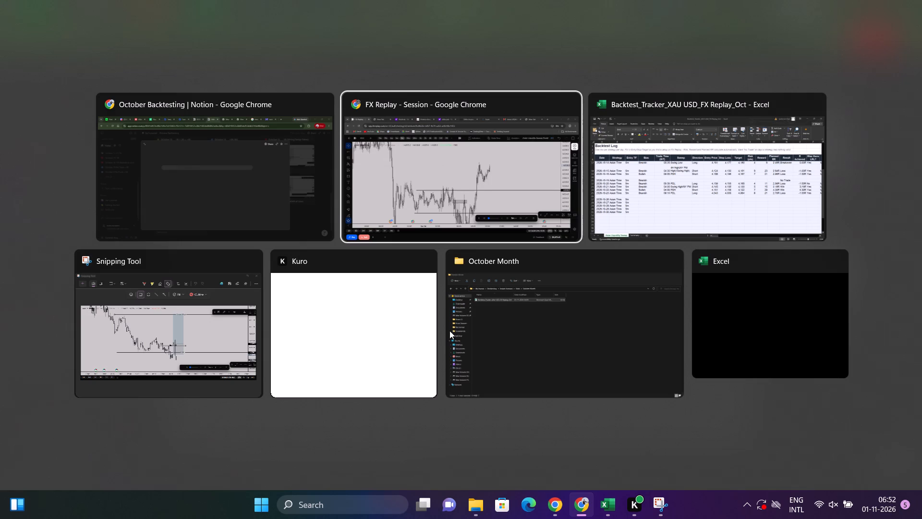
pyautogui.keyDown('alt'); pyautogui.click(636, 213); pyautogui.keyUp('alt')
pyautogui.click(119, 323)
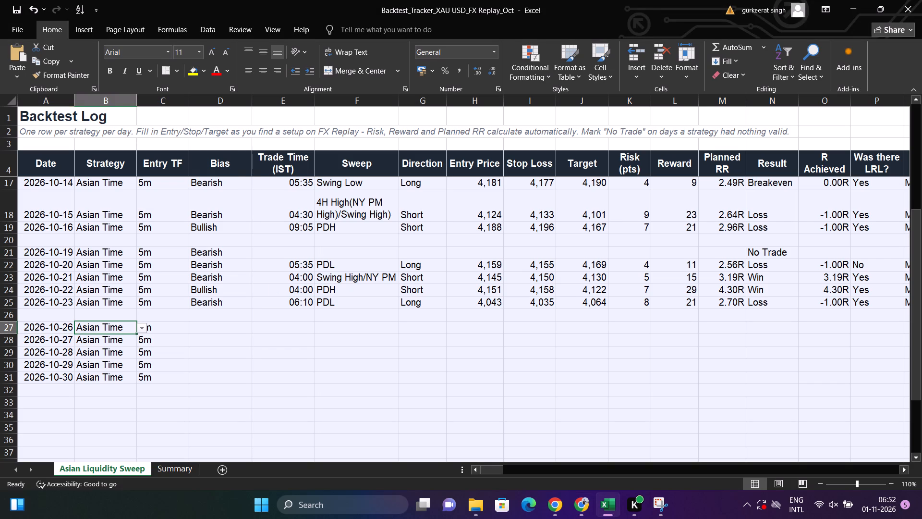
pyautogui.click(234, 330)
pyautogui.click(332, 333)
pyautogui.click(228, 330)
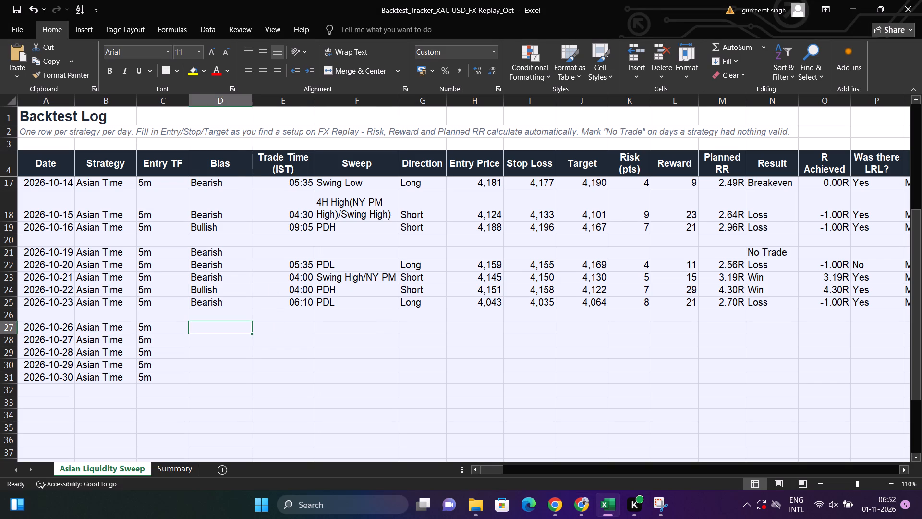
pyautogui.hotkey('alt', 'Down')
pyautogui.press('Escape')
pyautogui.press('Down')
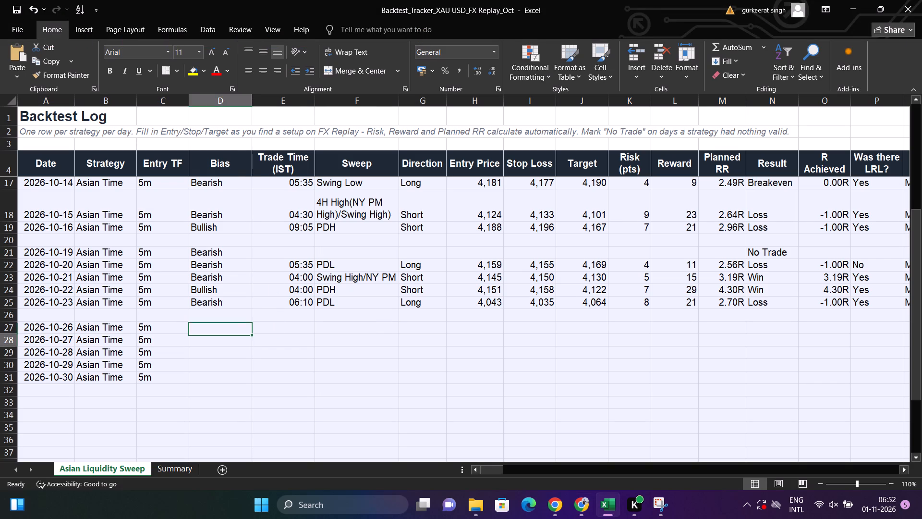
pyautogui.hotkey('alt', 'Up')
pyautogui.press('Escape')
pyautogui.press('Up')
pyautogui.hotkey('alt', 'Down')
pyautogui.press('Escape')
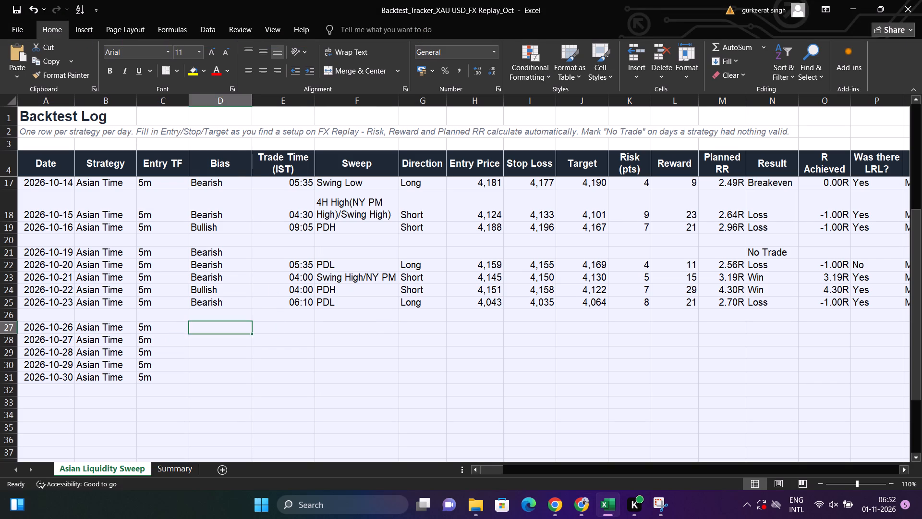
pyautogui.press('Down')
pyautogui.press('Up')
pyautogui.hotkey('alt', 'Down')
pyautogui.press('Escape')
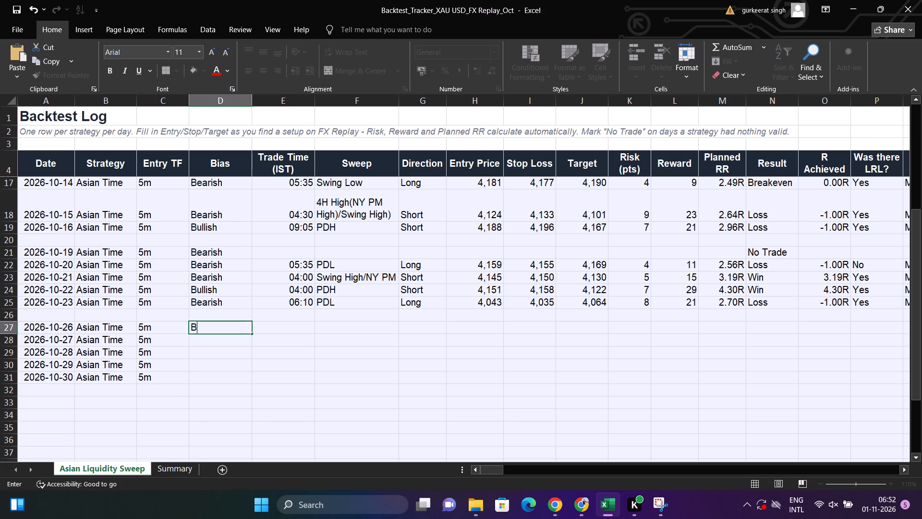
pyautogui.press('Return')
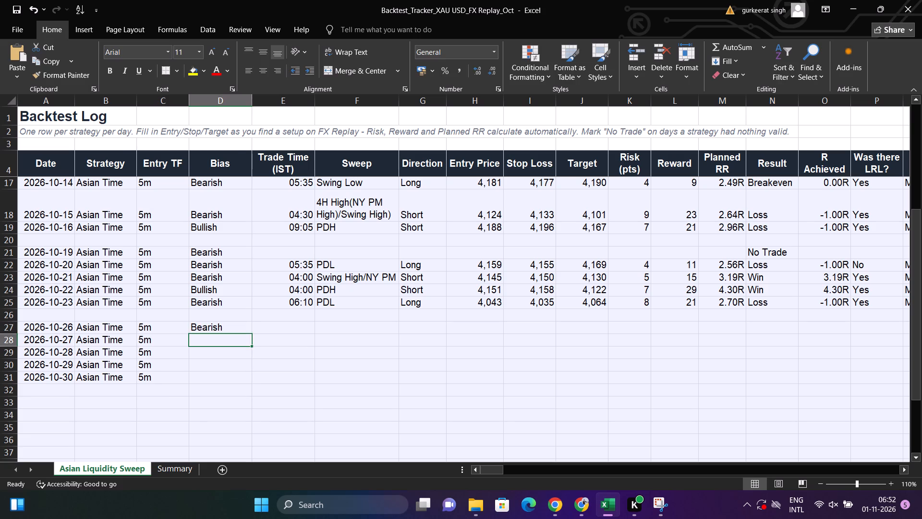
# Set the Result of the 2026-10-26 row to No Trade, leaving its trade time and price cells empty.
pyautogui.press('Up')
pyautogui.press('Right')
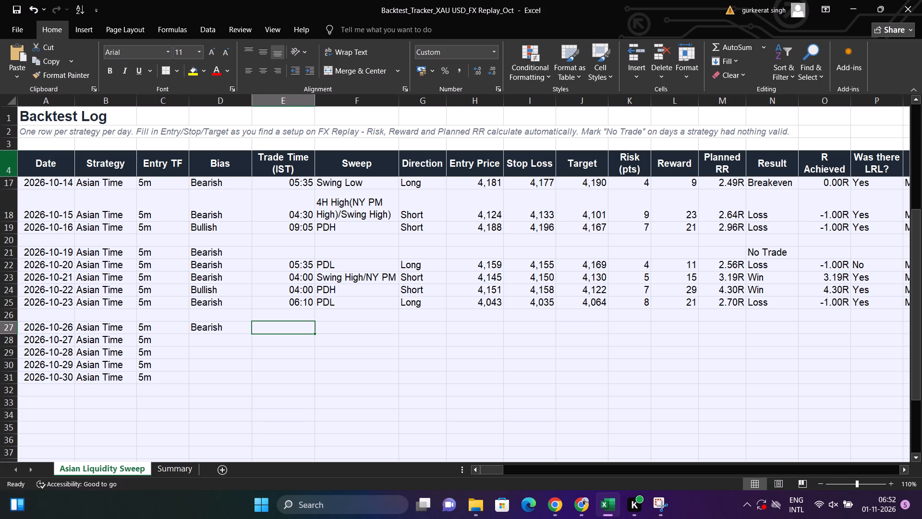
pyautogui.hotkey('alt', 'Tab')
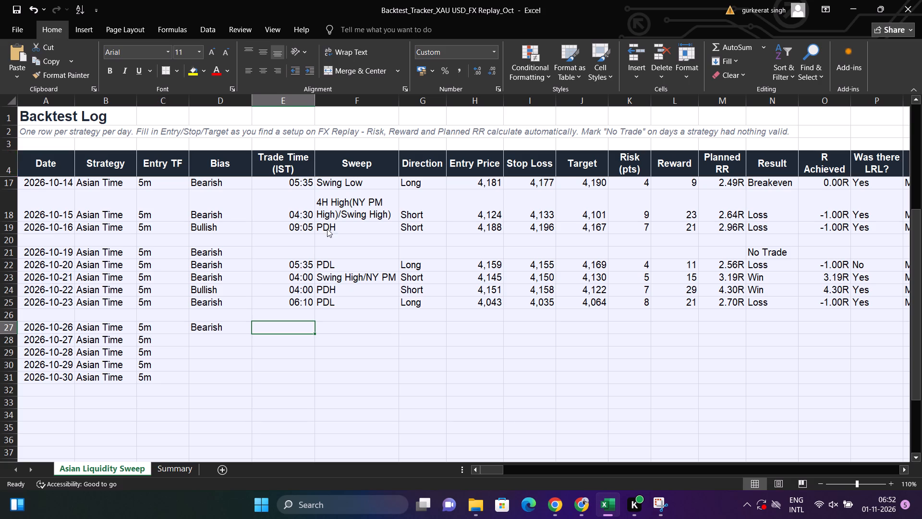
pyautogui.hotkey('alt', 'Tab')
pyautogui.press('Right')
pyautogui.press('Right')
pyautogui.press('Right')
pyautogui.press('Right')
pyautogui.press('Right')
pyautogui.press('Right')
pyautogui.press('Right')
pyautogui.press('Right')
pyautogui.press('Right')
pyautogui.hotkey('alt', 'Down')
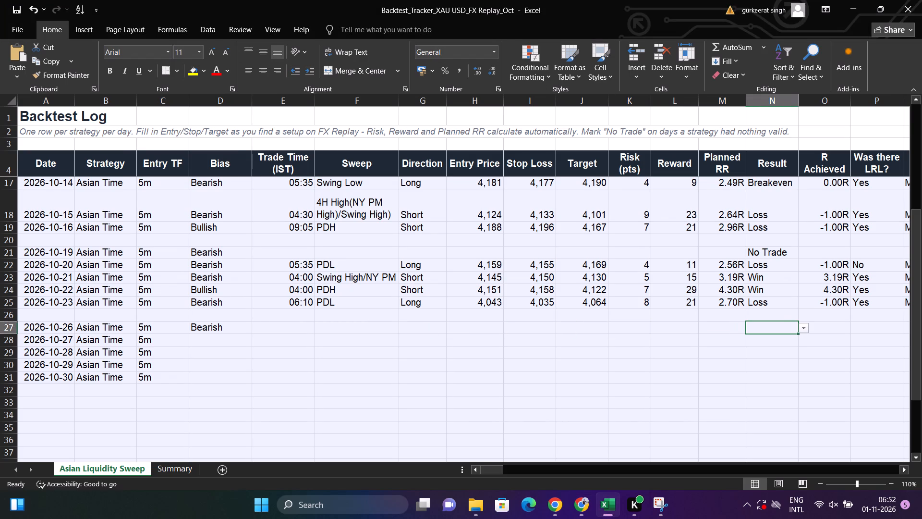
pyautogui.press('Down')
pyautogui.press('Down')
pyautogui.press('Down')
pyautogui.press('Return')
pyautogui.press('Right')
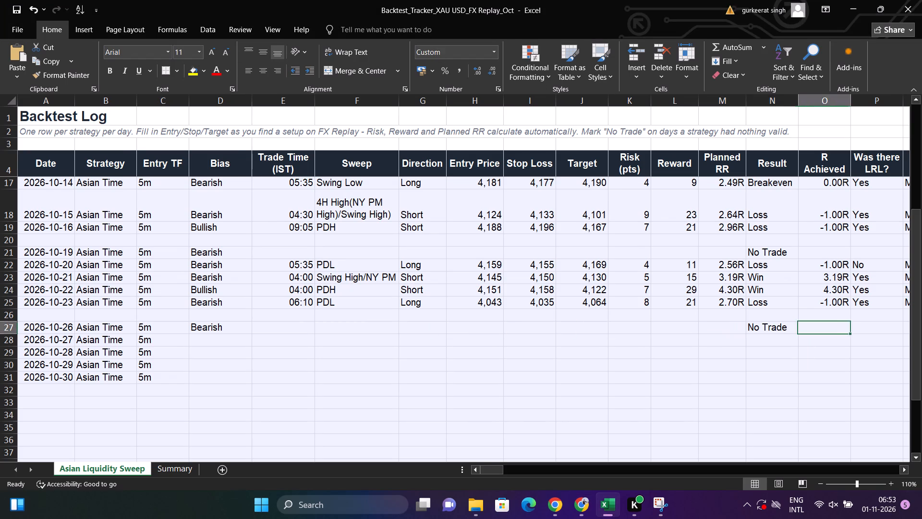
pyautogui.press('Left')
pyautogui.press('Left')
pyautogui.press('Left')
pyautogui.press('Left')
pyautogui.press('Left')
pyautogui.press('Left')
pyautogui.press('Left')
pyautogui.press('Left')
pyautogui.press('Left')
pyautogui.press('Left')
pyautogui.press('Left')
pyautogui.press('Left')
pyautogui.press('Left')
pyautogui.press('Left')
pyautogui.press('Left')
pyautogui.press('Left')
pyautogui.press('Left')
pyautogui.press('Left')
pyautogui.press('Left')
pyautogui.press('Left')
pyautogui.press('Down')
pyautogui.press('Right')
# Switch to the new page in the Notion October Backtesting journal and title it "October 26 +0R (No Trade)".
pyautogui.hotkey('alt', 'Tab')
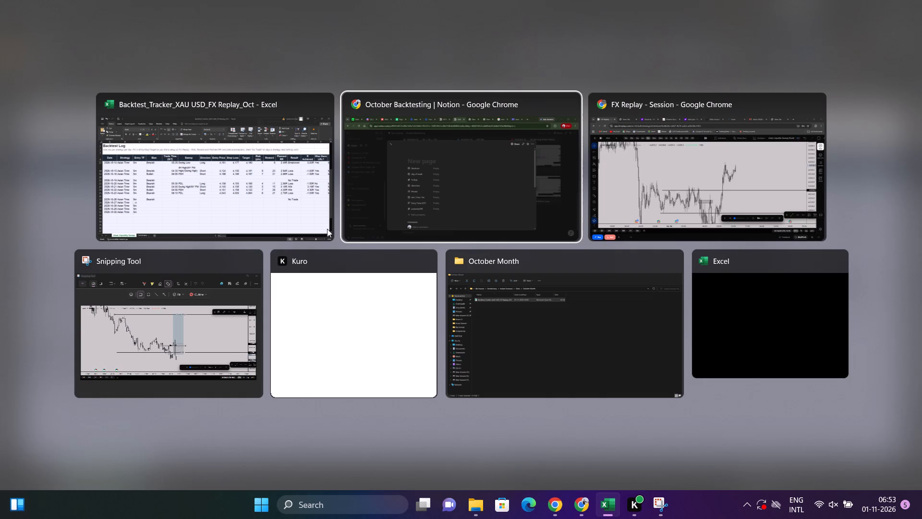
pyautogui.hotkey('alt', 'Tab')
pyautogui.hotkey('alt', 'Tab')
pyautogui.hotkey('alt', 'Tab')
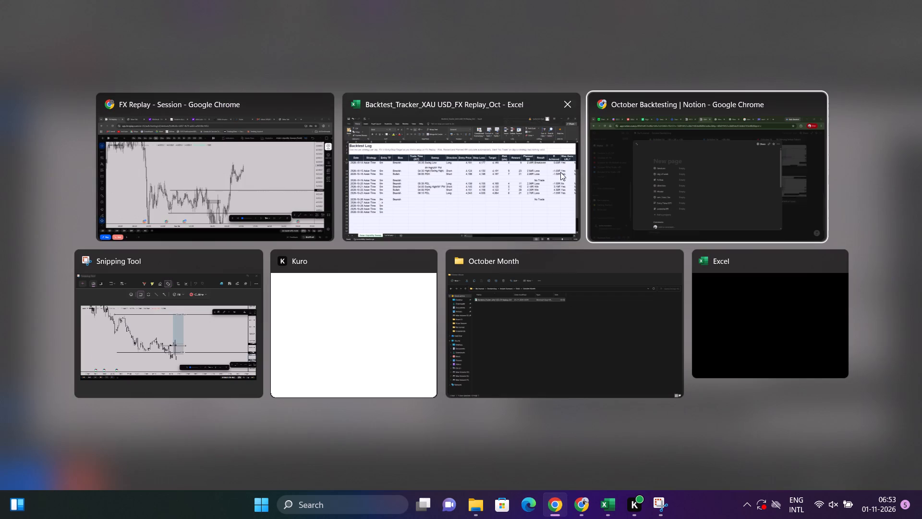
pyautogui.keyDown('alt'); pyautogui.click(491, 185); pyautogui.keyUp('alt')
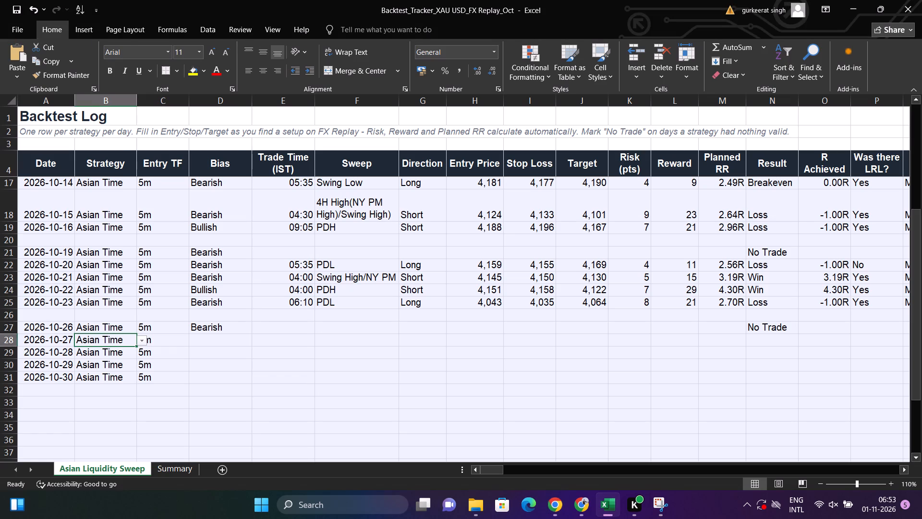
pyautogui.hotkey('alt', 'Tab')
pyautogui.hotkey('alt', 'Tab')
pyautogui.hotkey('alt', 'Tab')
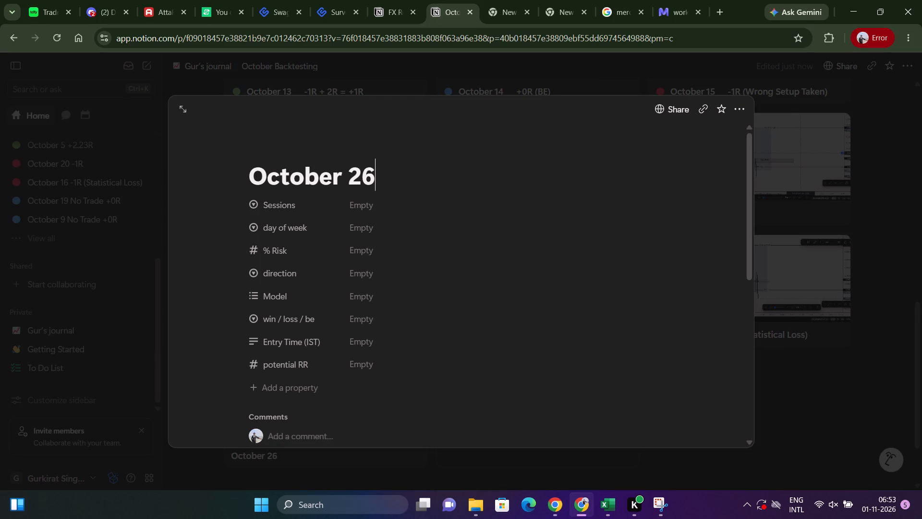
pyautogui.write('+0')
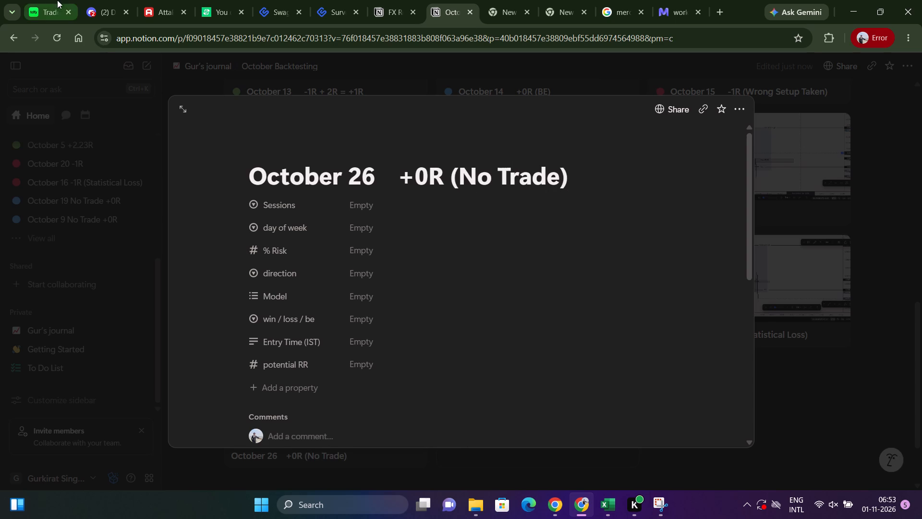
# Give the October 26 page a blue circle icon and close the page.
pyautogui.scroll(6, 195, 179)
pyautogui.scroll(10, 284, 193)
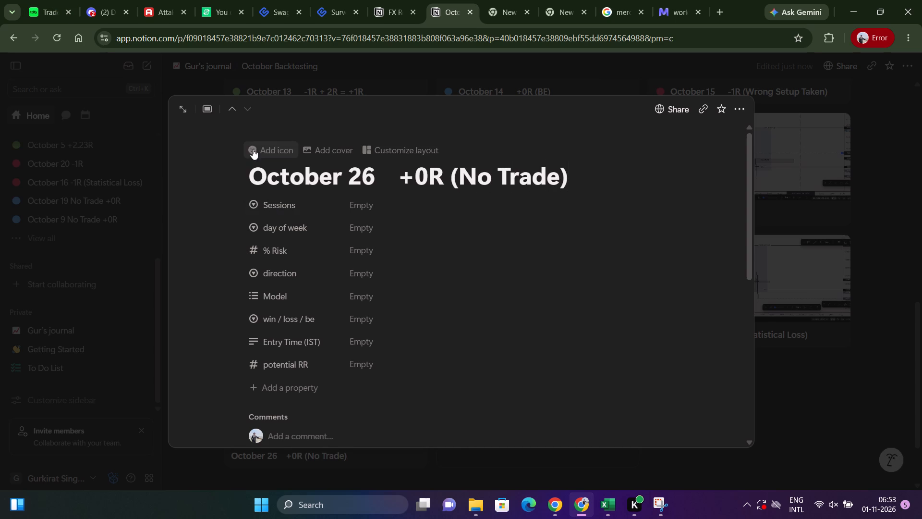
pyautogui.click(255, 147)
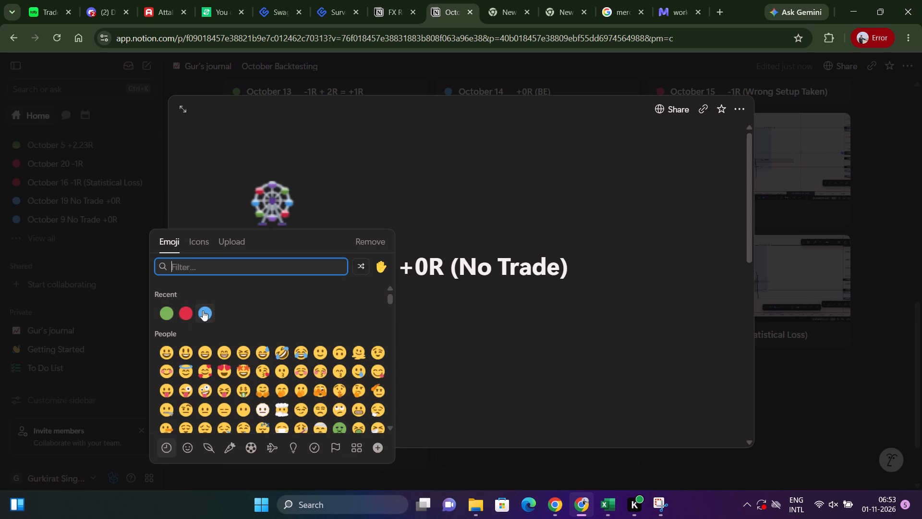
pyautogui.click(203, 310)
pyautogui.click(575, 351)
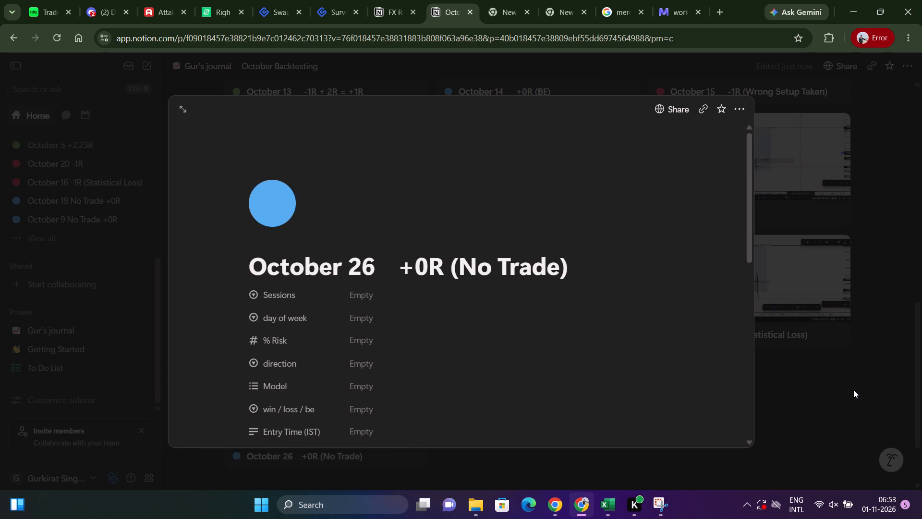
pyautogui.click(853, 390)
# Reopen the October 26 page from the gallery and change its title ending to "No Trade +0R".
pyautogui.scroll(-2, 659, 300)
pyautogui.scroll(2, 651, 323)
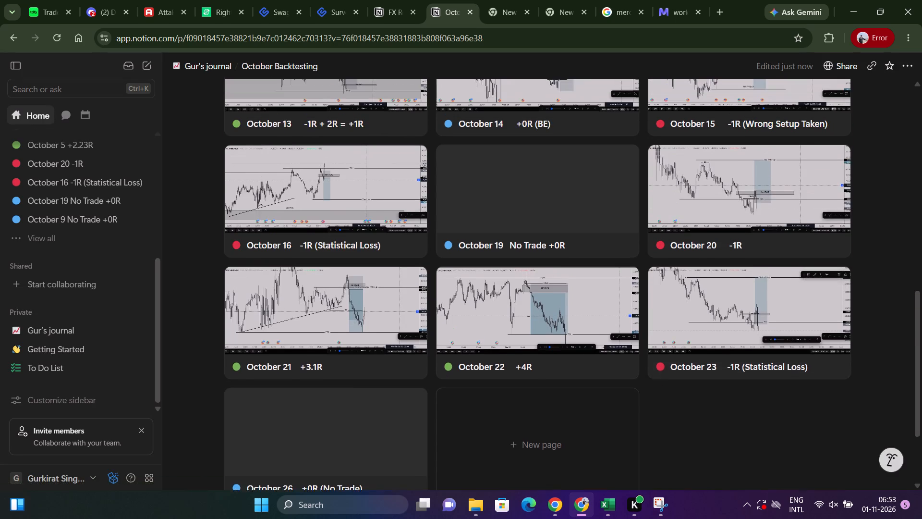
pyautogui.scroll(2, 660, 323)
pyautogui.scroll(-2, 660, 323)
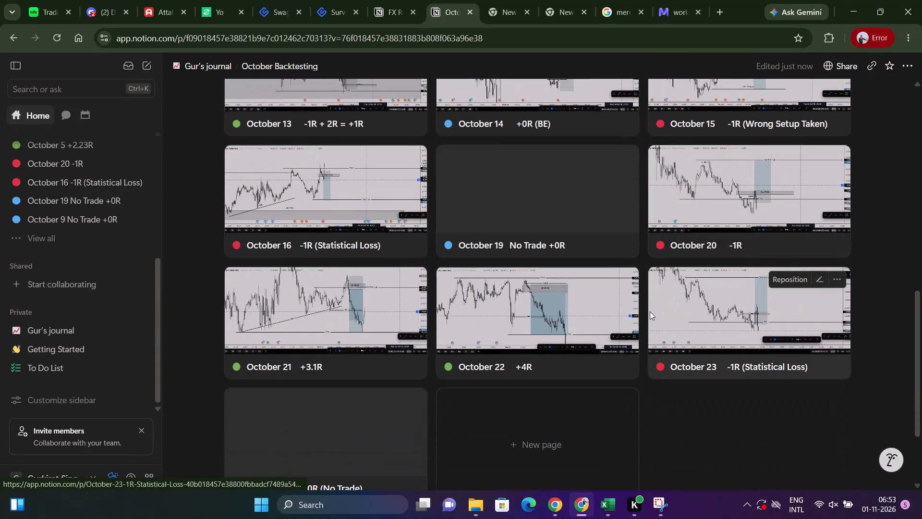
pyautogui.scroll(3, 650, 311)
pyautogui.scroll(-3, 650, 311)
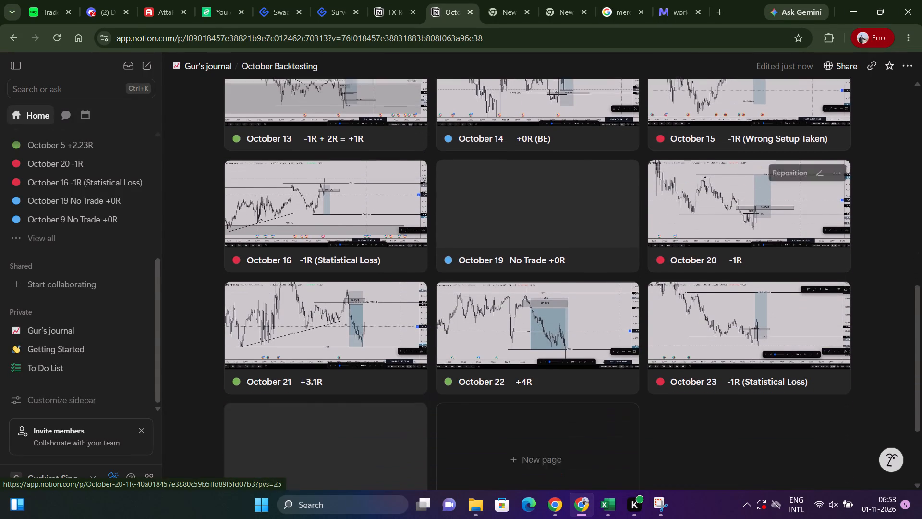
pyautogui.scroll(-1, 506, 353)
pyautogui.click(352, 369)
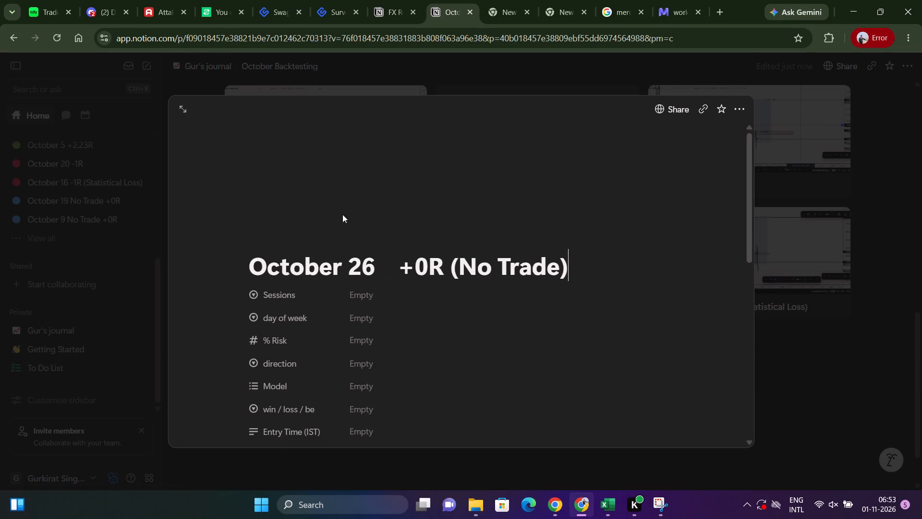
pyautogui.moveTo(618, 273); pyautogui.dragTo(406, 271)
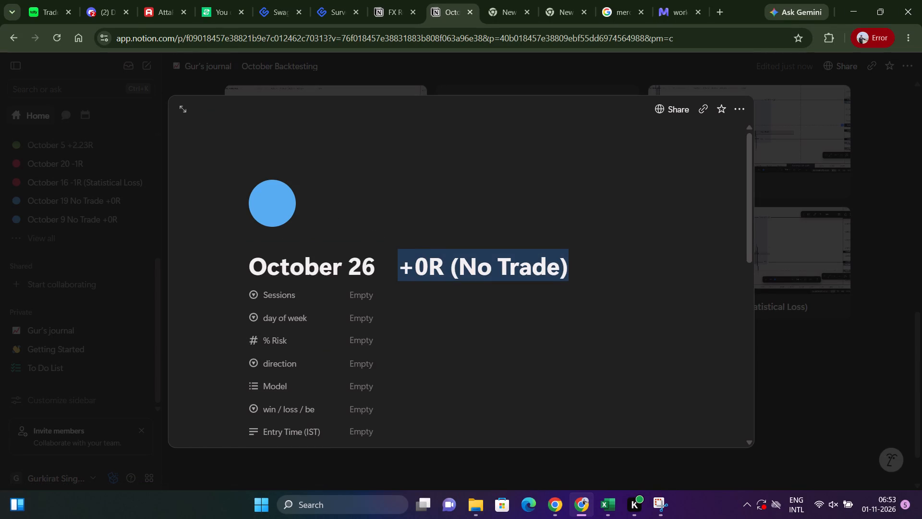
pyautogui.moveTo(406, 271); pyautogui.dragTo(397, 271)
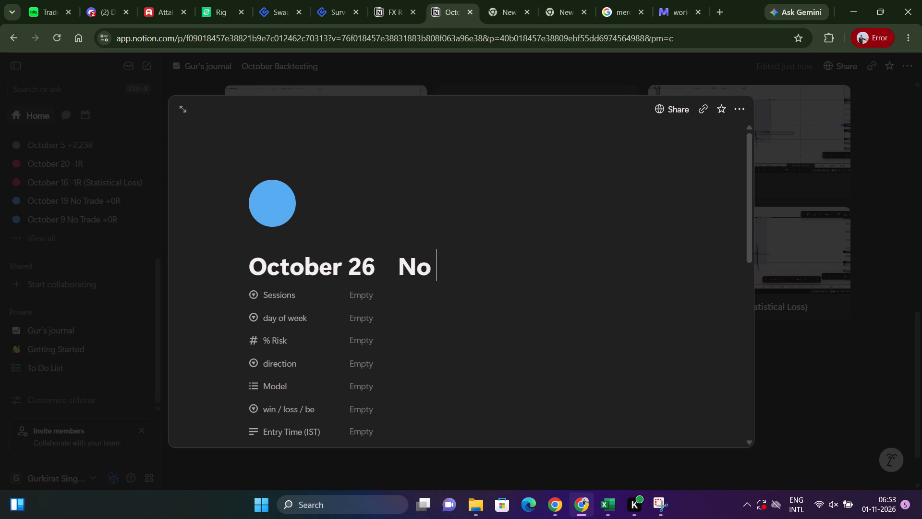
pyautogui.hotkey('shift', '+')
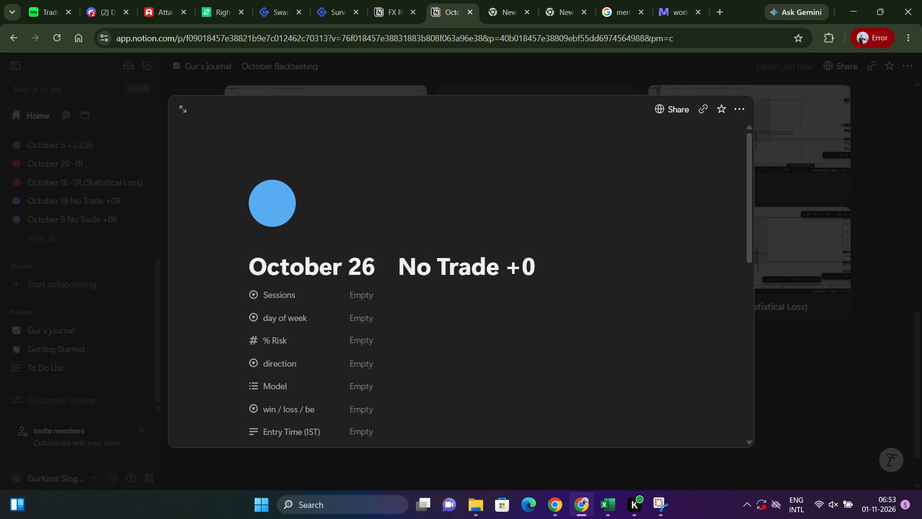
pyautogui.press('r')
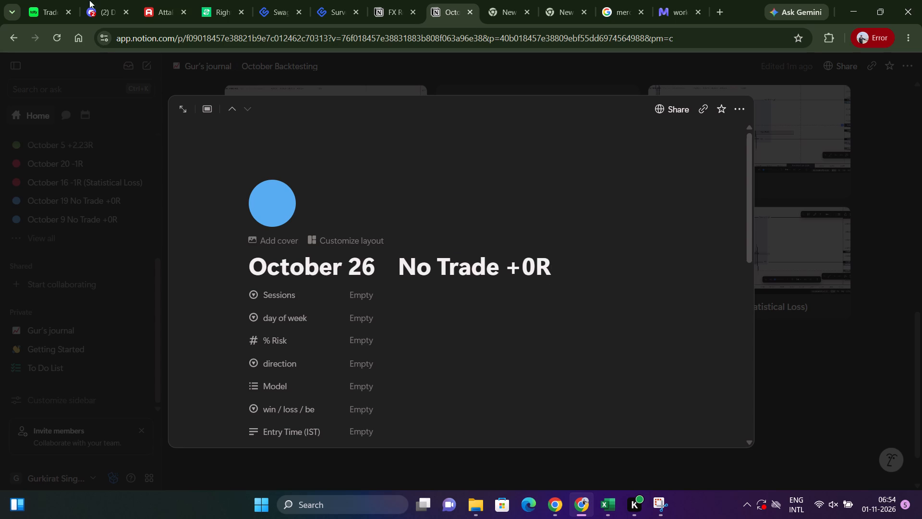
# Set the October 26 page's Sessions property to ASIA, leave day of week empty and close the page.
pyautogui.scroll(-3, 234, 65)
pyautogui.scroll(-1, 411, 253)
pyautogui.click(365, 242)
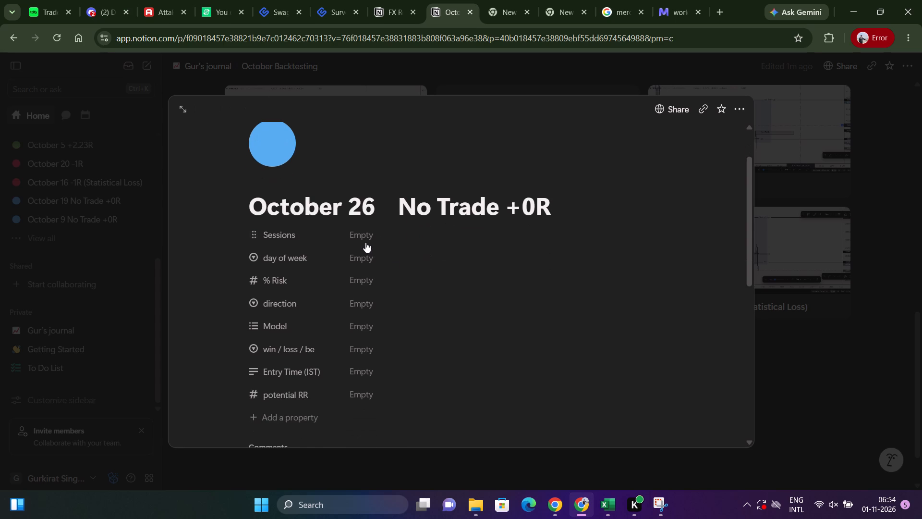
pyautogui.click(389, 308)
pyautogui.click(372, 262)
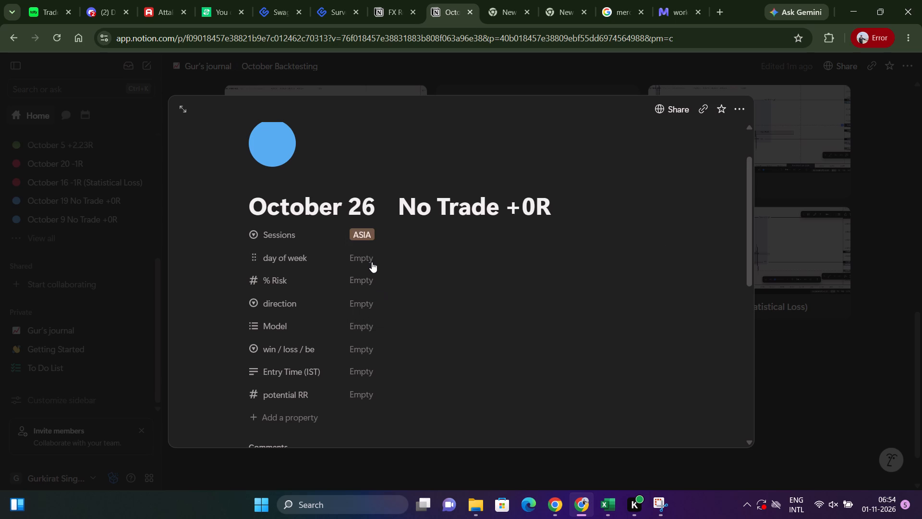
pyautogui.click(836, 342)
pyautogui.click(817, 353)
# Add another page to the October Backtesting gallery and title it "October 27".
pyautogui.scroll(-1, 620, 370)
pyautogui.click(592, 341)
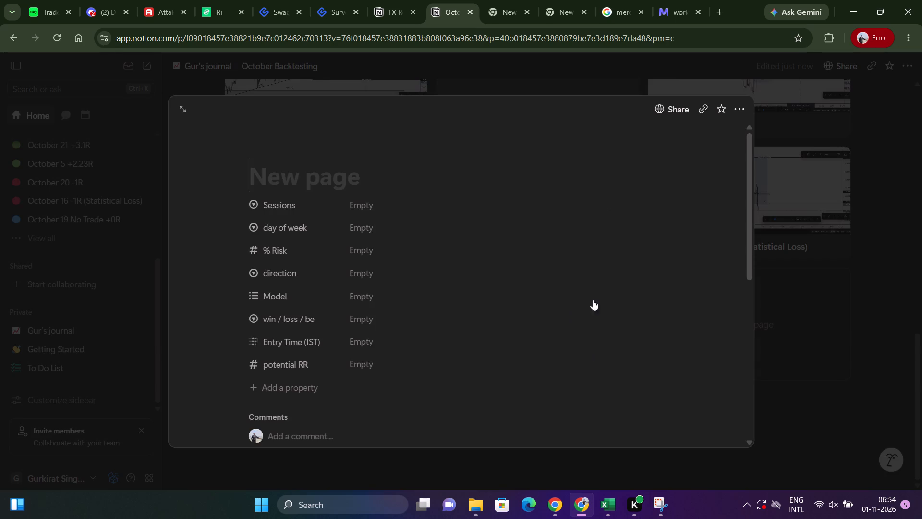
pyautogui.click(849, 376)
pyautogui.click(582, 348)
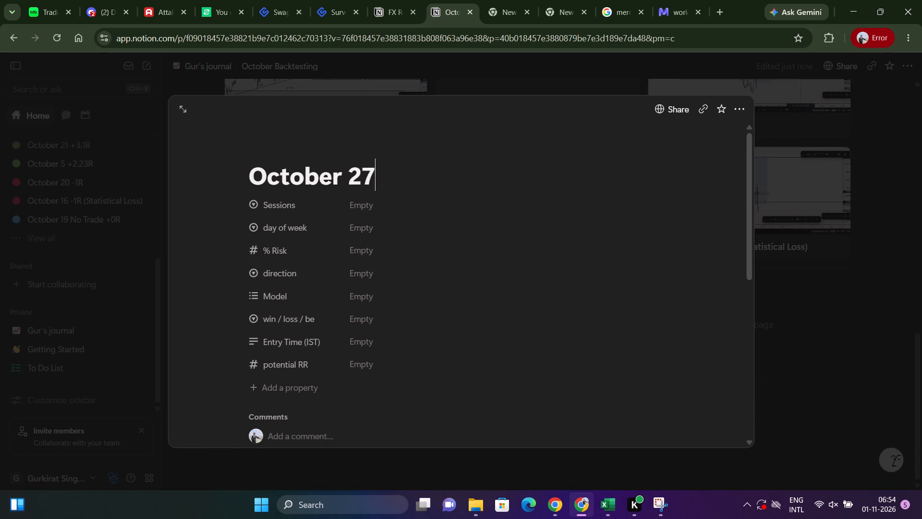
# Set the October 27 page's Sessions to ASIA, day of week to tuesday and % Risk to 1%, and close the page.
pyautogui.click(359, 202)
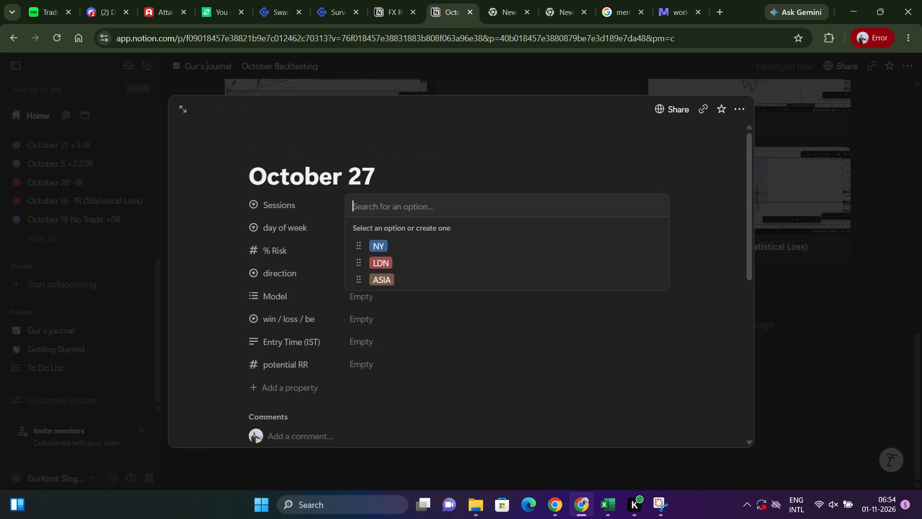
pyautogui.click(393, 283)
pyautogui.click(386, 233)
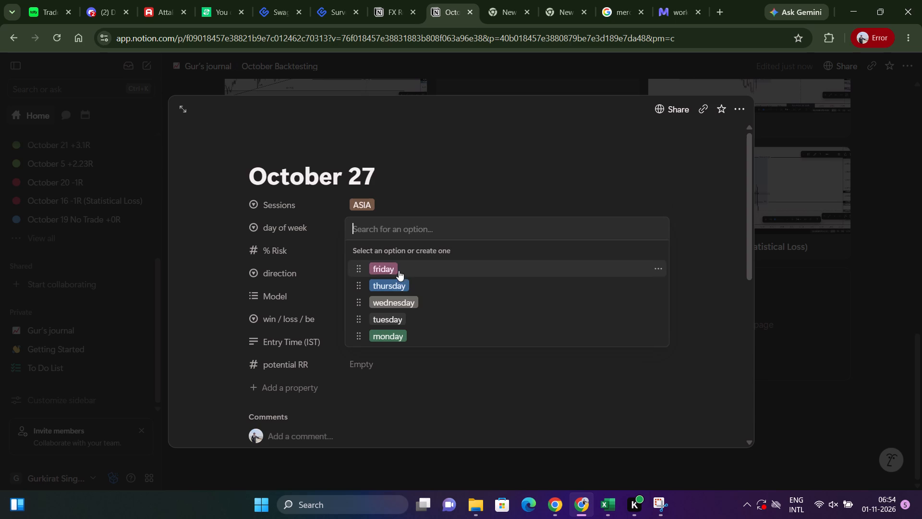
pyautogui.click(395, 316)
pyautogui.click(377, 237)
pyautogui.click(376, 250)
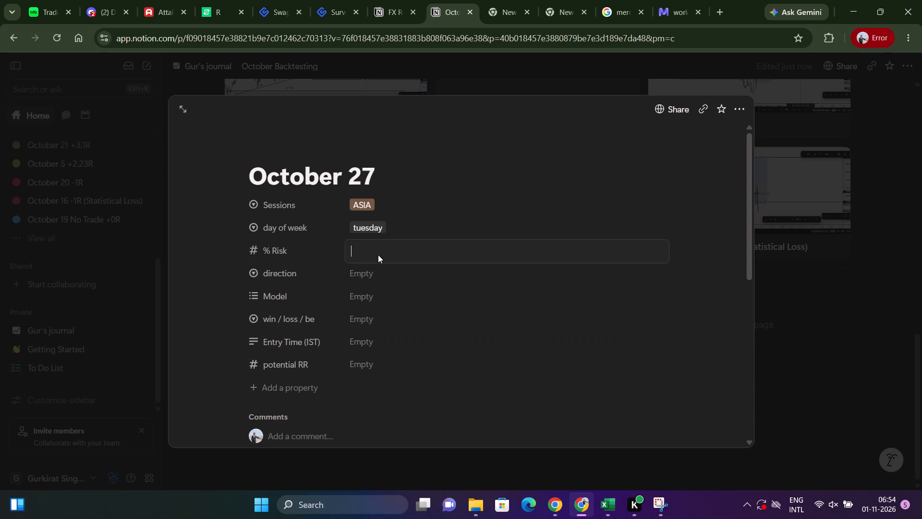
pyautogui.press('1')
pyautogui.hotkey('shift', '%')
pyautogui.click(856, 337)
# Switch to FX Replay, set the MGC chart and replay step to 4h, and advance the replay to 27 October 03:29.
pyautogui.hotkey('alt', 'Tab')
pyautogui.hotkey('alt', 'Tab')
pyautogui.keyDown('alt'); pyautogui.click(551, 201); pyautogui.keyUp('alt')
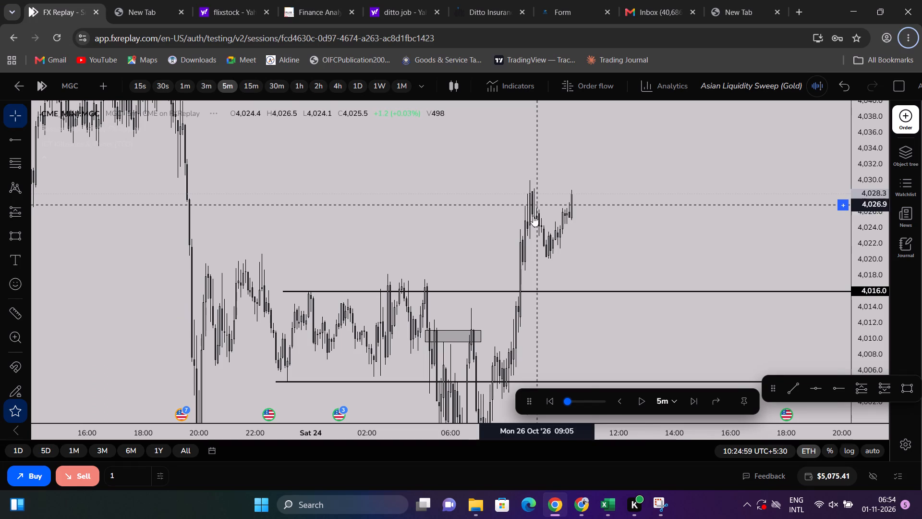
pyautogui.click(340, 87)
pyautogui.click(670, 401)
pyautogui.scroll(-9, 663, 380)
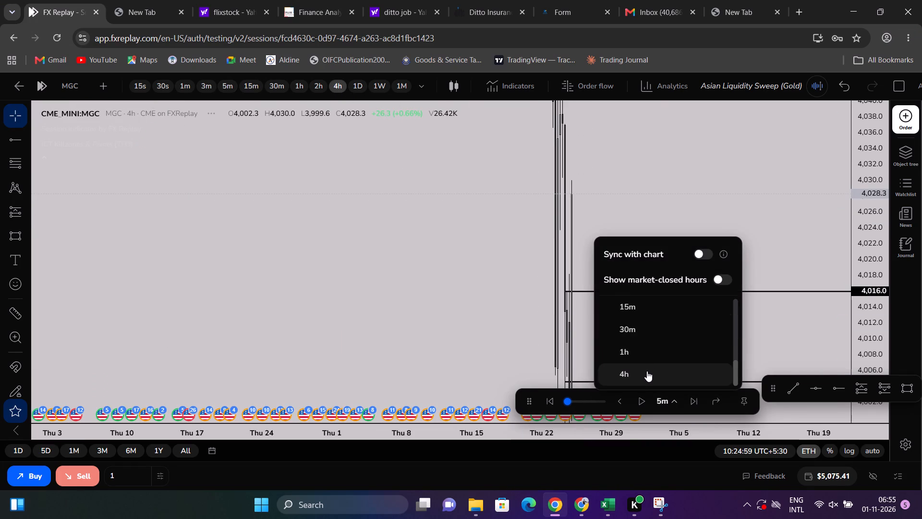
pyautogui.click(647, 371)
pyautogui.scroll(12, 538, 335)
pyautogui.doubleClick(694, 403)
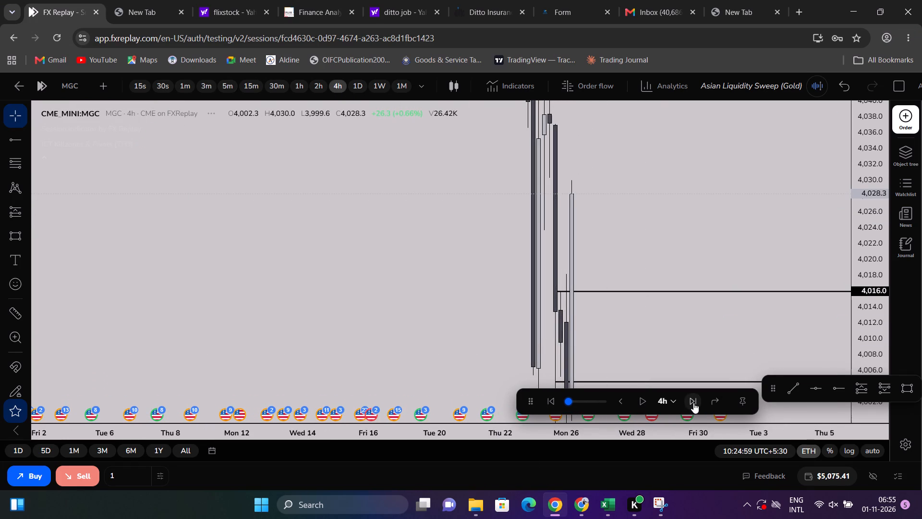
pyautogui.scroll(4, 548, 210)
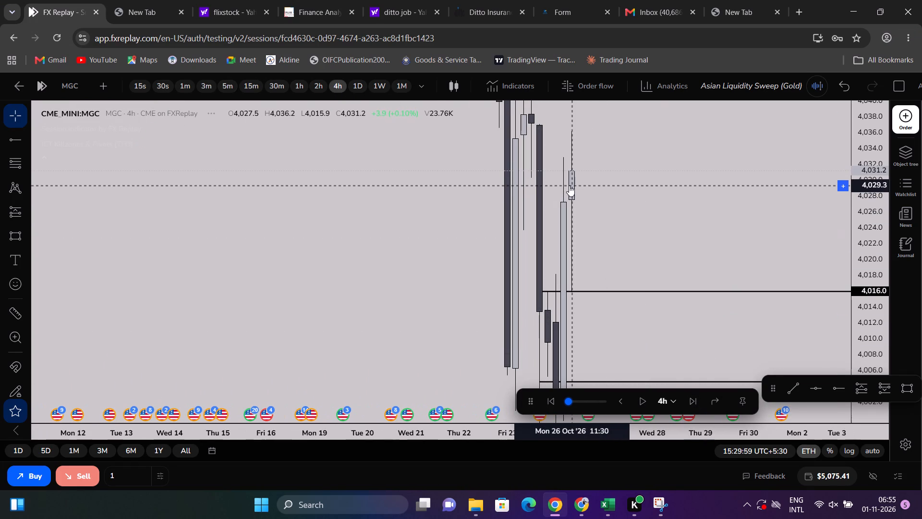
pyautogui.doubleClick(698, 398)
pyautogui.click(695, 397)
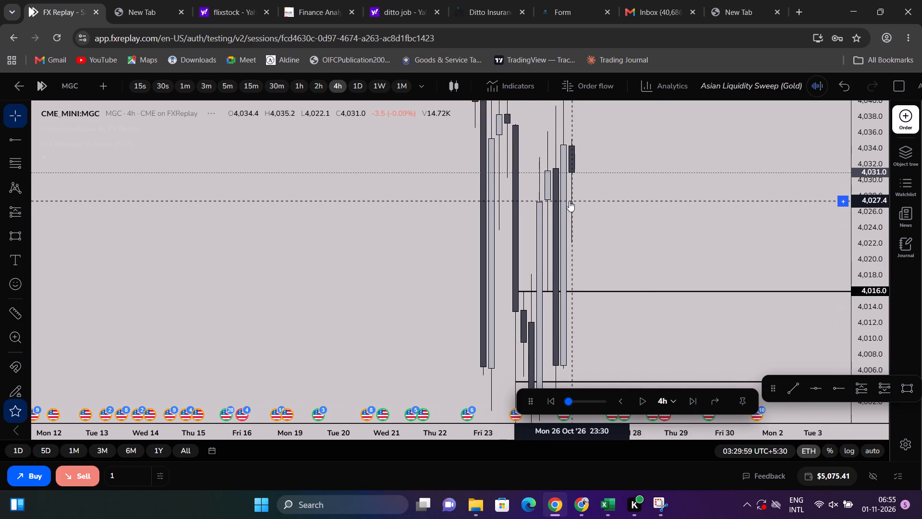
# Switch the chart to the 3-minute timeframe and remove all existing drawings.
pyautogui.click(207, 88)
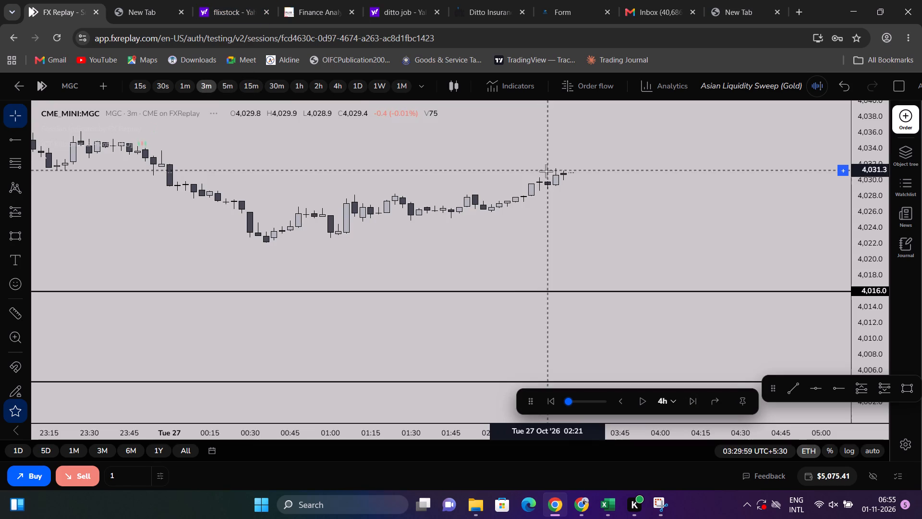
pyautogui.rightClick(560, 172)
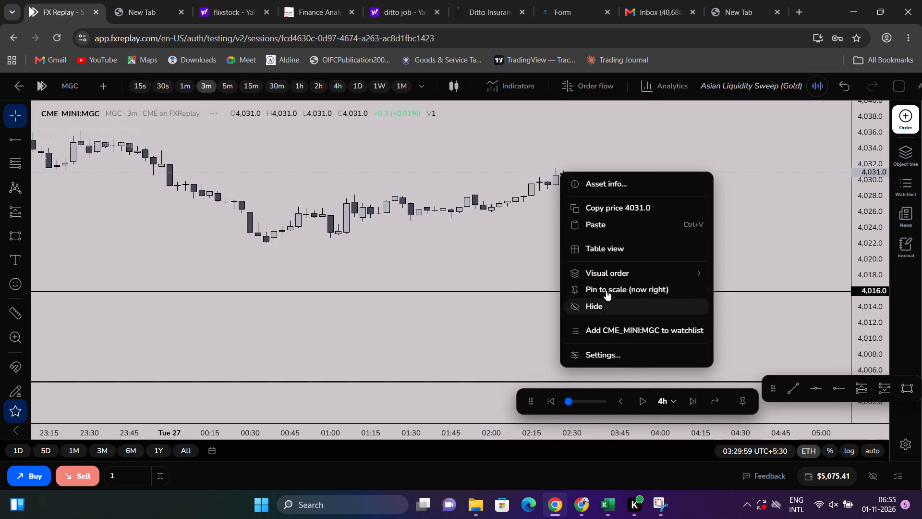
pyautogui.scroll(-5, 609, 279)
pyautogui.click(507, 245)
pyautogui.rightClick(507, 245)
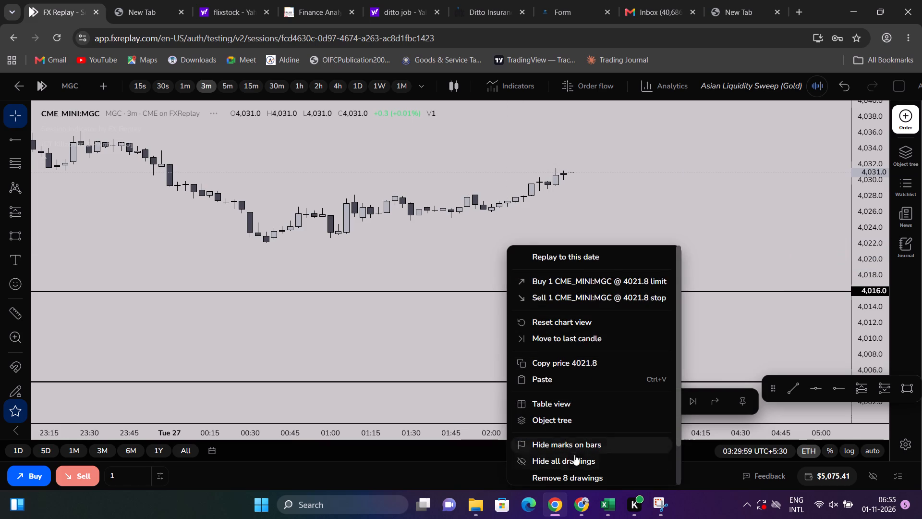
pyautogui.click(574, 476)
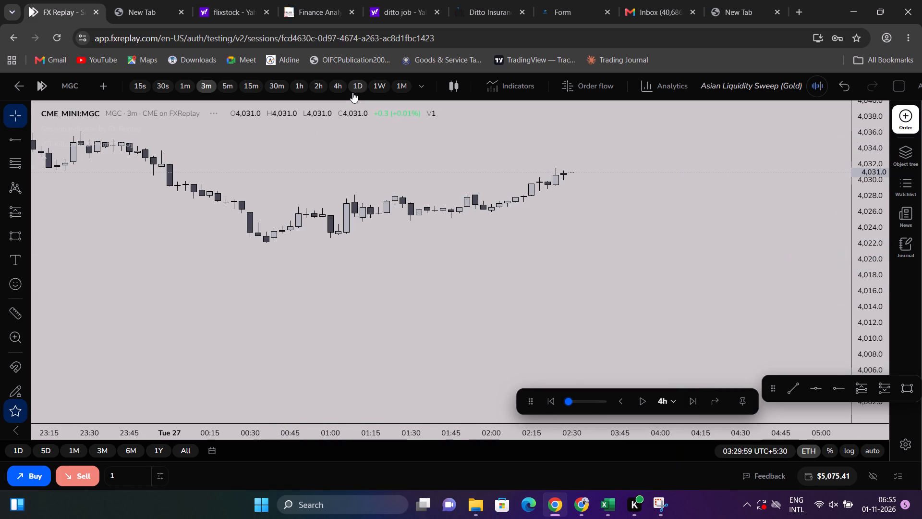
# On the daily chart, draw a trendline joining the lows of the 23 October and 26 October candles.
pyautogui.click(352, 92)
pyautogui.moveTo(882, 203); pyautogui.dragTo(703, 465)
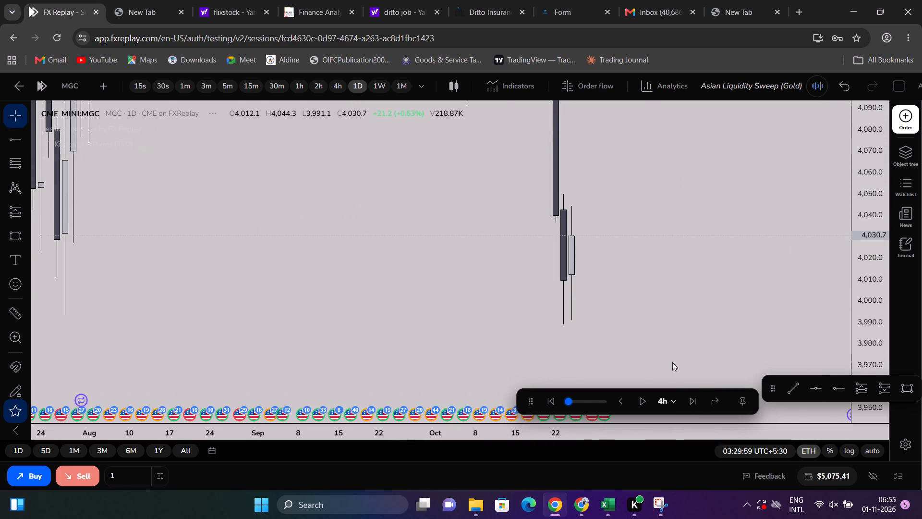
pyautogui.scroll(-7, 649, 315)
pyautogui.scroll(6, 651, 309)
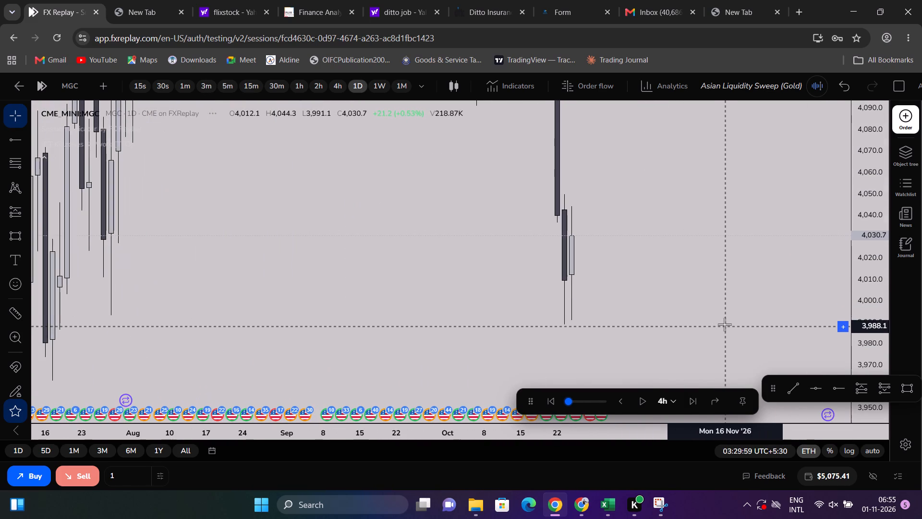
pyautogui.scroll(2, 725, 324)
pyautogui.moveTo(718, 321); pyautogui.dragTo(723, 278)
pyautogui.scroll(-6, 786, 280)
pyautogui.moveTo(874, 331); pyautogui.dragTo(878, 260)
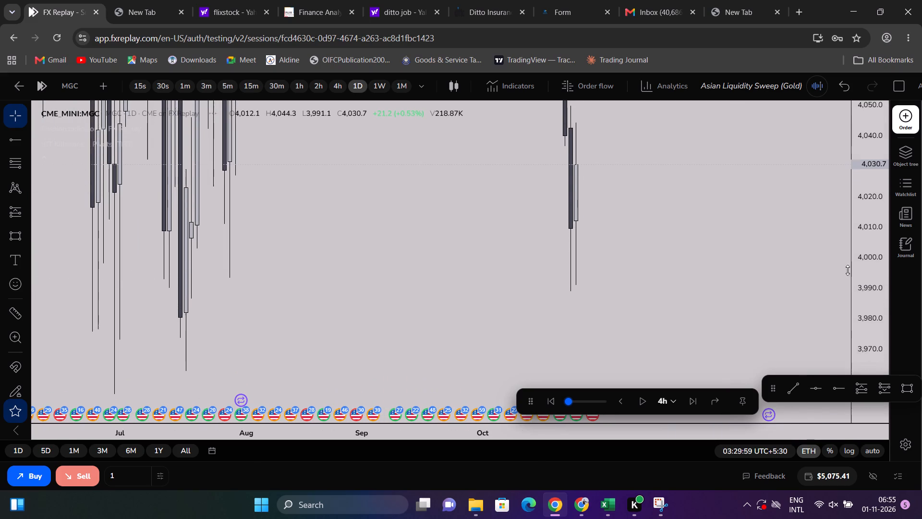
pyautogui.scroll(7, 801, 292)
pyautogui.click(28, 130)
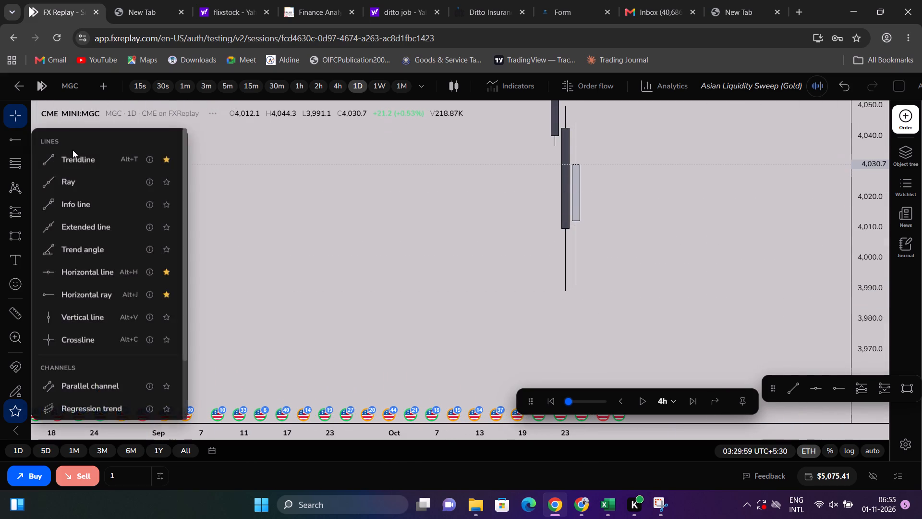
pyautogui.click(79, 154)
pyautogui.scroll(4, 559, 266)
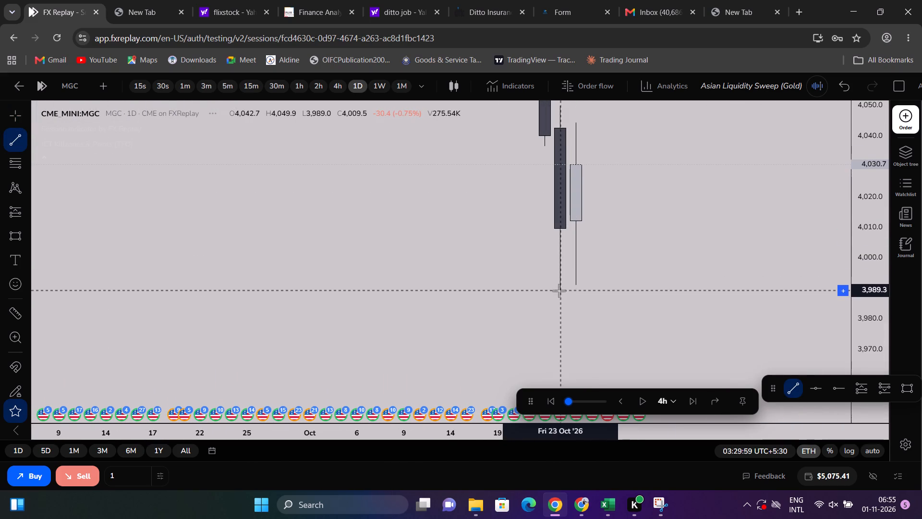
pyautogui.click(559, 291)
pyautogui.keyDown('shift'); pyautogui.click(574, 285); pyautogui.keyUp('shift')
pyautogui.moveTo(574, 290); pyautogui.dragTo(581, 283)
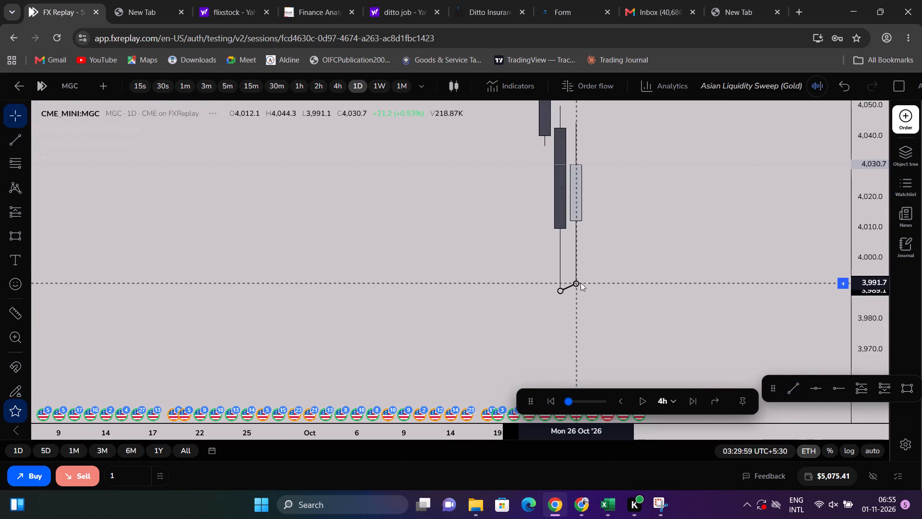
pyautogui.moveTo(581, 283); pyautogui.dragTo(579, 282)
pyautogui.click(591, 285)
pyautogui.scroll(3, 762, 311)
pyautogui.moveTo(744, 306); pyautogui.dragTo(723, 272)
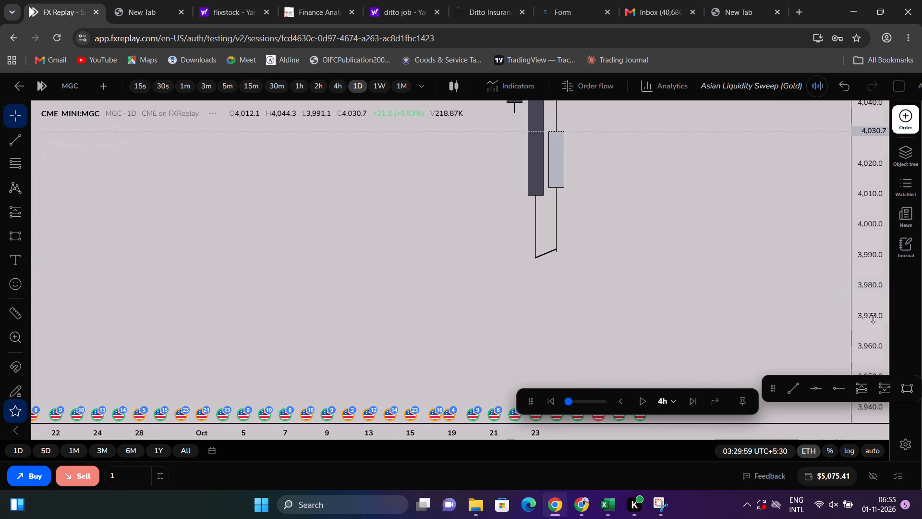
pyautogui.moveTo(884, 312); pyautogui.dragTo(902, 111)
pyautogui.scroll(9, 760, 135)
pyautogui.moveTo(559, 232); pyautogui.dragTo(560, 240)
pyautogui.click(584, 247)
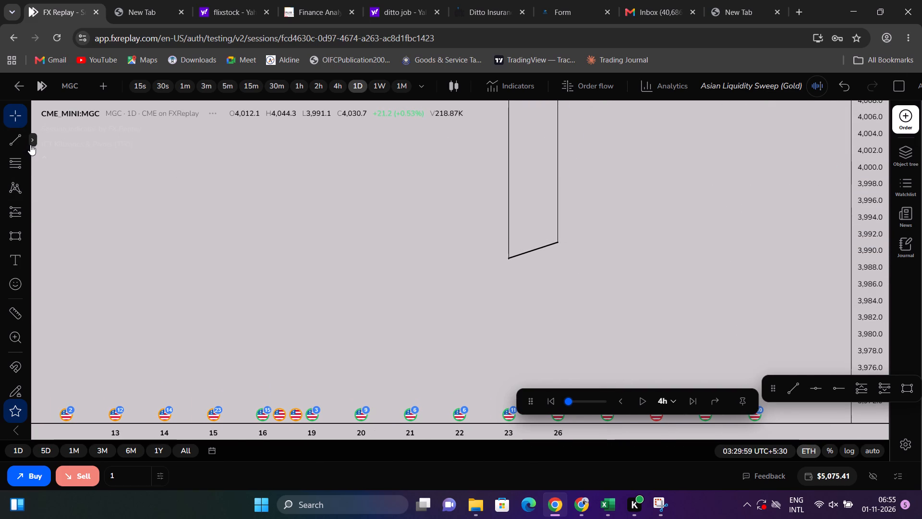
# Place a horizontal ray at the 26 October candle's low, at about 3,991.0.
pyautogui.click(30, 145)
pyautogui.click(95, 290)
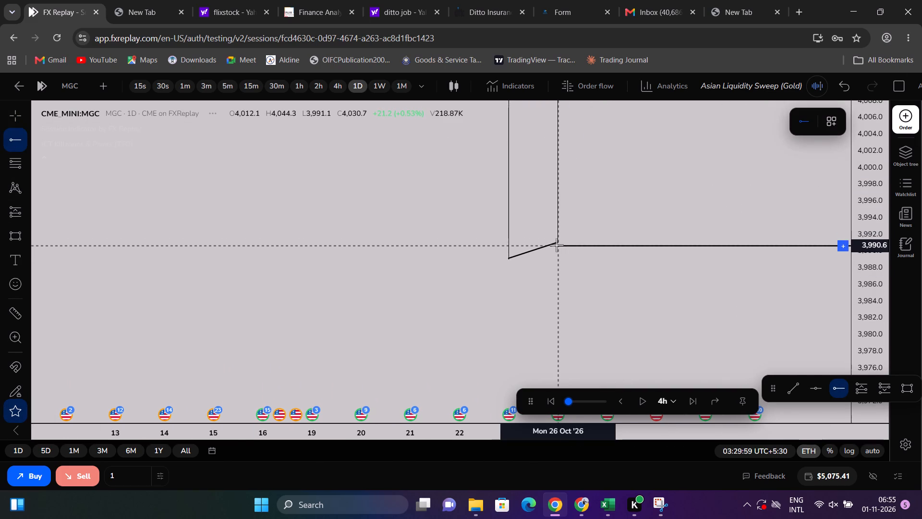
pyautogui.click(556, 243)
pyautogui.click(589, 220)
# Place a second horizontal ray at the 26 October candle's high and fine-tune it to about 4,044.0.
pyautogui.moveTo(591, 209); pyautogui.dragTo(547, 385)
pyautogui.scroll(-7, 604, 246)
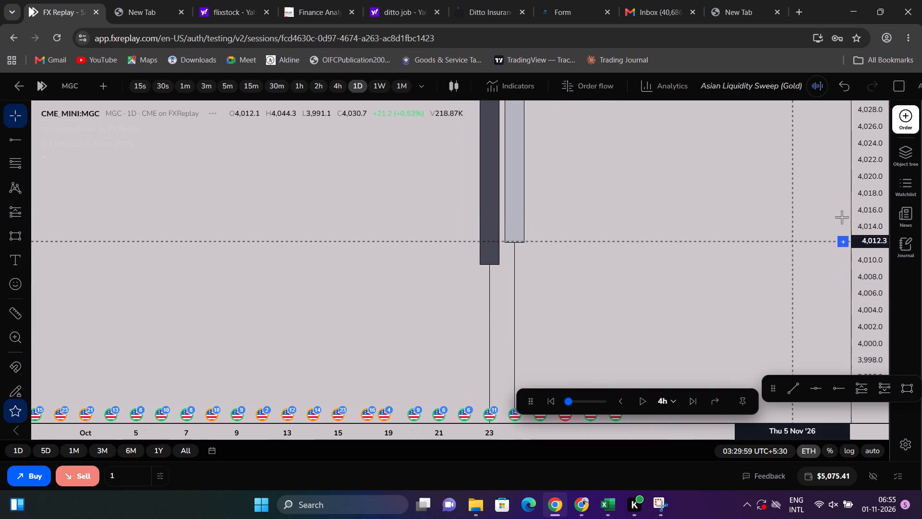
pyautogui.moveTo(879, 195); pyautogui.dragTo(743, 513)
pyautogui.scroll(-3, 585, 417)
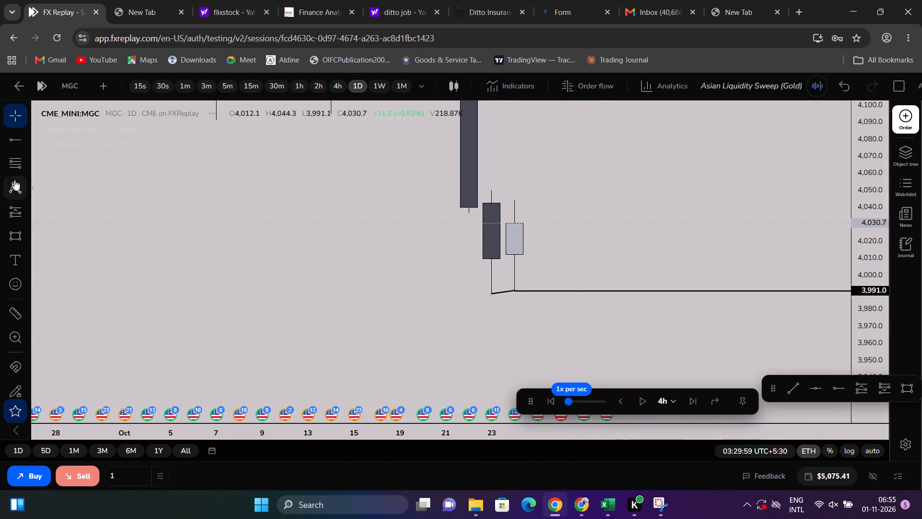
pyautogui.click(13, 146)
pyautogui.click(510, 198)
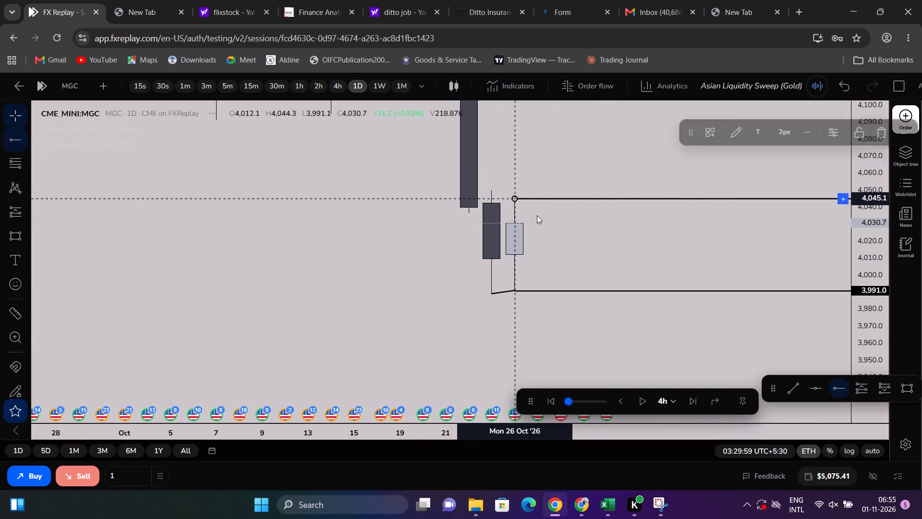
pyautogui.click(557, 228)
pyautogui.moveTo(878, 335); pyautogui.dragTo(862, 179)
pyautogui.scroll(4, 726, 156)
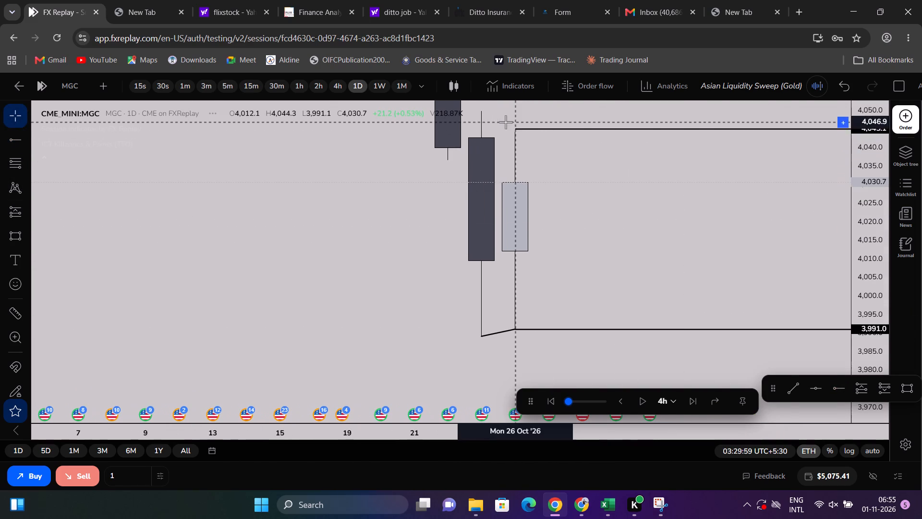
pyautogui.click(514, 128)
pyautogui.click(529, 154)
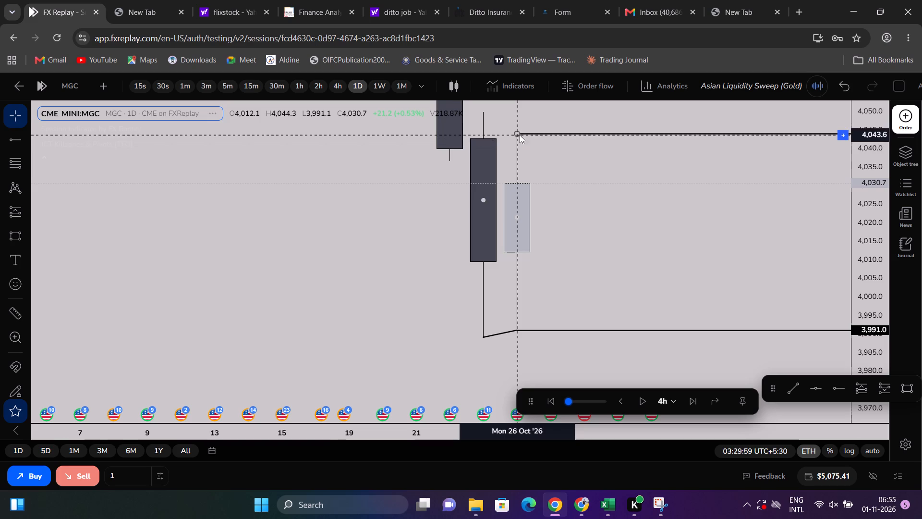
# Label the ray at the 26 October high "PDH" and the ray at its low "PDL".
pyautogui.doubleClick(516, 133)
pyautogui.click(433, 219)
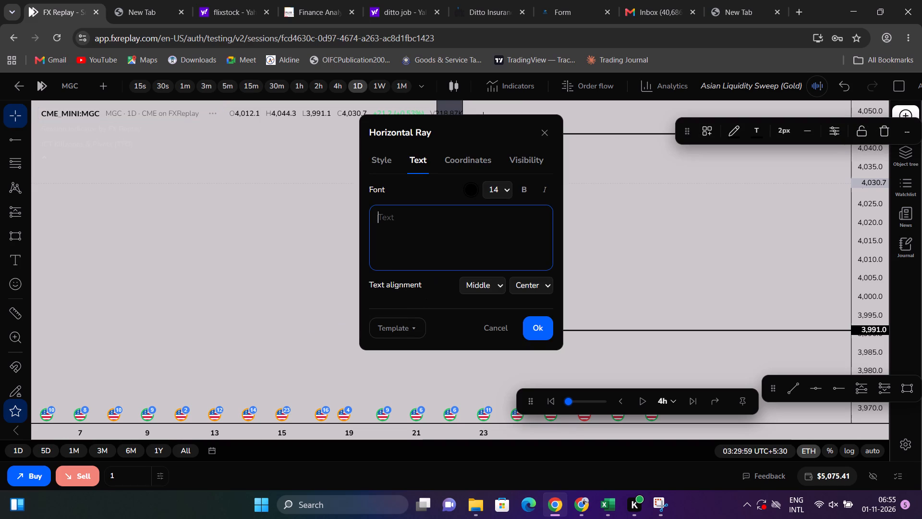
pyautogui.write('PDH')
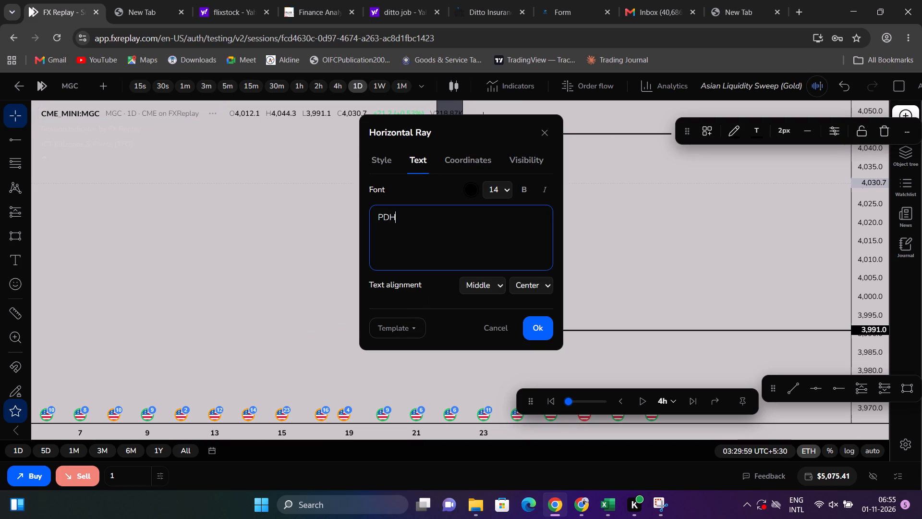
pyautogui.click(539, 332)
pyautogui.doubleClick(544, 330)
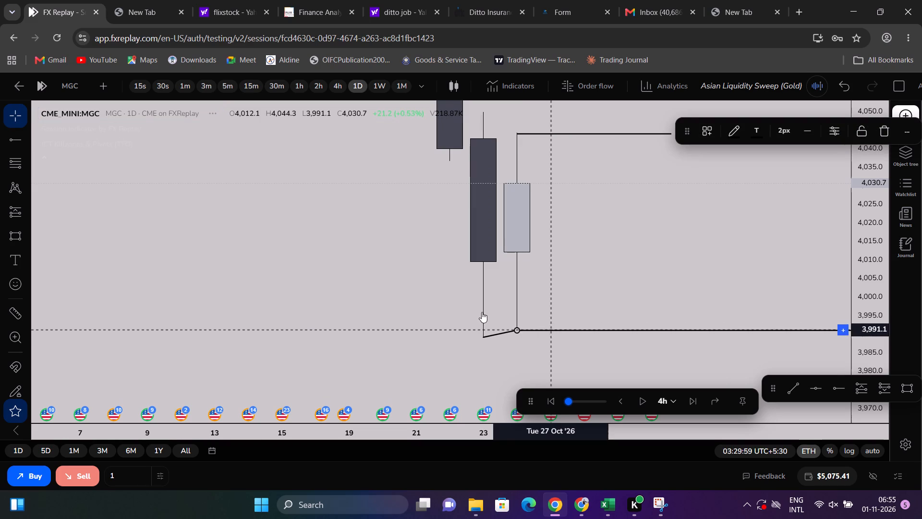
pyautogui.click(449, 225)
pyautogui.write('PDL')
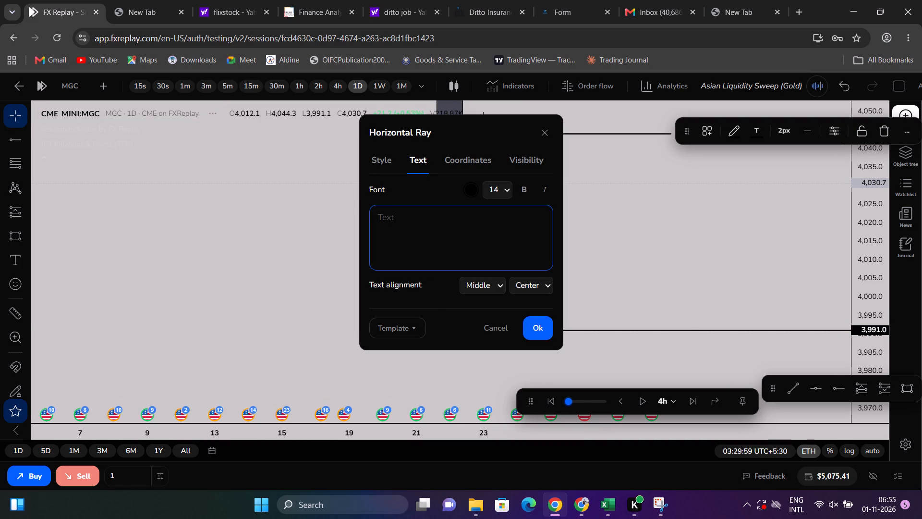
pyautogui.click(542, 334)
pyautogui.click(643, 237)
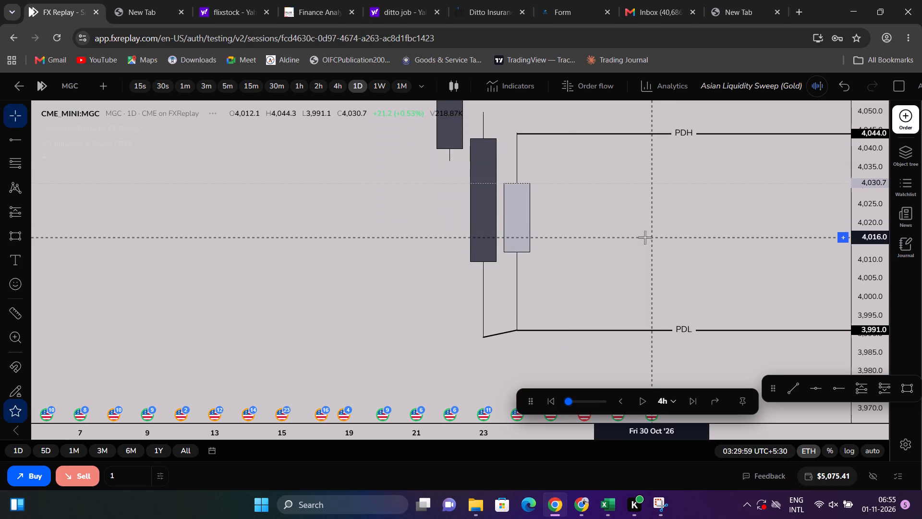
# Raise the PDH ray to sit exactly on the 26 October candle's high at 4,044.3.
pyautogui.moveTo(649, 229); pyautogui.dragTo(591, 268)
pyautogui.scroll(-6, 553, 242)
pyautogui.moveTo(560, 235); pyautogui.dragTo(613, 278)
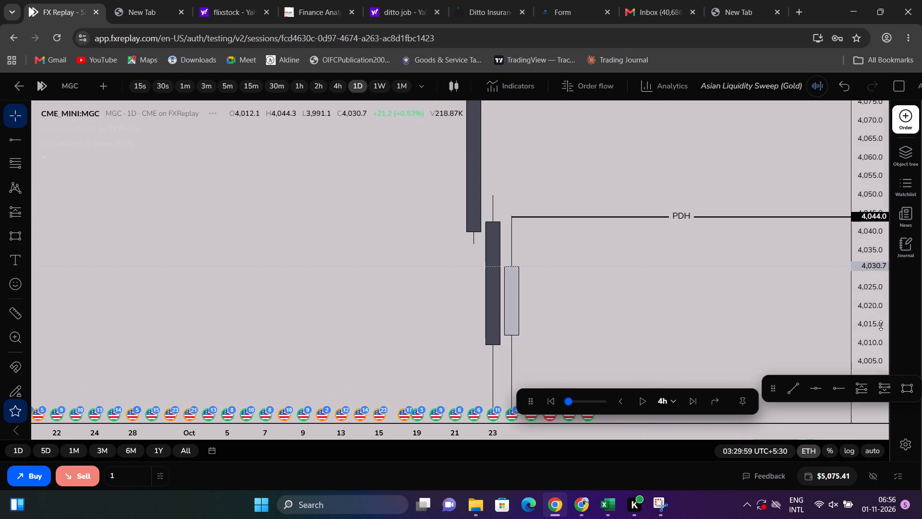
pyautogui.moveTo(875, 325); pyautogui.dragTo(863, 182)
pyautogui.scroll(3, 508, 198)
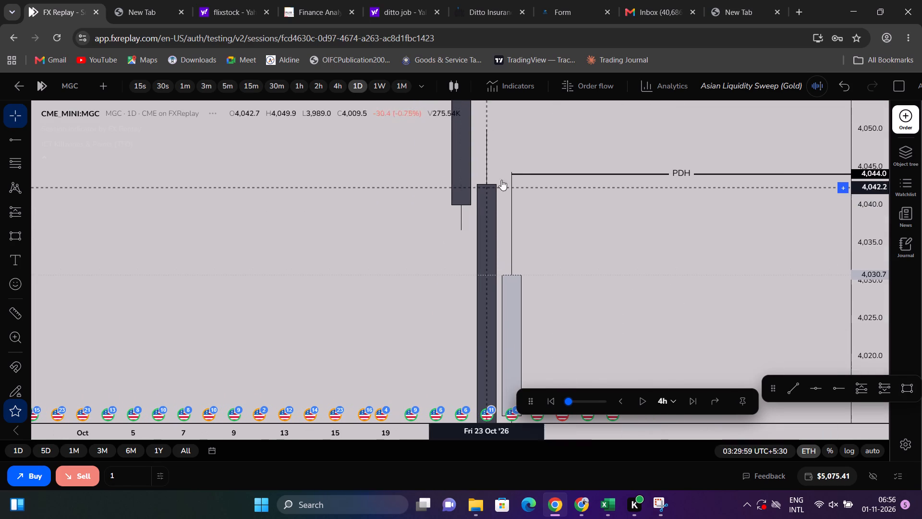
pyautogui.click(510, 172)
pyautogui.click(524, 191)
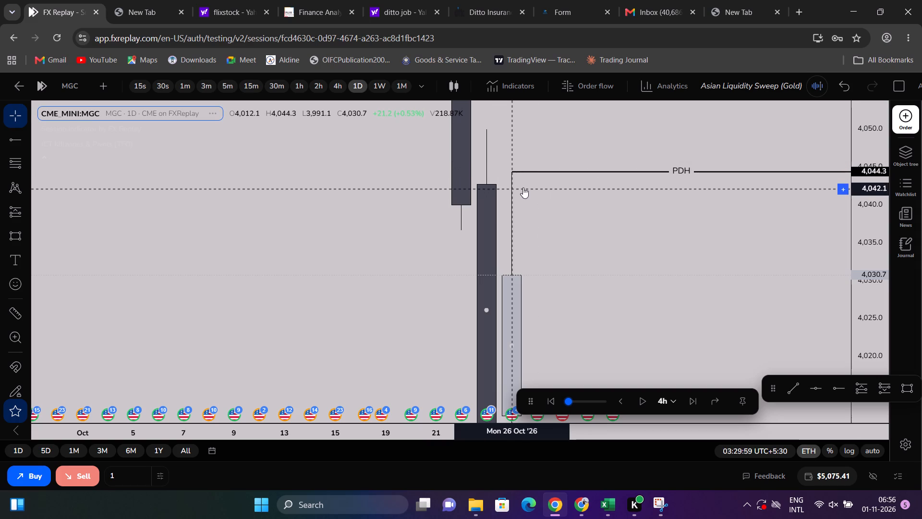
# Switch the chart to the 5-minute timeframe and examine the 26 October price action between PDH and PDL.
pyautogui.moveTo(592, 212); pyautogui.dragTo(638, 265)
pyautogui.moveTo(864, 198); pyautogui.dragTo(765, 491)
pyautogui.scroll(-11, 646, 406)
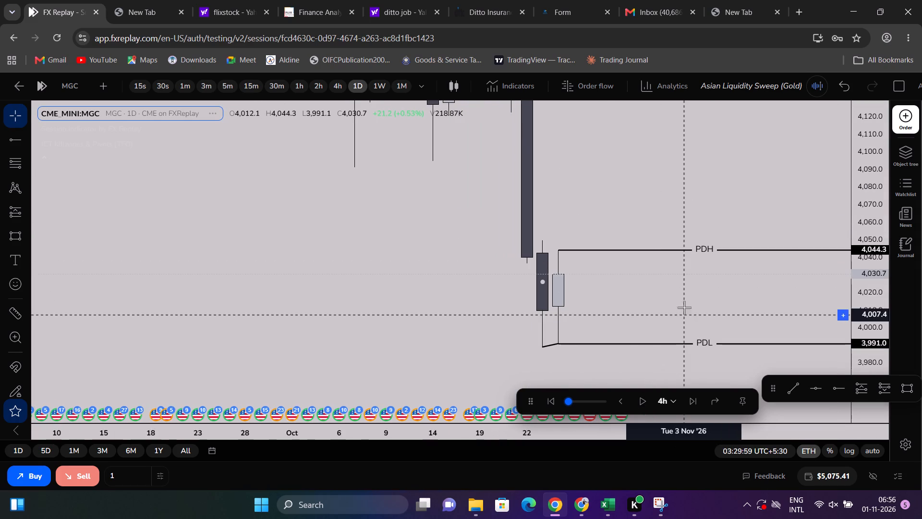
pyautogui.scroll(-9, 688, 303)
pyautogui.scroll(3, 690, 305)
pyautogui.moveTo(696, 301); pyautogui.dragTo(699, 263)
pyautogui.scroll(-4, 427, 166)
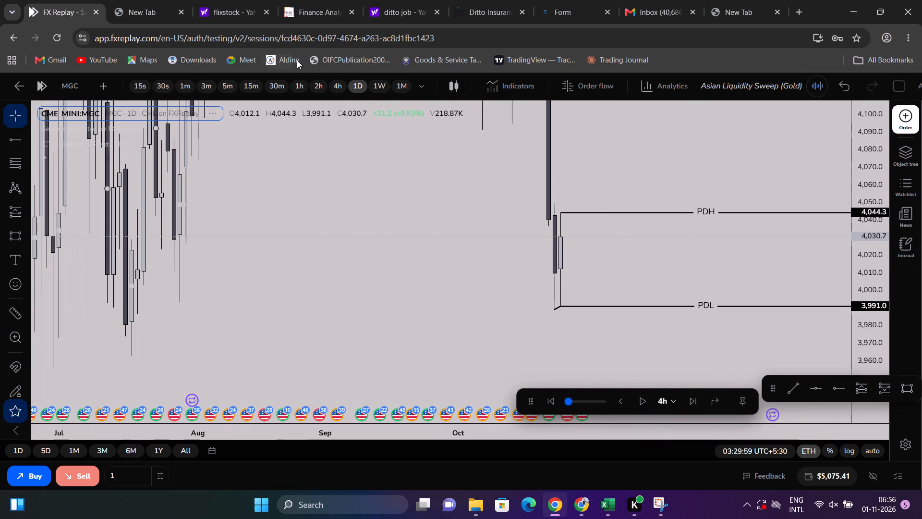
pyautogui.click(253, 84)
pyautogui.click(229, 84)
pyautogui.scroll(-4, 625, 281)
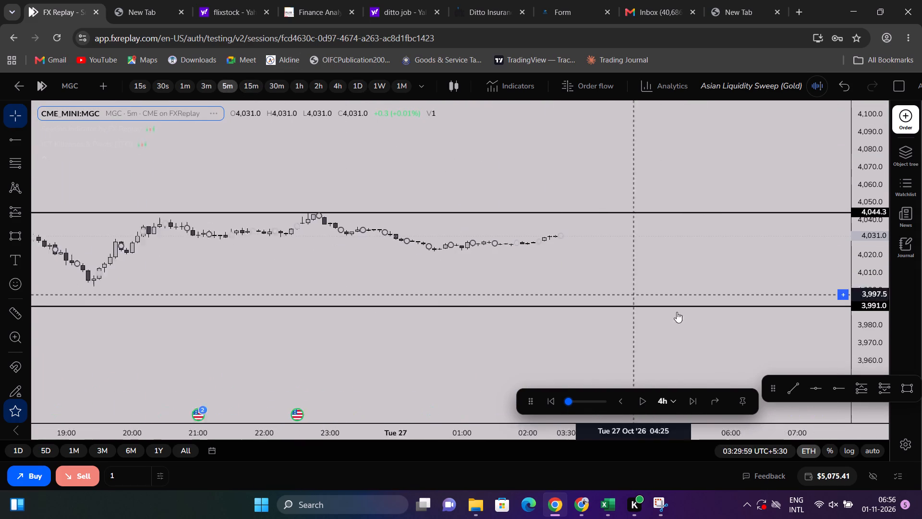
pyautogui.scroll(-7, 677, 312)
pyautogui.moveTo(831, 347); pyautogui.dragTo(845, 93)
pyautogui.moveTo(755, 232); pyautogui.dragTo(764, 457)
pyautogui.scroll(-5, 709, 289)
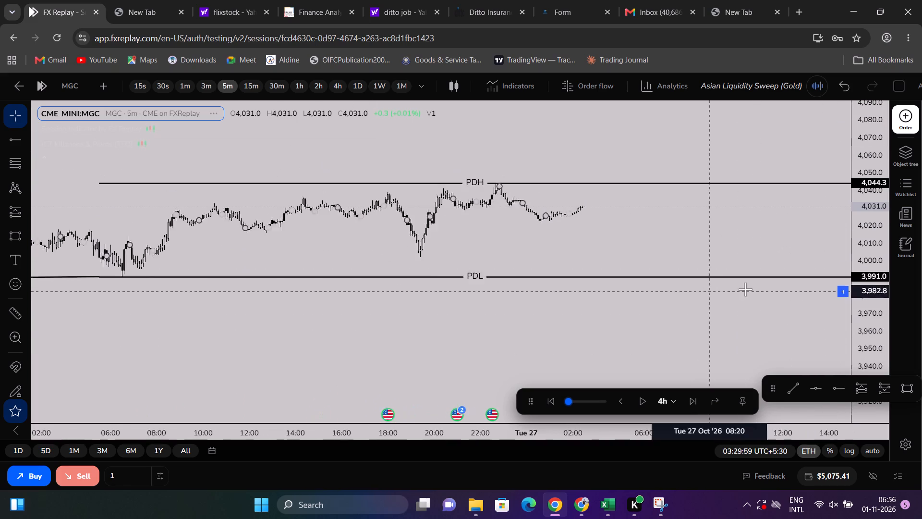
pyautogui.moveTo(885, 355); pyautogui.dragTo(910, 171)
pyautogui.scroll(4, 759, 186)
pyautogui.scroll(2, 620, 198)
pyautogui.moveTo(620, 198); pyautogui.dragTo(619, 259)
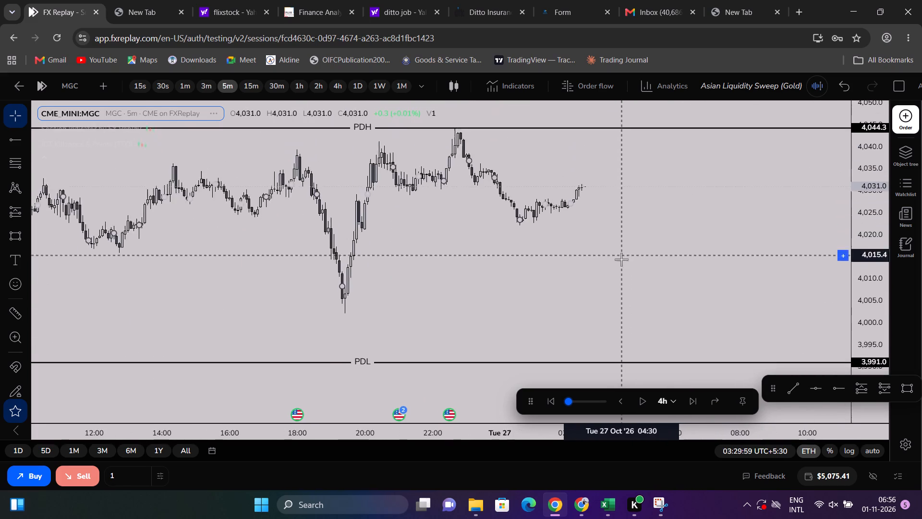
pyautogui.scroll(-2, 645, 273)
pyautogui.moveTo(854, 313); pyautogui.dragTo(856, 225)
pyautogui.scroll(-5, 781, 234)
pyautogui.moveTo(680, 225); pyautogui.dragTo(719, 178)
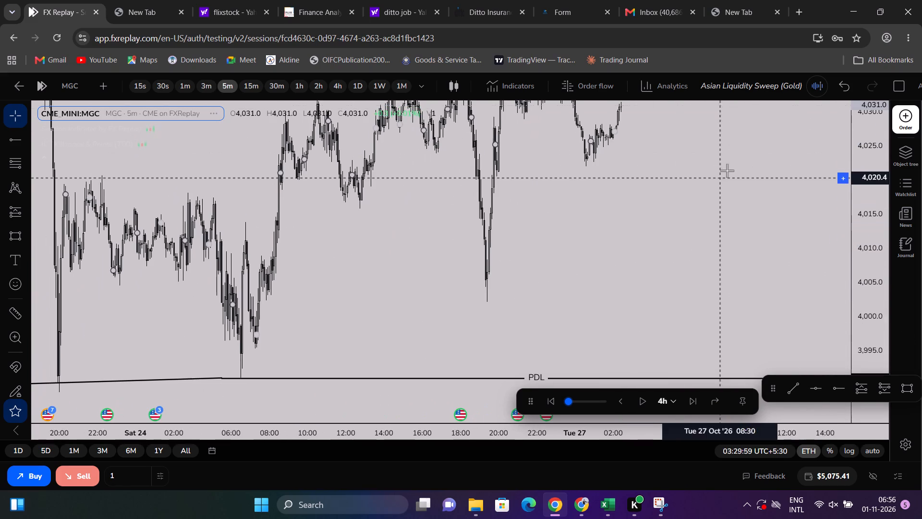
pyautogui.moveTo(872, 243); pyautogui.dragTo(866, 317)
pyautogui.scroll(2, 703, 266)
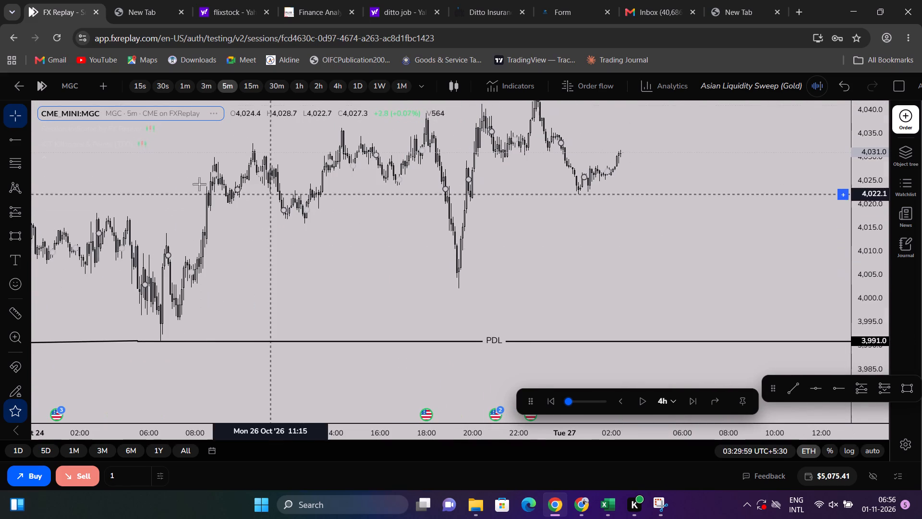
# Draw a trendline from the 26 October 06:15 low at about 3,993.4 to the 19:25 low at about 4,002.6 and label it "LRL".
pyautogui.click(25, 138)
pyautogui.click(66, 155)
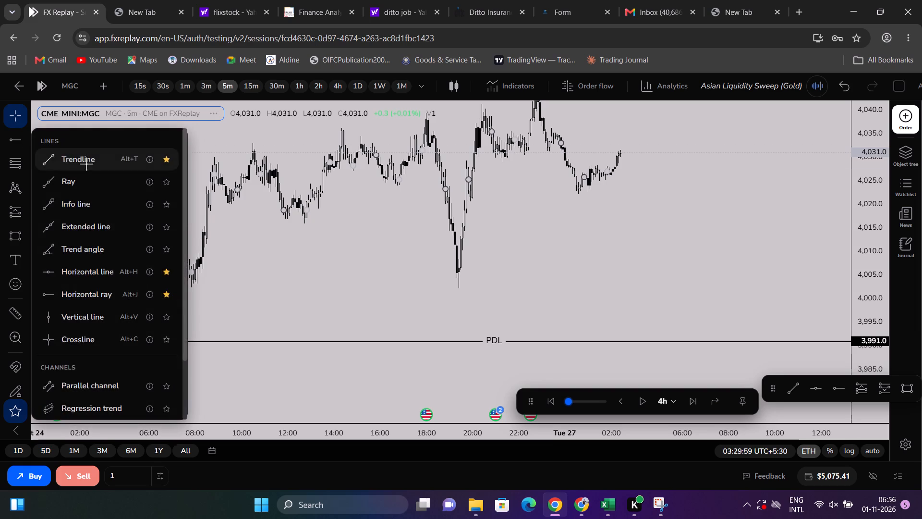
pyautogui.click(156, 330)
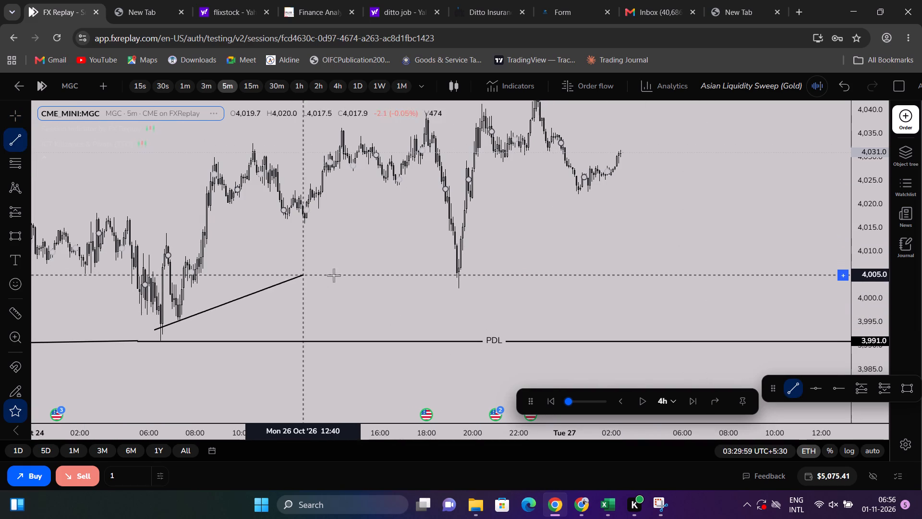
pyautogui.click(458, 286)
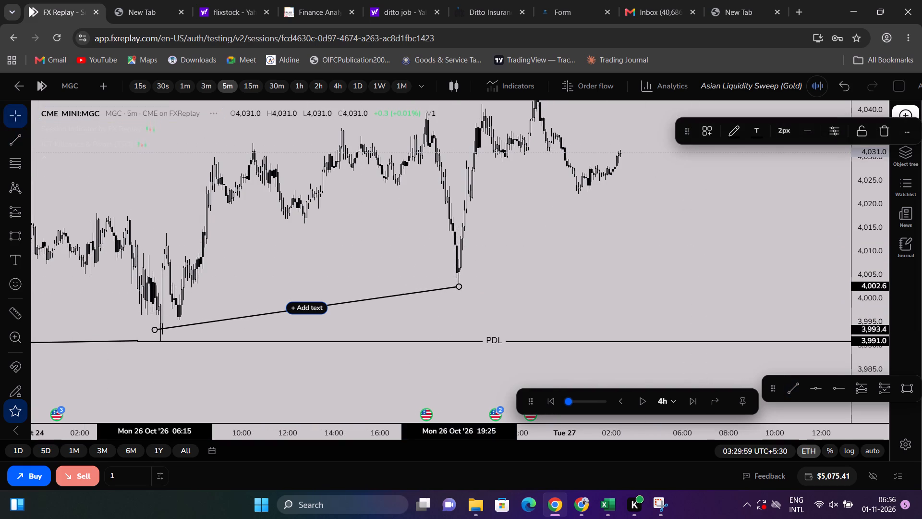
pyautogui.click(307, 309)
pyautogui.write('LRL')
pyautogui.click(546, 314)
# Set the replay step interval to 5m.
pyautogui.scroll(-4, 604, 270)
pyautogui.scroll(3, 658, 247)
pyautogui.moveTo(670, 239); pyautogui.dragTo(696, 359)
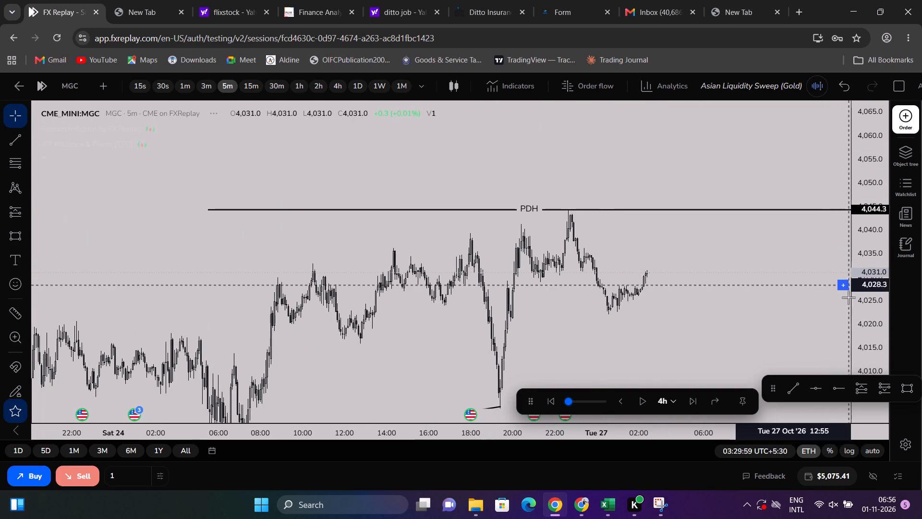
pyautogui.moveTo(896, 334); pyautogui.dragTo(872, 180)
pyautogui.moveTo(758, 240); pyautogui.dragTo(708, 136)
pyautogui.scroll(3, 719, 190)
pyautogui.moveTo(878, 295); pyautogui.dragTo(839, 92)
pyautogui.scroll(-4, 752, 111)
pyautogui.moveTo(705, 155); pyautogui.dragTo(700, 336)
pyautogui.scroll(2, 711, 326)
pyautogui.click(674, 398)
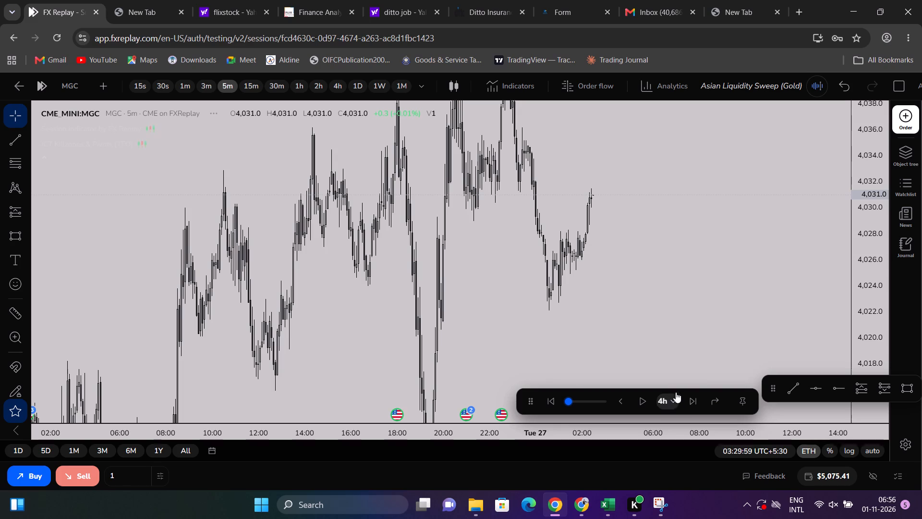
pyautogui.scroll(-7, 666, 336)
pyautogui.scroll(2, 652, 360)
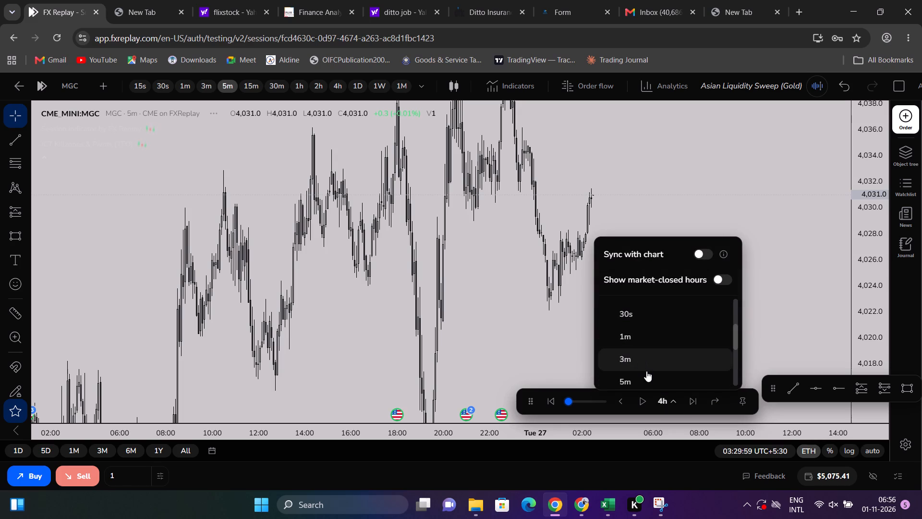
pyautogui.click(642, 379)
# Advance the replay candle by candle to 05:49:59 on 27 October.
pyautogui.moveTo(874, 266); pyautogui.dragTo(838, 373)
pyautogui.scroll(-2, 704, 387)
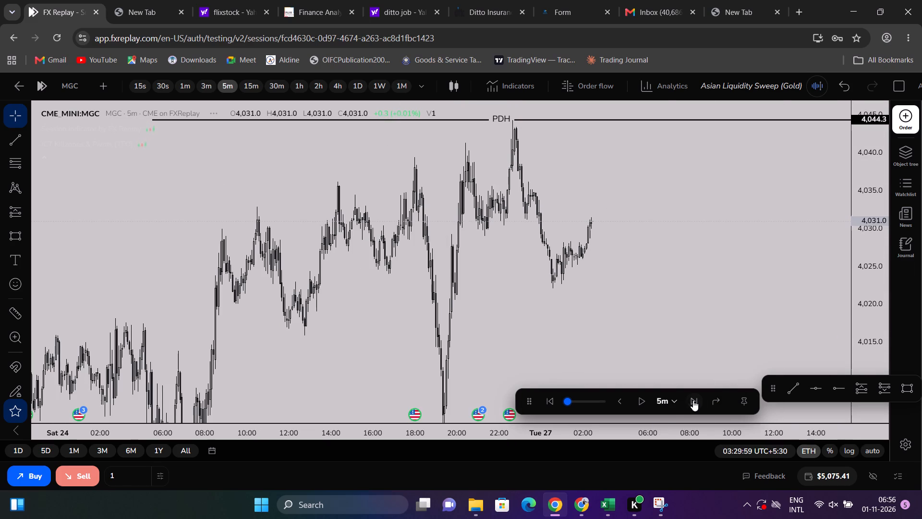
pyautogui.click(691, 401)
pyautogui.click(690, 401)
pyautogui.click(690, 401)
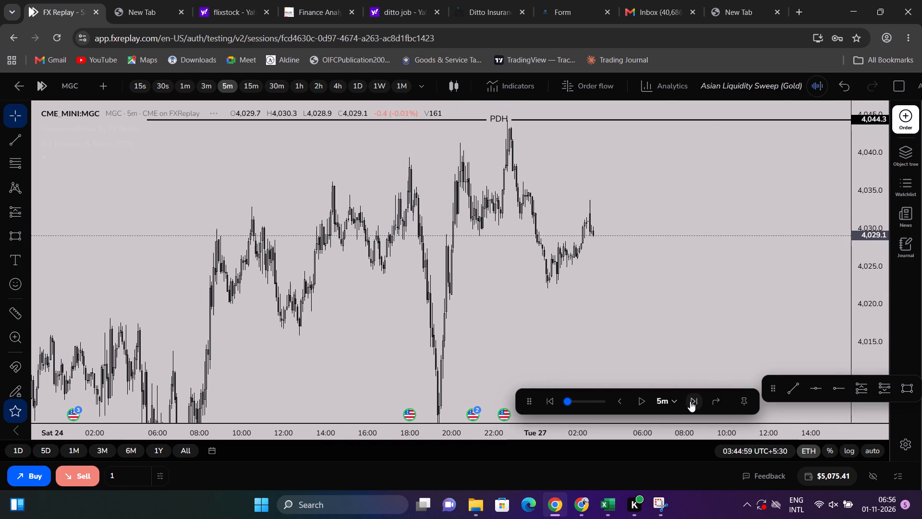
pyautogui.click(690, 401)
pyautogui.tripleClick(690, 401)
pyautogui.tripleClick(690, 401)
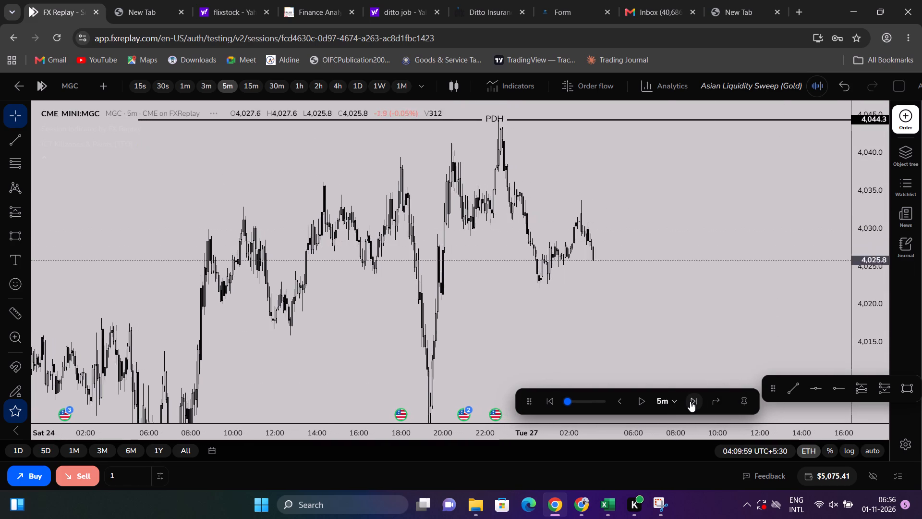
pyautogui.tripleClick(690, 401)
pyautogui.tripleClick(690, 401)
pyautogui.tripleClick(690, 401)
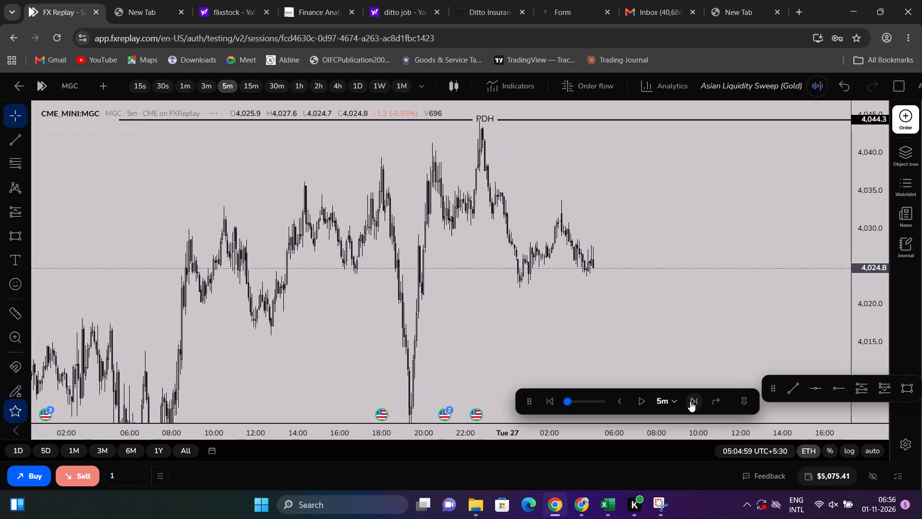
pyautogui.doubleClick(690, 401)
pyautogui.doubleClick(689, 402)
pyautogui.tripleClick(689, 402)
pyautogui.doubleClick(689, 402)
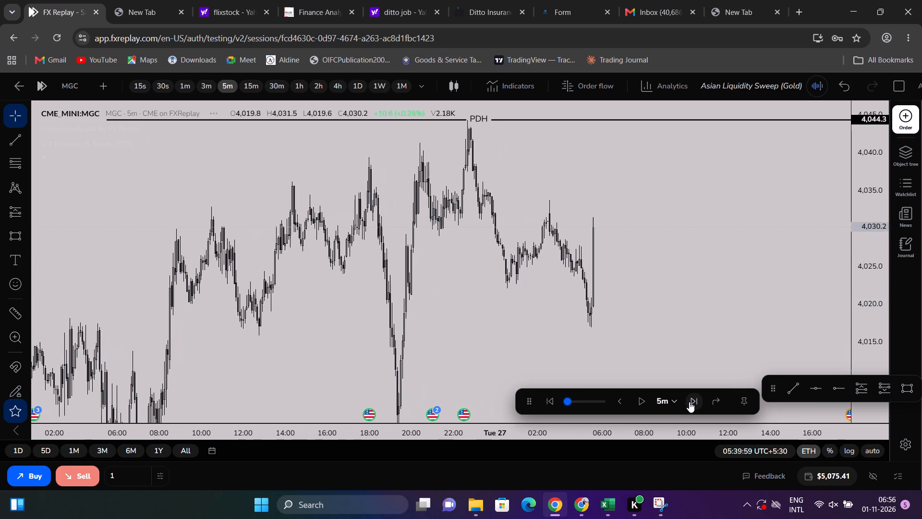
# Draw a horizontal trendline at about 4,033.8 from the 27 October high near 02:30 to the 05:40 candle.
pyautogui.scroll(2, 725, 276)
pyautogui.moveTo(862, 295); pyautogui.dragTo(866, 205)
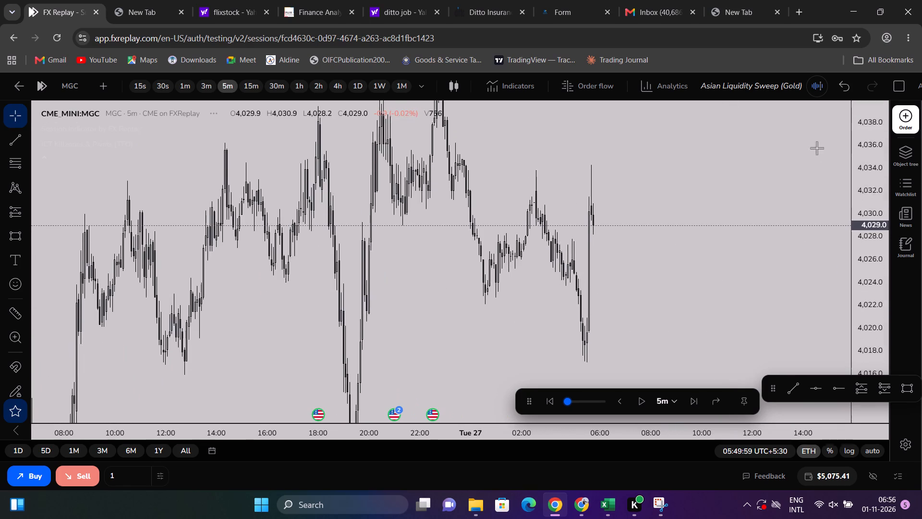
pyautogui.scroll(4, 734, 171)
pyautogui.click(13, 138)
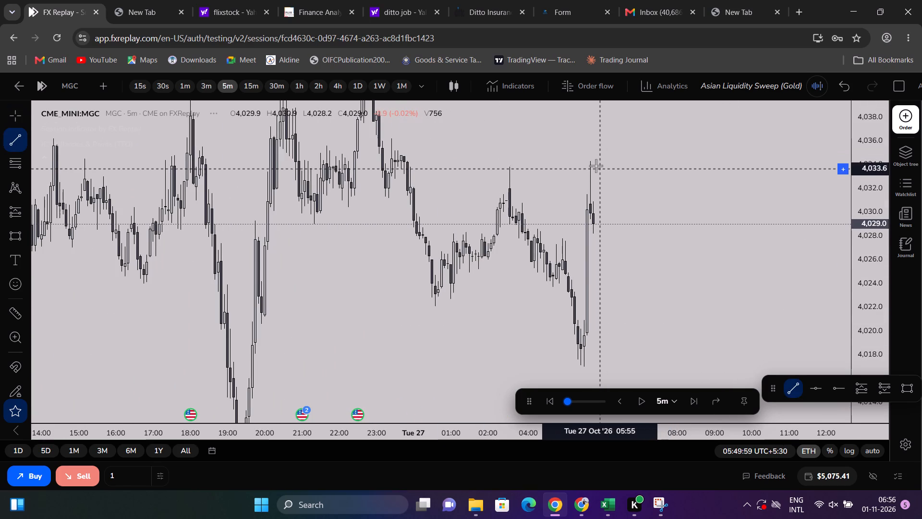
pyautogui.click(502, 167)
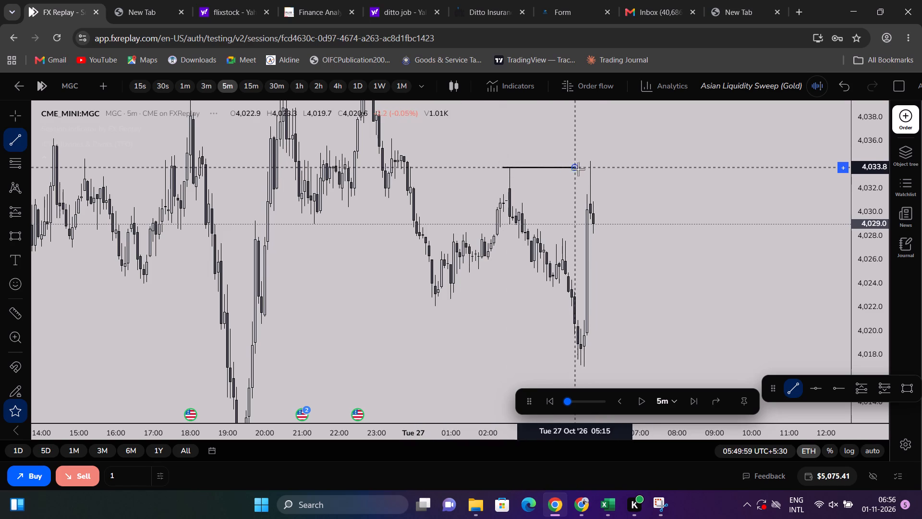
pyautogui.keyDown('shift'); pyautogui.click(591, 172); pyautogui.keyUp('shift')
pyautogui.click(657, 214)
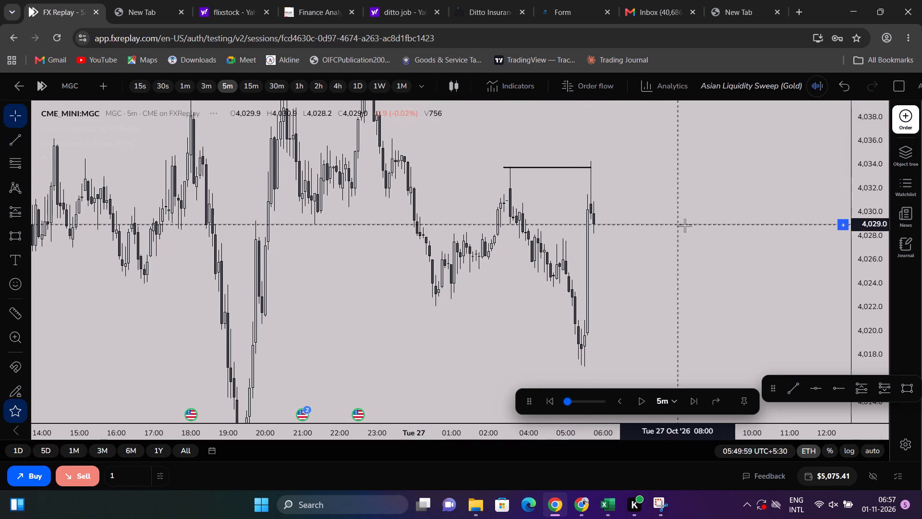
# On the 1-minute chart, extend the end of the line at the 02:30 high to the wick of the candle sweeping it, near 05:41.
pyautogui.moveTo(695, 235); pyautogui.dragTo(700, 242)
pyautogui.moveTo(862, 309); pyautogui.dragTo(858, 164)
pyautogui.scroll(4, 712, 162)
pyautogui.scroll(3, 452, 164)
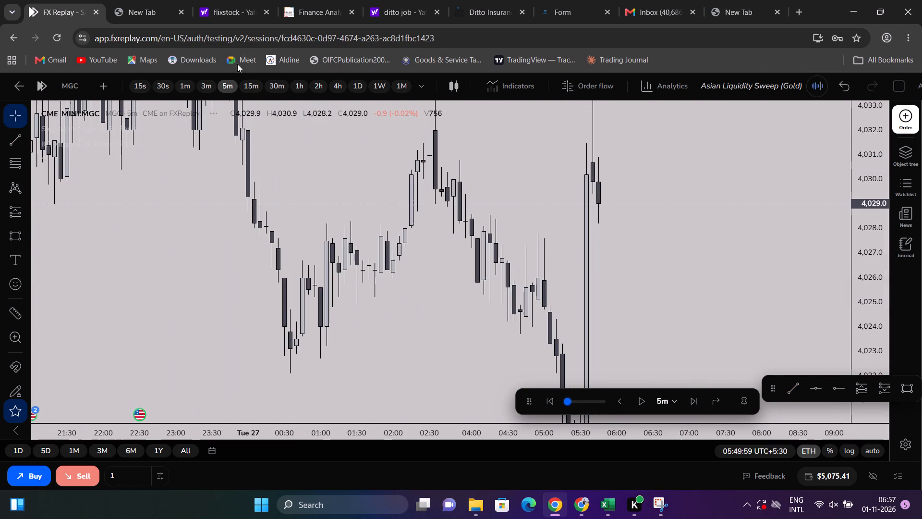
pyautogui.click(182, 87)
pyautogui.scroll(-11, 665, 282)
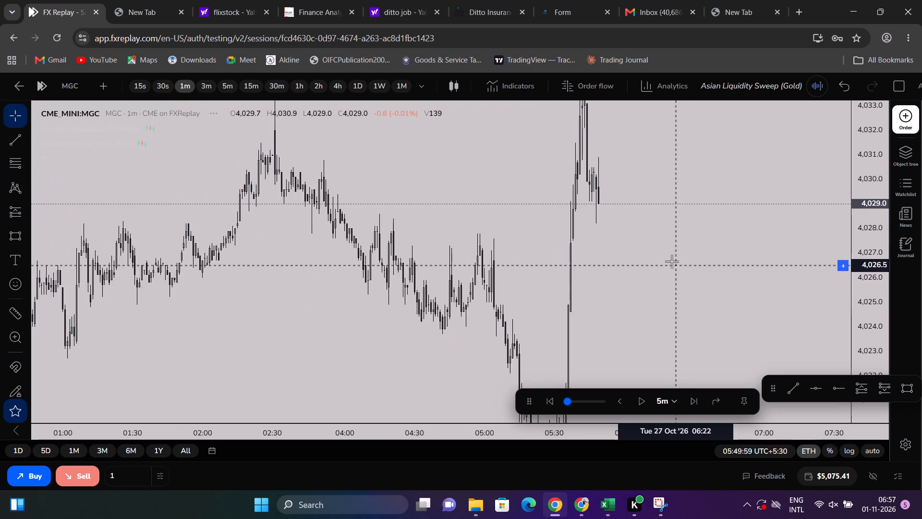
pyautogui.moveTo(668, 273); pyautogui.dragTo(673, 298)
pyautogui.scroll(6, 680, 297)
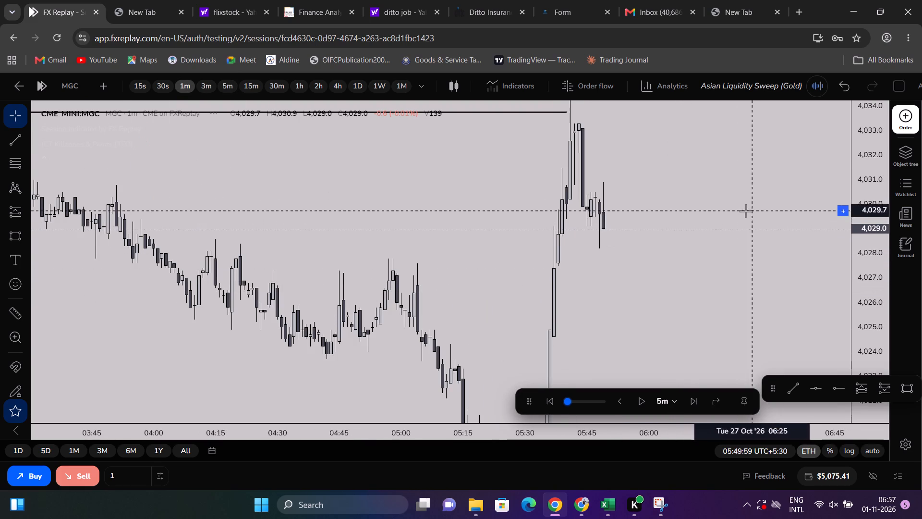
pyautogui.moveTo(669, 259); pyautogui.dragTo(680, 225)
pyautogui.scroll(-3, 680, 224)
pyautogui.scroll(3, 680, 224)
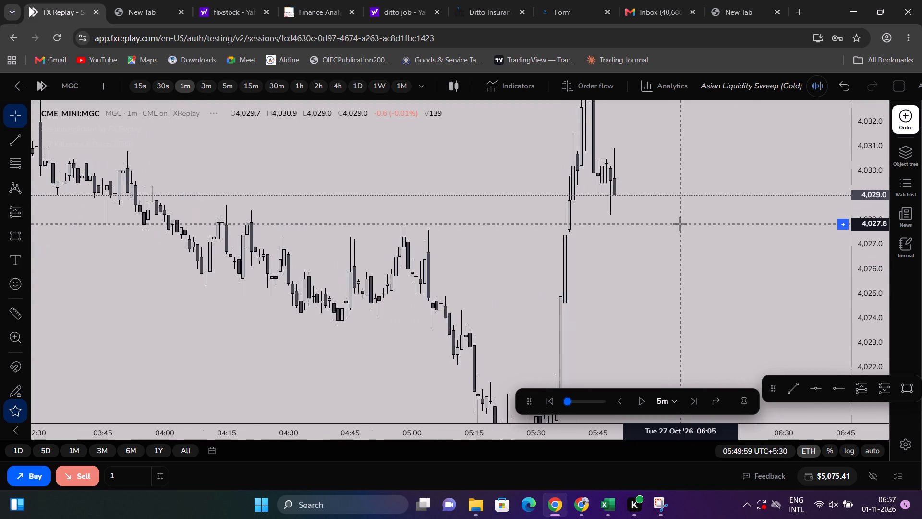
pyautogui.moveTo(670, 231); pyautogui.dragTo(731, 330)
pyautogui.scroll(-3, 719, 313)
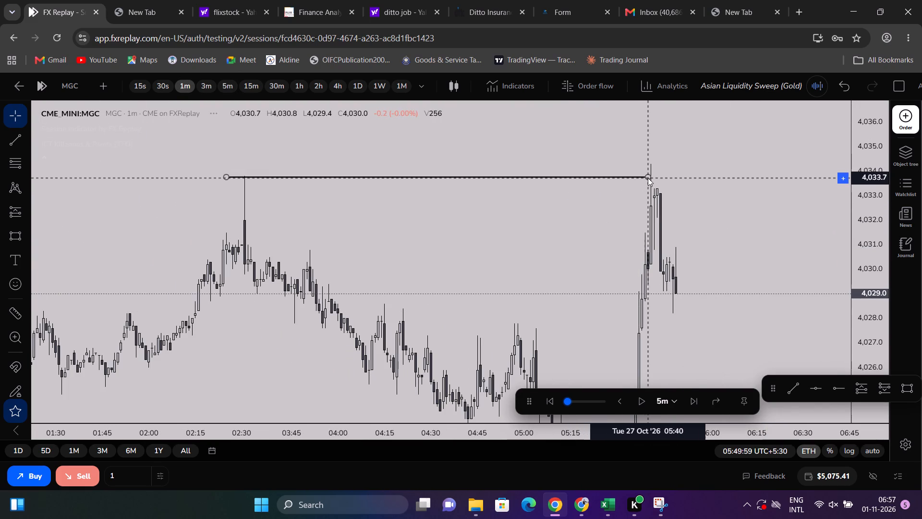
pyautogui.click(648, 178)
pyautogui.click(740, 235)
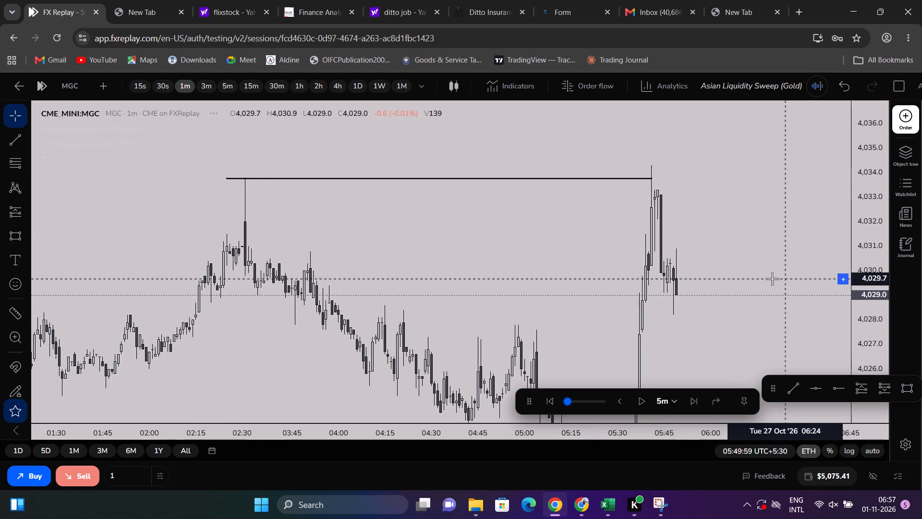
# Draw a rectangle over the price gap from about 4,024.9 to 4,027.5, spanning about 05:35 to 06:08 on 27 October.
pyautogui.scroll(3, 767, 281)
pyautogui.moveTo(752, 275); pyautogui.dragTo(745, 227)
pyautogui.moveTo(865, 295); pyautogui.dragTo(866, 183)
pyautogui.scroll(3, 723, 225)
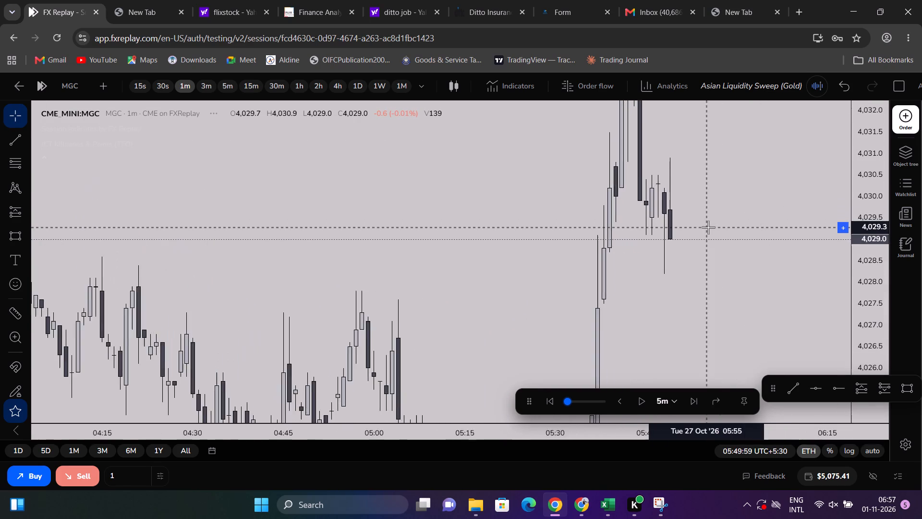
pyautogui.scroll(5, 708, 227)
pyautogui.moveTo(702, 228); pyautogui.dragTo(688, 245)
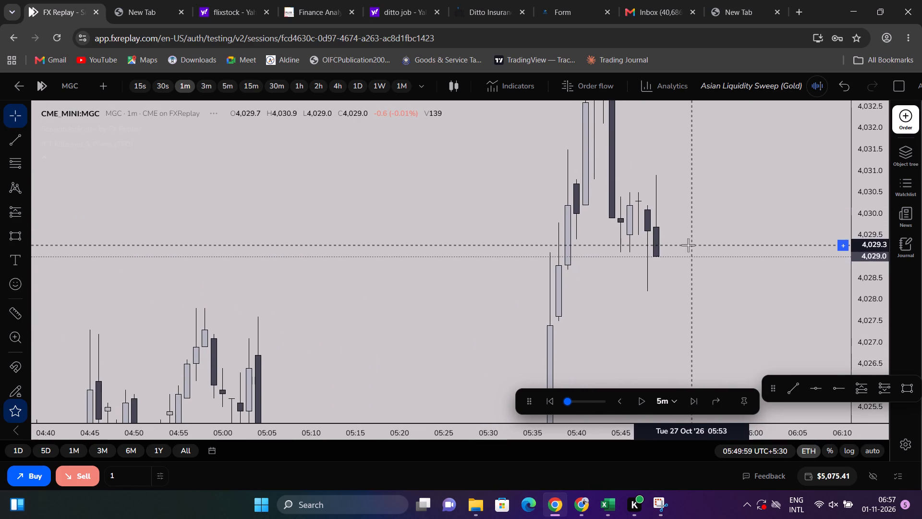
pyautogui.moveTo(699, 237); pyautogui.dragTo(708, 126)
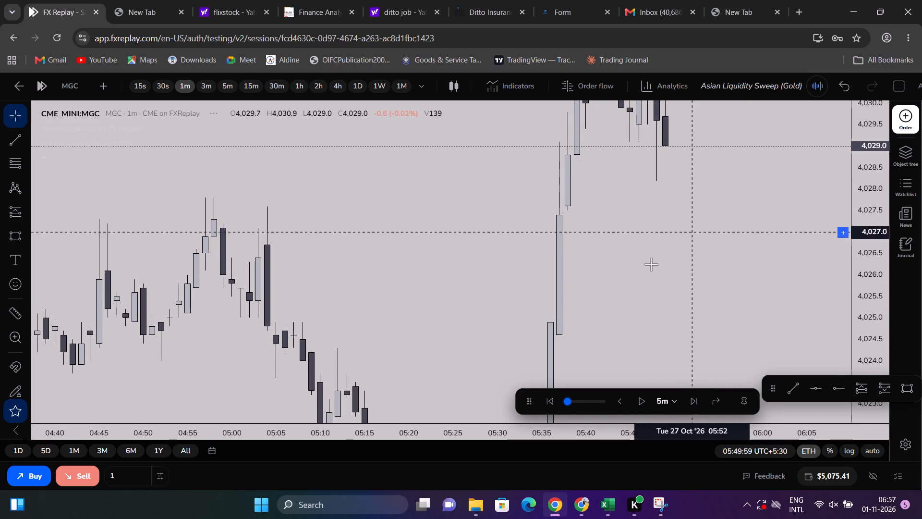
pyautogui.click(15, 241)
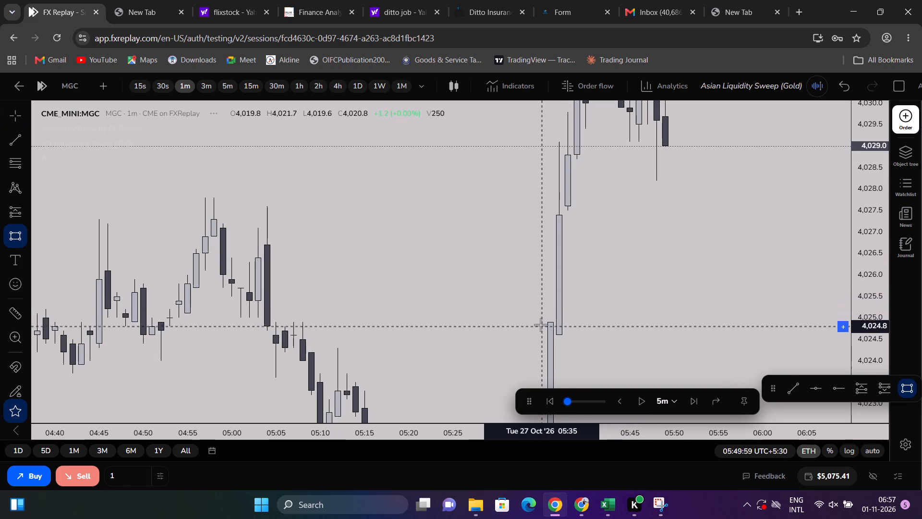
pyautogui.click(544, 320)
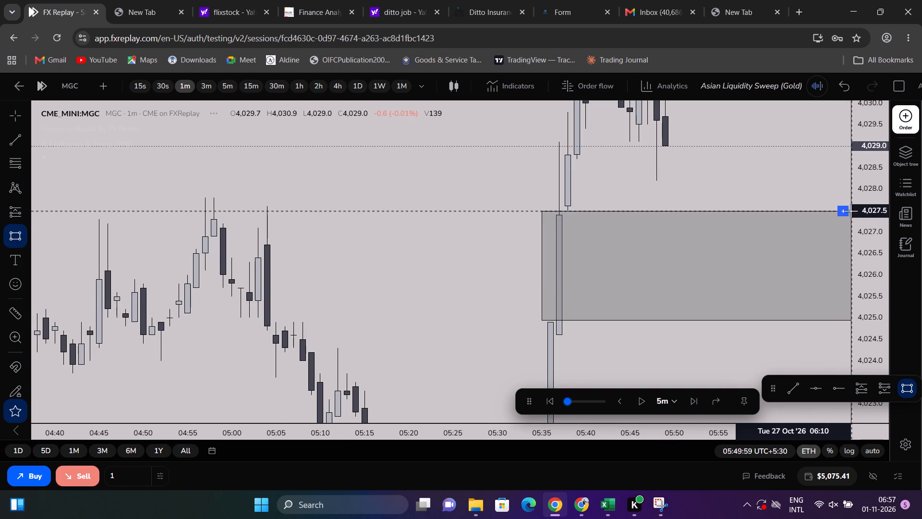
pyautogui.click(851, 210)
pyautogui.moveTo(790, 166); pyautogui.dragTo(795, 184)
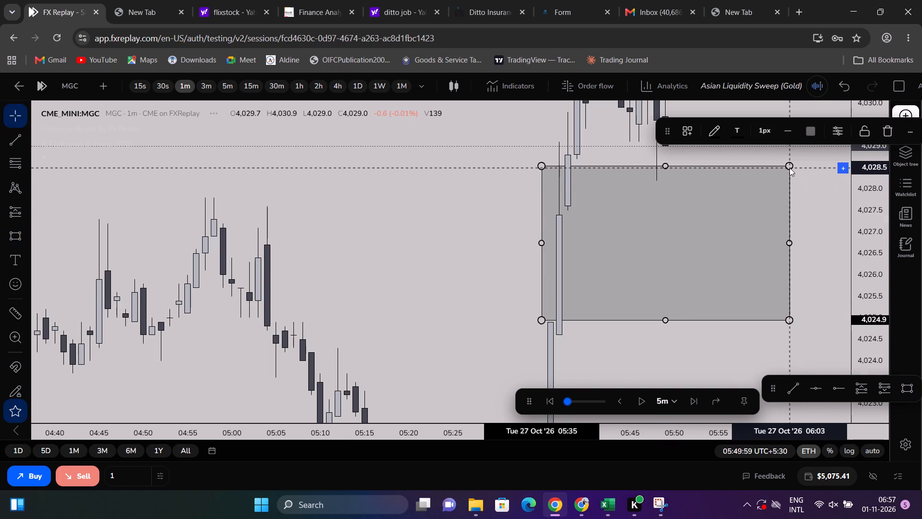
pyautogui.moveTo(789, 168); pyautogui.dragTo(841, 212)
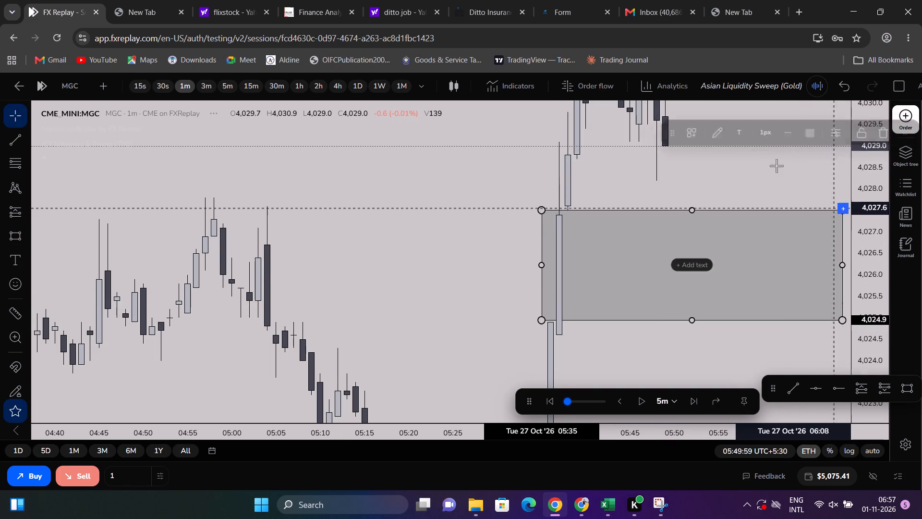
# Draw a short horizontal trendline across the latest candles from about 05:43 to 06:01 and place it at about 4,029.5.
pyautogui.moveTo(756, 153); pyautogui.dragTo(703, 304)
pyautogui.scroll(-7, 698, 286)
pyautogui.scroll(1, 731, 297)
pyautogui.scroll(-6, 728, 298)
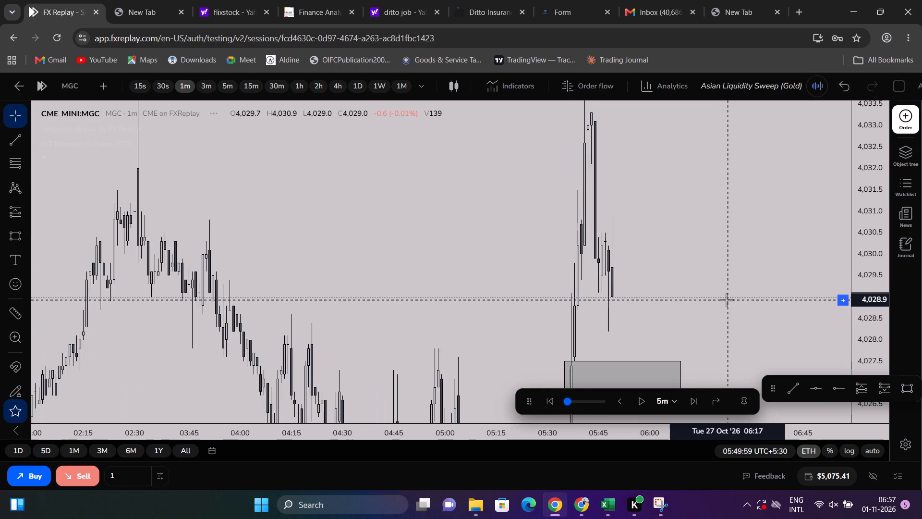
pyautogui.scroll(-3, 727, 300)
pyautogui.scroll(11, 727, 300)
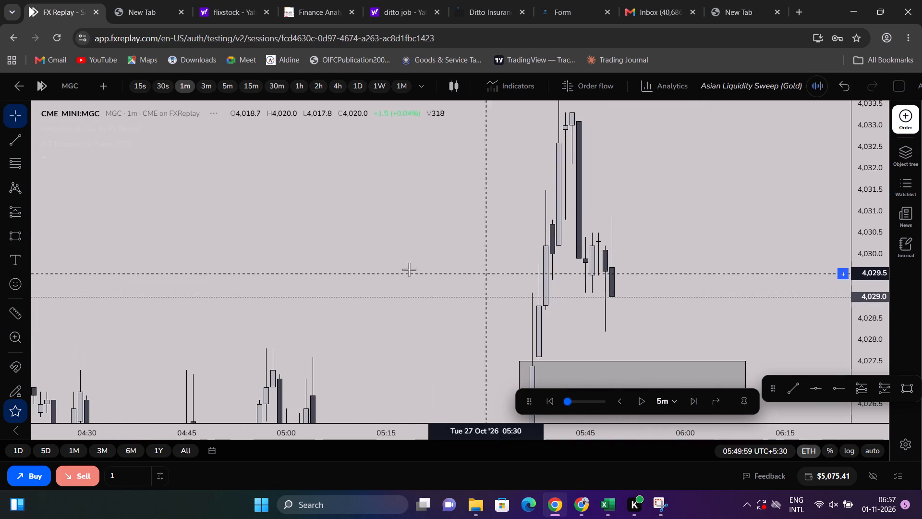
pyautogui.click(15, 141)
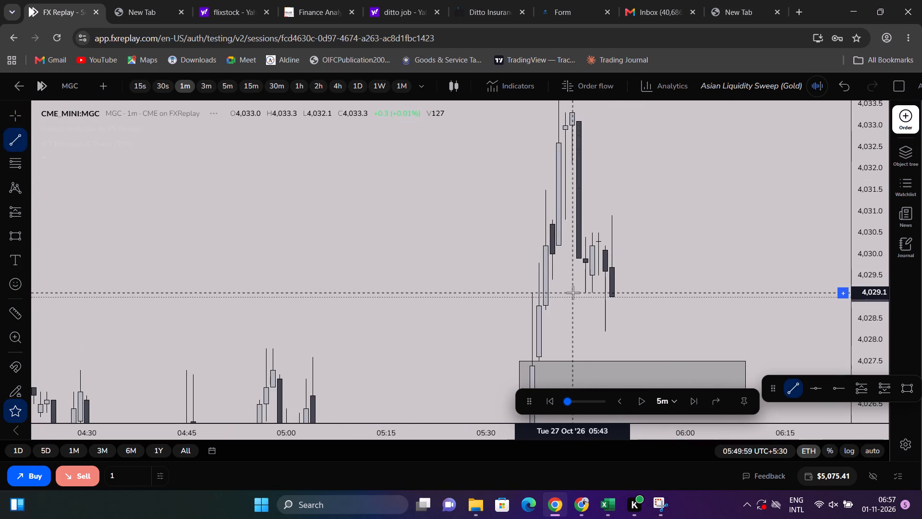
pyautogui.keyDown('shift'); pyautogui.click(579, 294); pyautogui.keyUp('shift')
pyautogui.keyDown('shift'); pyautogui.click(697, 297); pyautogui.keyUp('shift')
pyautogui.moveTo(659, 297); pyautogui.dragTo(660, 295)
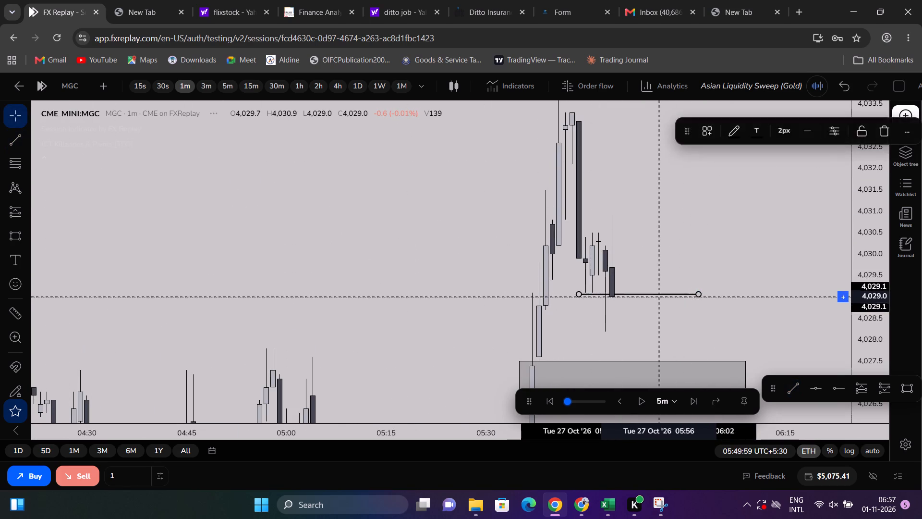
pyautogui.moveTo(660, 295); pyautogui.dragTo(652, 279)
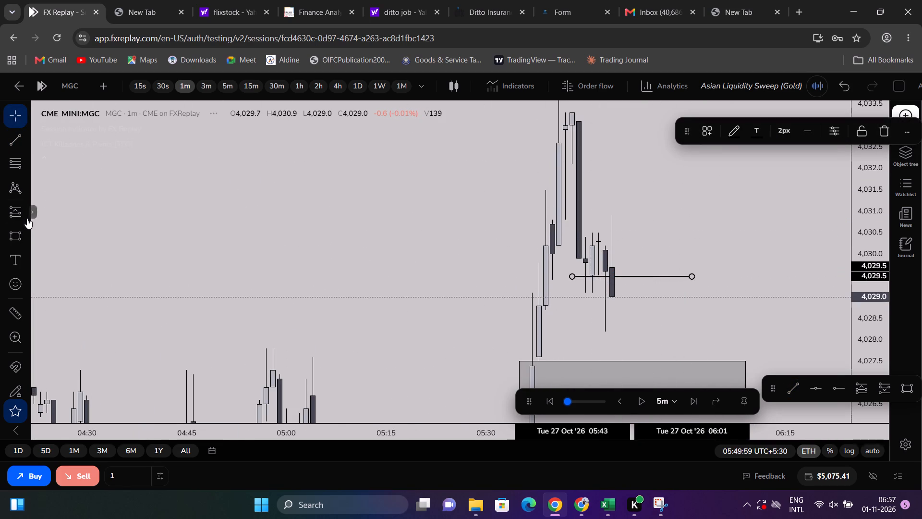
# Place a short position drawing with entry at 4,029.0 after the last candle and its stop at about 4,033.4.
pyautogui.click(27, 217)
pyautogui.moveTo(91, 240); pyautogui.dragTo(97, 240)
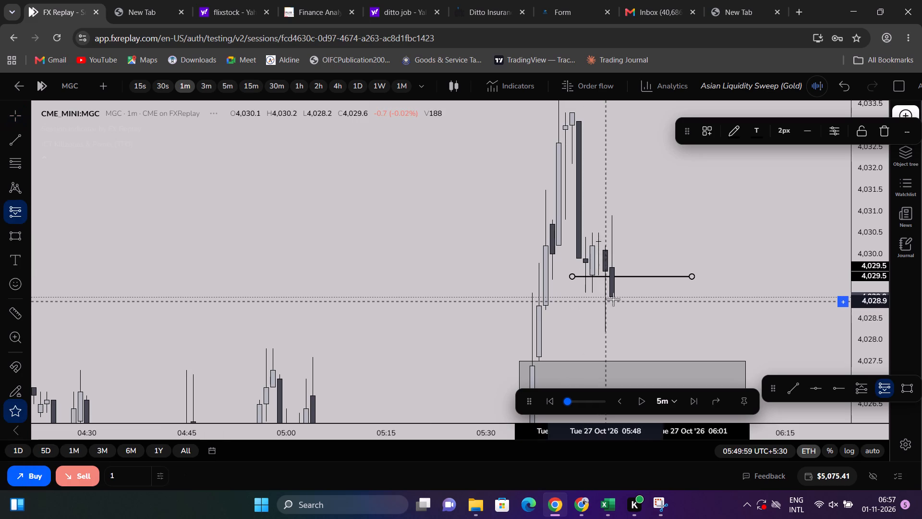
pyautogui.click(616, 299)
pyautogui.moveTo(619, 270); pyautogui.dragTo(626, 98)
pyautogui.moveTo(423, 186); pyautogui.dragTo(393, 312)
pyautogui.moveTo(591, 219); pyautogui.dragTo(592, 219)
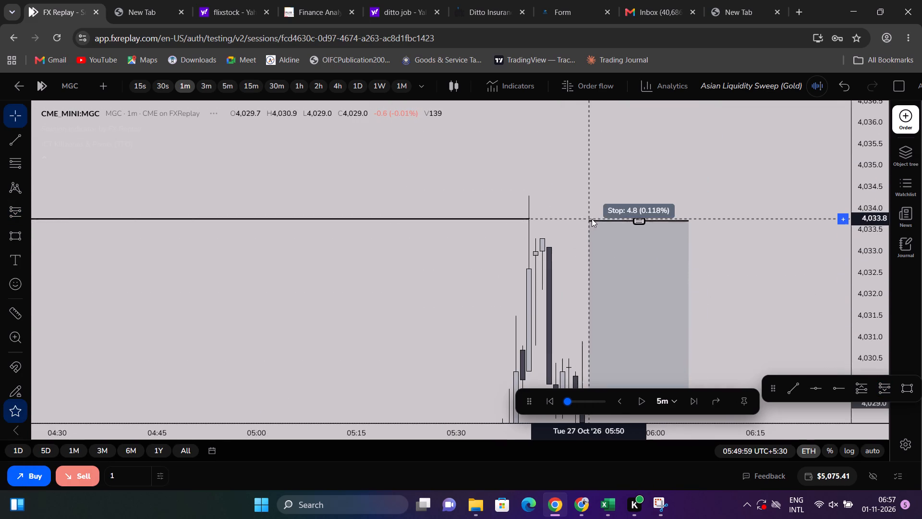
pyautogui.moveTo(592, 219); pyautogui.dragTo(588, 226)
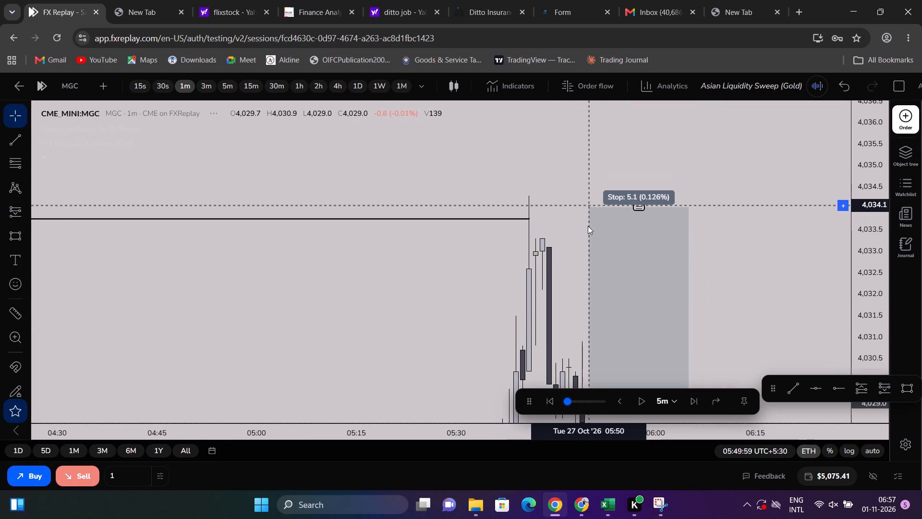
pyautogui.moveTo(588, 226); pyautogui.dragTo(589, 231)
# Extend the short position's target down to the 27 October low at about 4,017.1.
pyautogui.scroll(-7, 508, 310)
pyautogui.moveTo(506, 307); pyautogui.dragTo(500, 120)
pyautogui.scroll(-5, 583, 181)
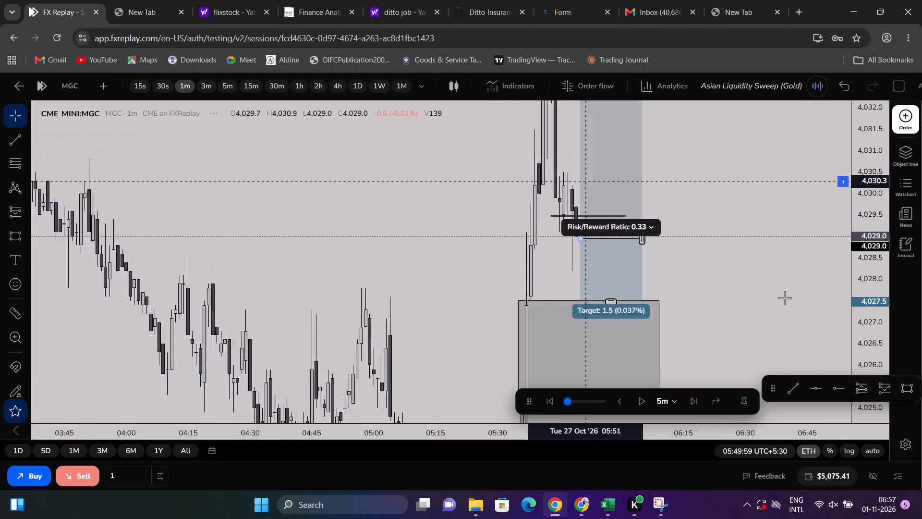
pyautogui.moveTo(875, 253); pyautogui.dragTo(789, 502)
pyautogui.scroll(-6, 685, 409)
pyautogui.moveTo(691, 373); pyautogui.dragTo(698, 279)
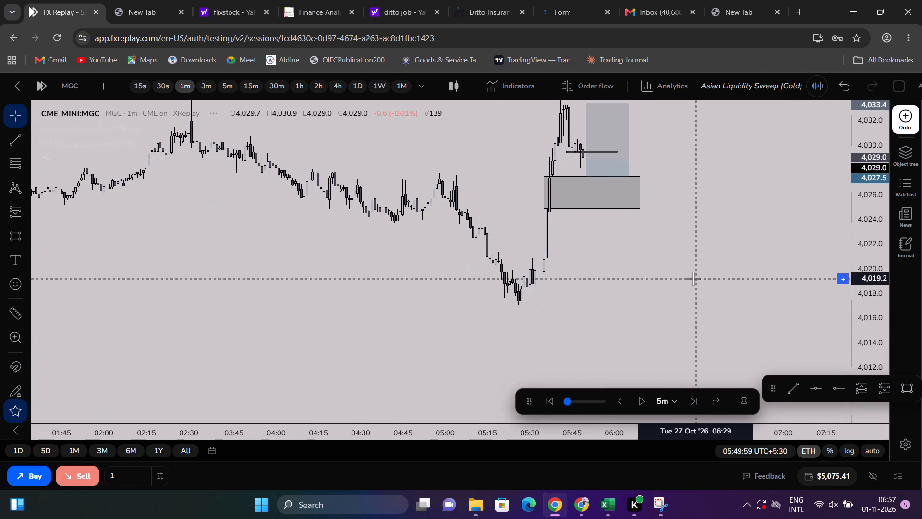
pyautogui.scroll(-10, 675, 303)
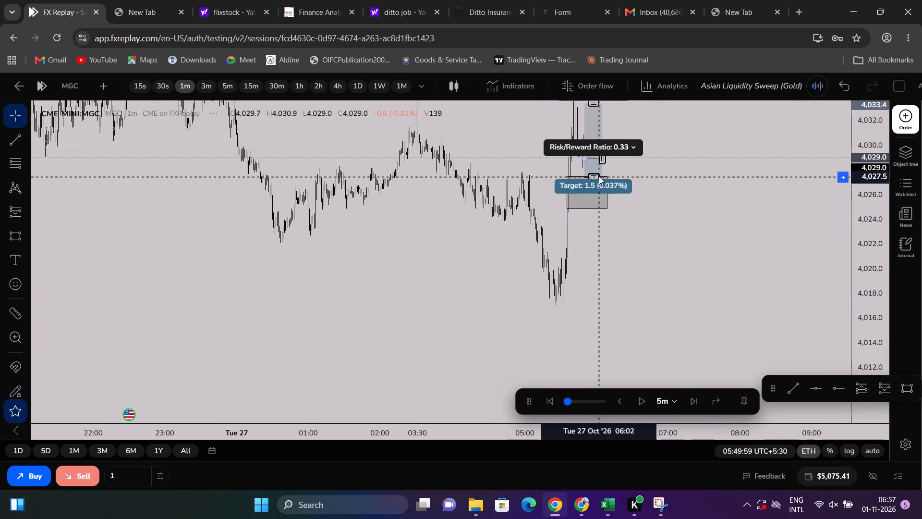
pyautogui.moveTo(594, 177); pyautogui.dragTo(607, 307)
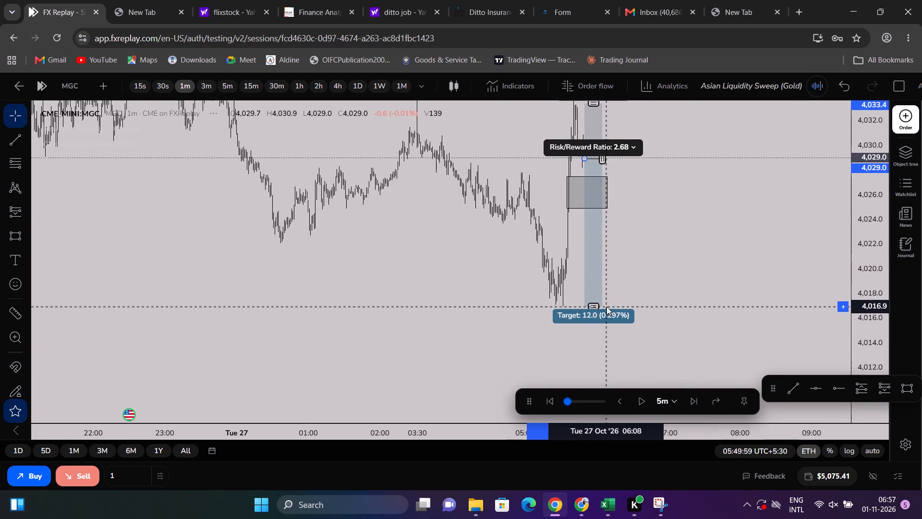
pyautogui.moveTo(878, 265); pyautogui.dragTo(876, 271)
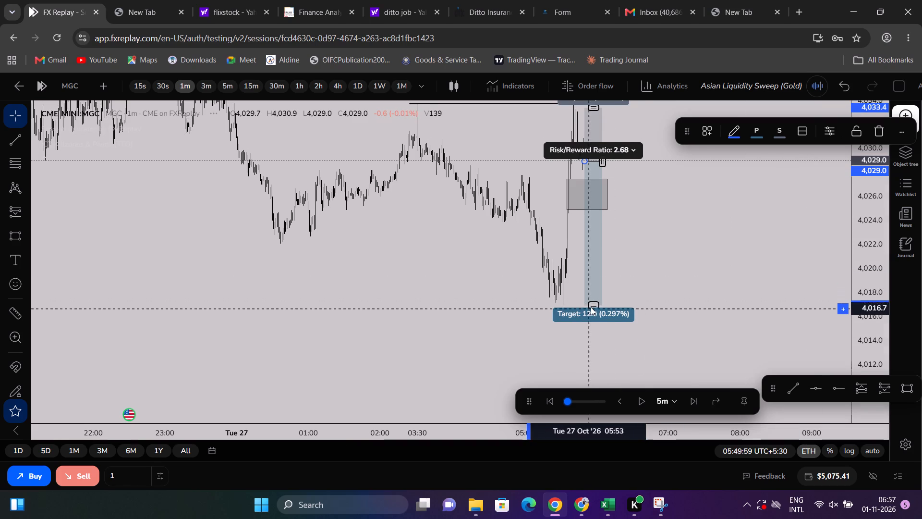
pyautogui.click(592, 306)
# Label the trendline at the swept 02:30 high "Pre Market Range LS".
pyautogui.scroll(13, 666, 273)
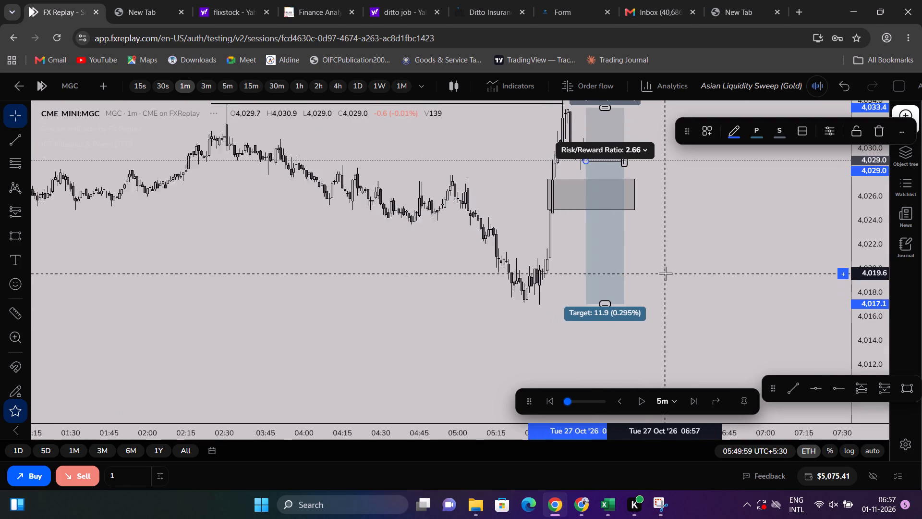
pyautogui.moveTo(450, 259); pyautogui.dragTo(451, 334)
pyautogui.scroll(-4, 557, 218)
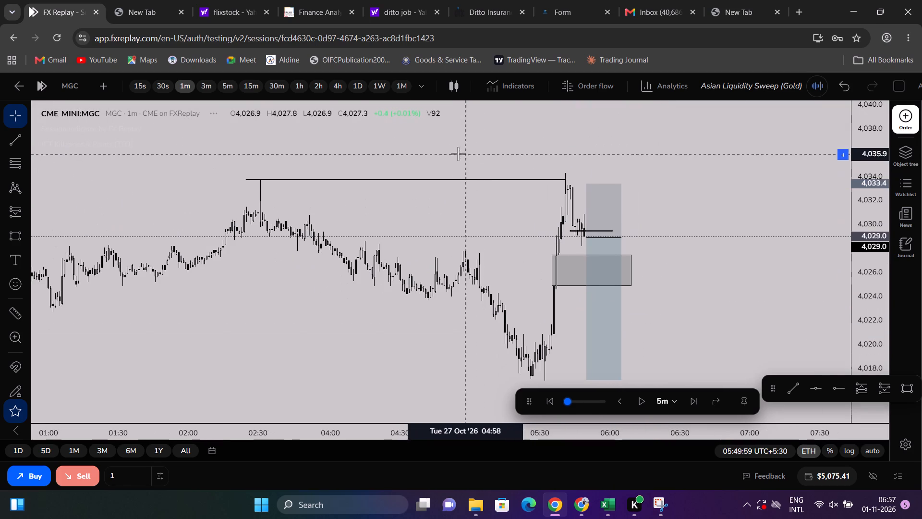
pyautogui.doubleClick(449, 182)
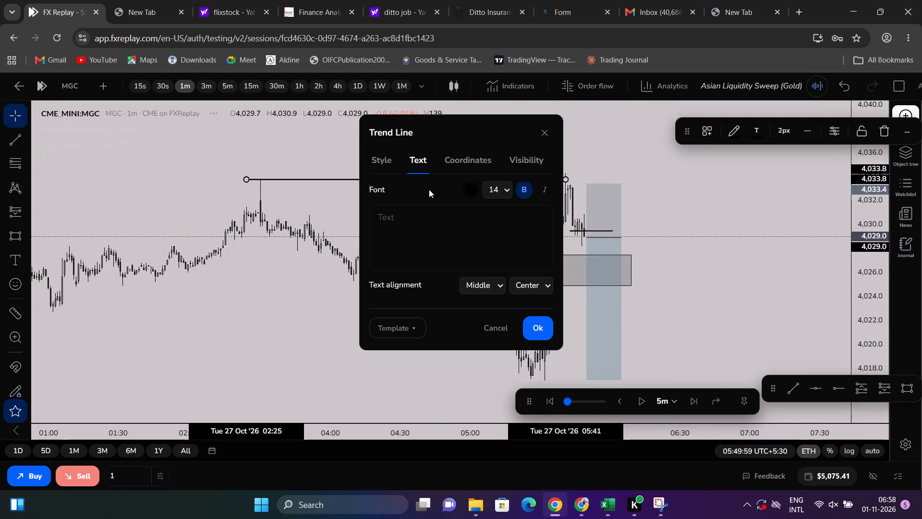
pyautogui.click(429, 244)
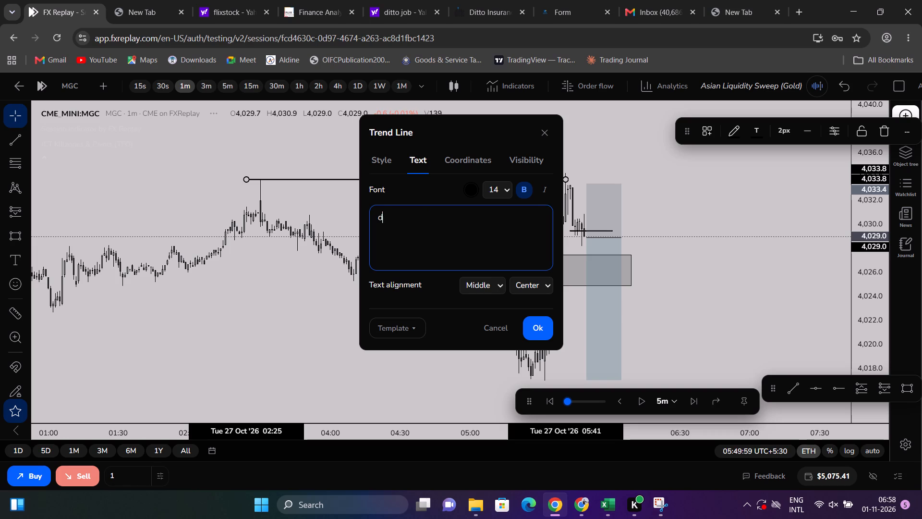
pyautogui.press('BackSpace')
pyautogui.press('BackSpace')
pyautogui.press('BackSpace')
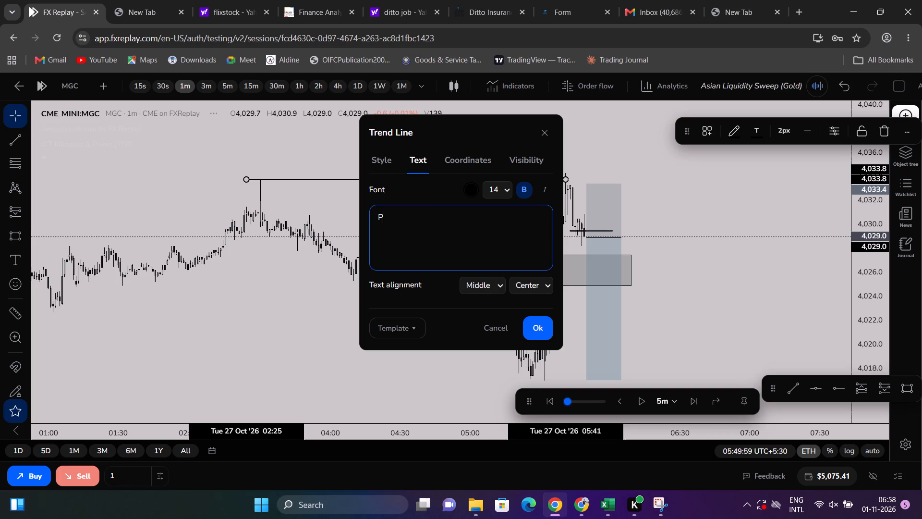
pyautogui.write('re')
pyautogui.press('space')
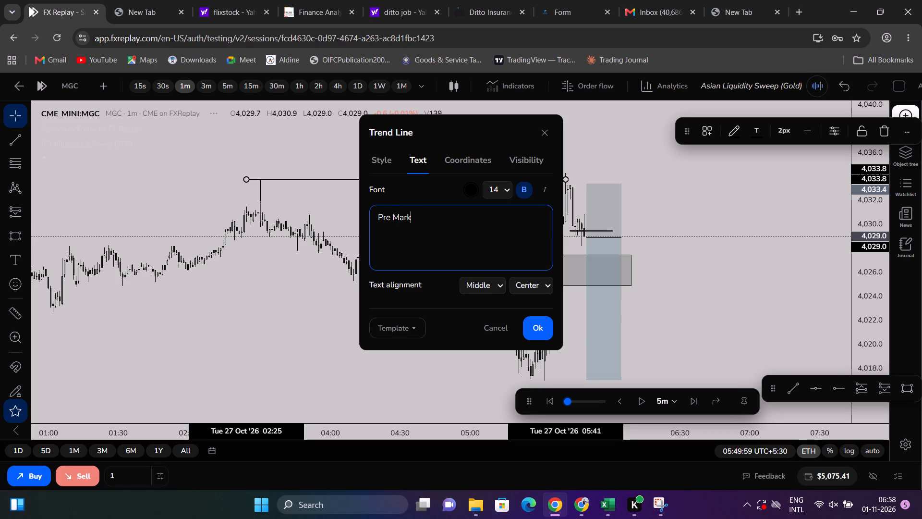
pyautogui.press('l')
pyautogui.press('s')
pyautogui.click(546, 337)
pyautogui.click(548, 331)
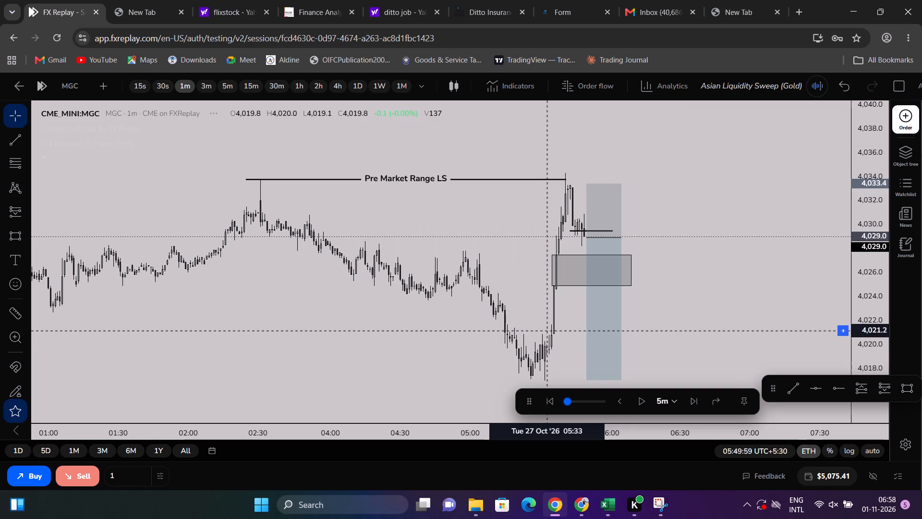
# Raise the short position's stop to about 4,033.6, near the swept high.
pyautogui.moveTo(845, 341); pyautogui.dragTo(835, 246)
pyautogui.click(835, 246)
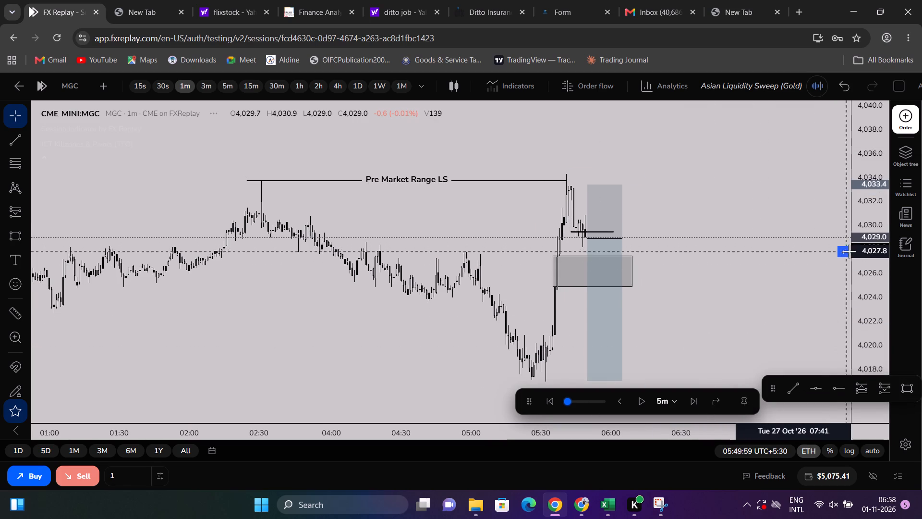
pyautogui.moveTo(851, 253); pyautogui.dragTo(855, 273)
pyautogui.moveTo(598, 191); pyautogui.dragTo(601, 189)
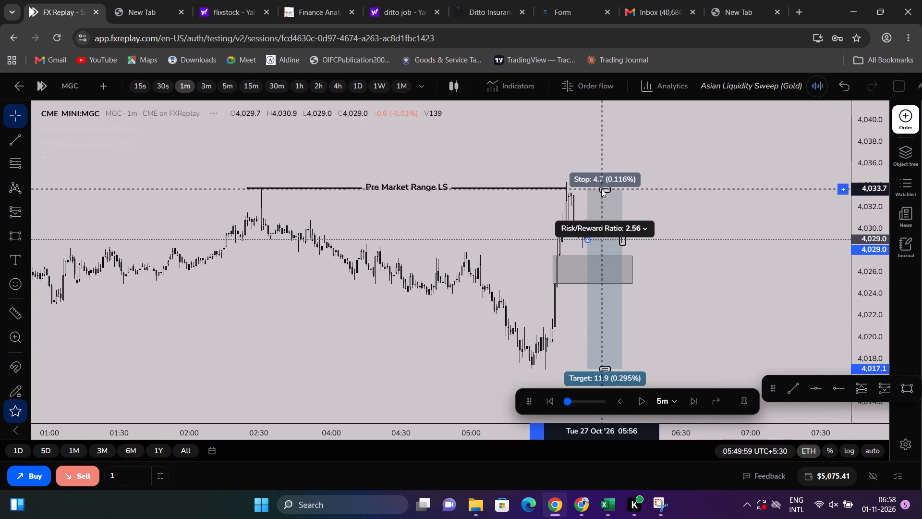
pyautogui.moveTo(601, 189); pyautogui.dragTo(602, 189)
# Place a 0.3% risk market sell order of 0.32 units at 4,029.0 with stop loss 4,033.7 and take profit 4,017.0.
pyautogui.moveTo(715, 288); pyautogui.dragTo(708, 233)
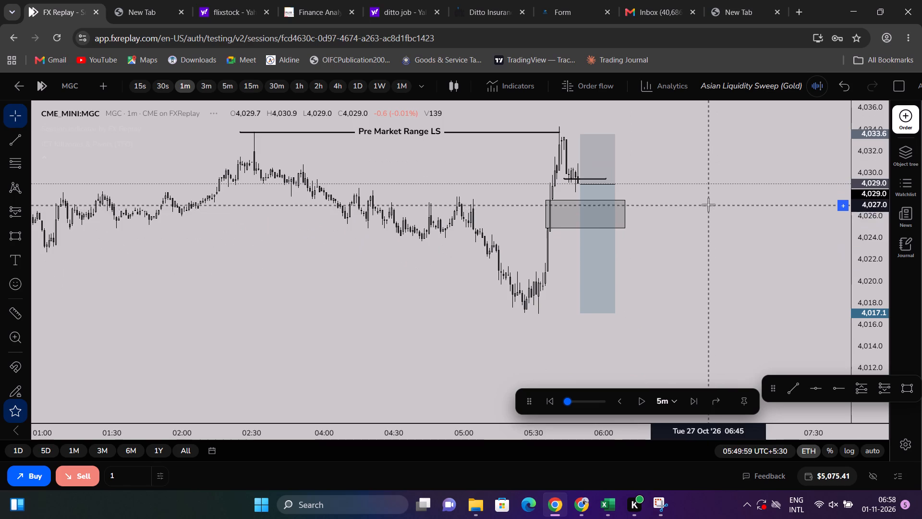
pyautogui.scroll(-5, 737, 248)
pyautogui.click(906, 123)
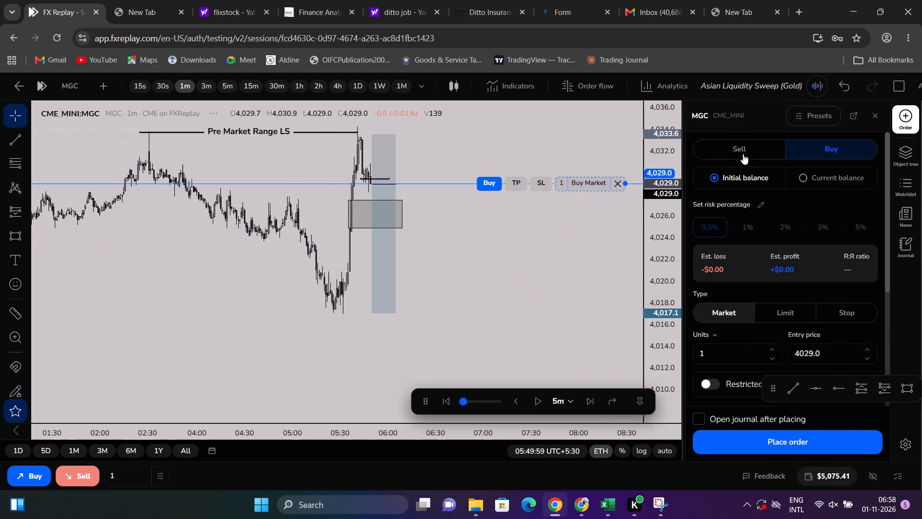
pyautogui.click(731, 146)
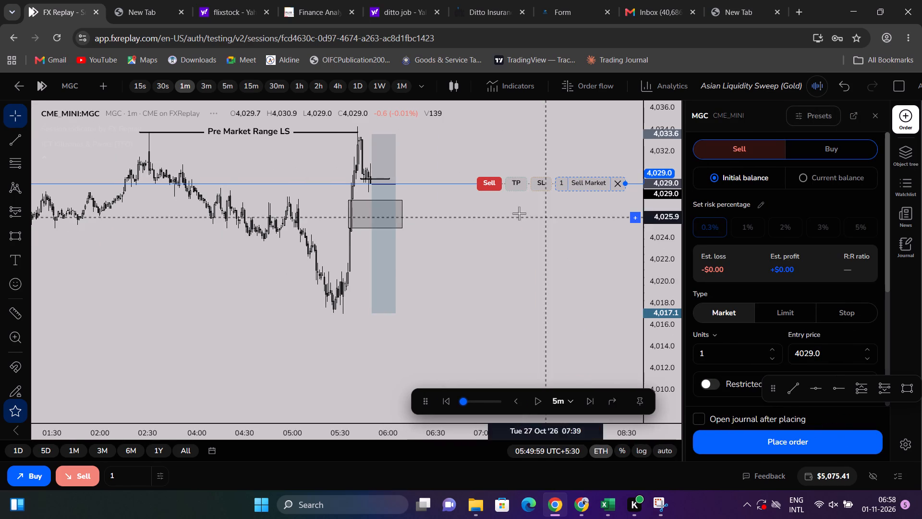
pyautogui.moveTo(536, 185); pyautogui.dragTo(540, 133)
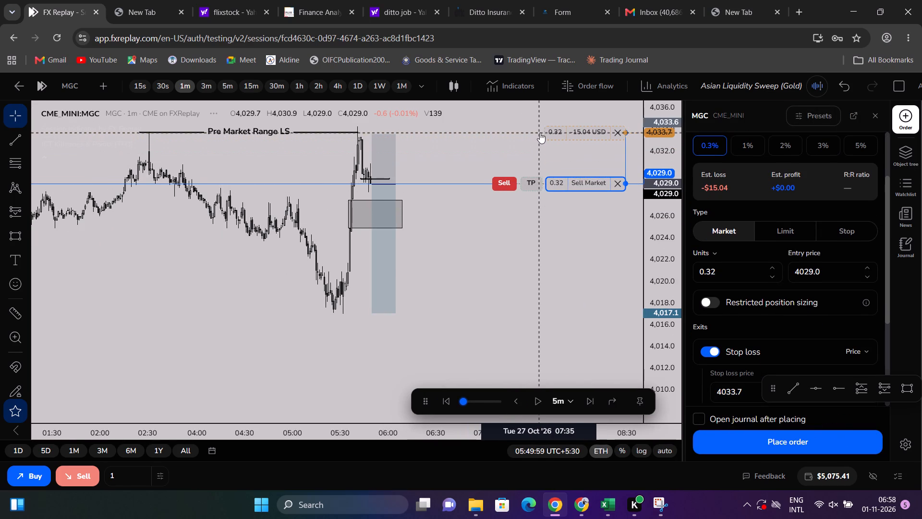
pyautogui.moveTo(540, 133); pyautogui.dragTo(541, 133)
pyautogui.moveTo(527, 185); pyautogui.dragTo(521, 300)
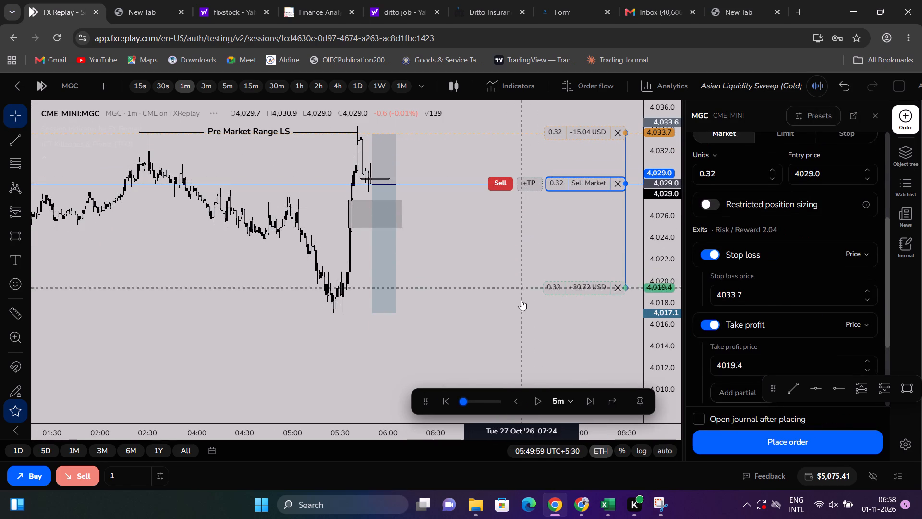
pyautogui.moveTo(521, 300); pyautogui.dragTo(526, 313)
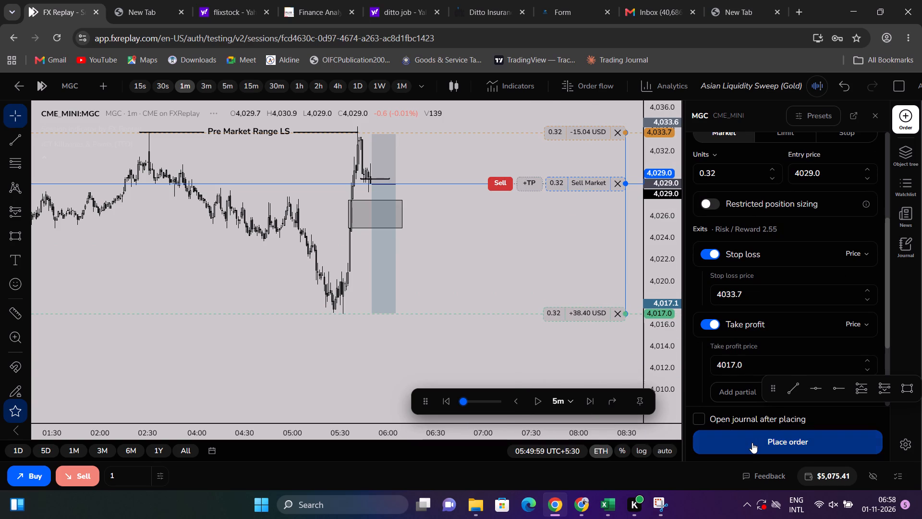
pyautogui.click(753, 443)
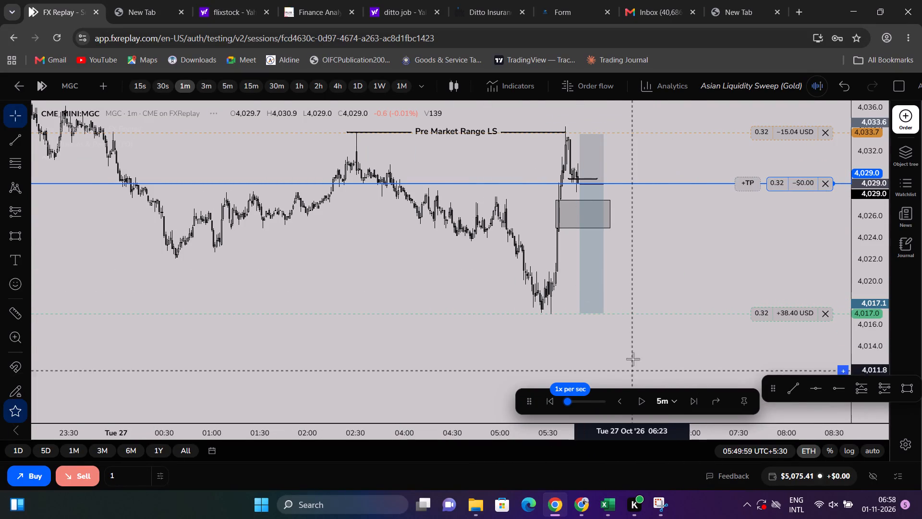
# Advance the replay in 5-minute increments to 06:44:59 on 27 October to follow the open short trade.
pyautogui.scroll(1, 628, 338)
pyautogui.scroll(-3, 626, 336)
pyautogui.scroll(3, 626, 336)
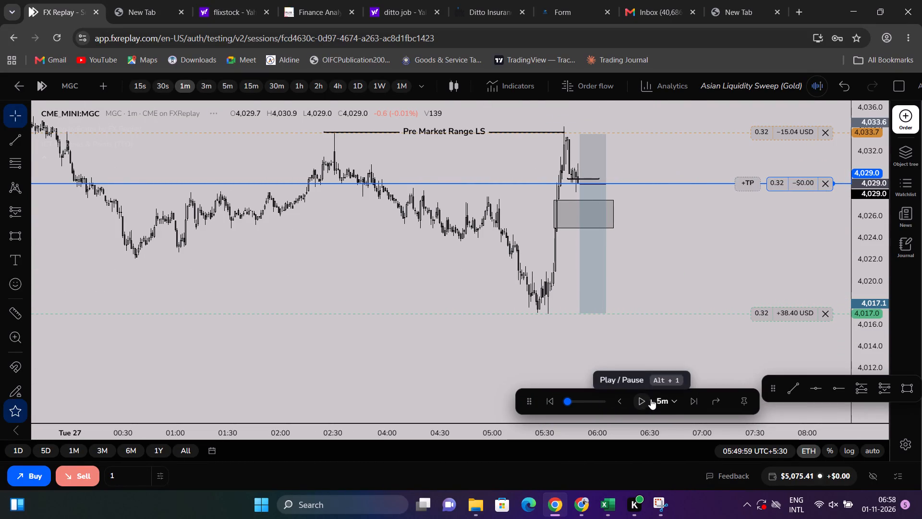
pyautogui.click(693, 400)
pyautogui.click(693, 400)
pyautogui.click(693, 400)
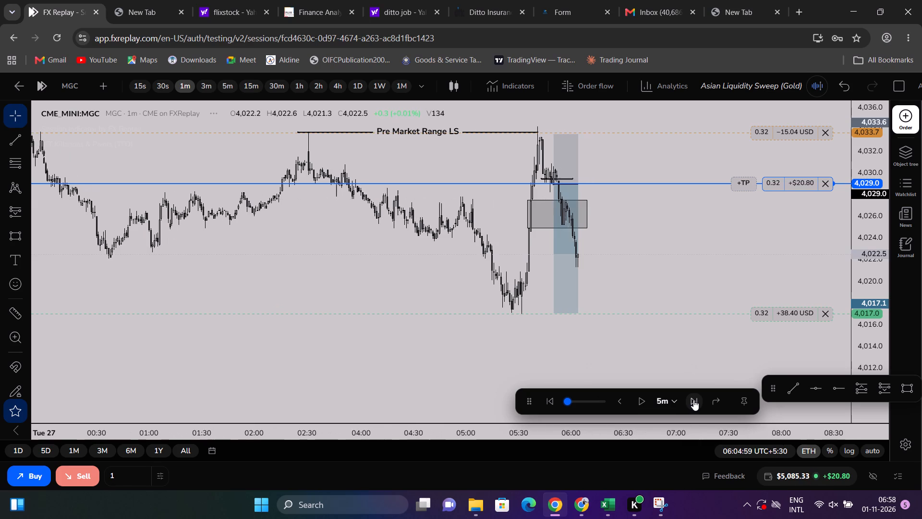
pyautogui.click(693, 400)
pyautogui.click(693, 400)
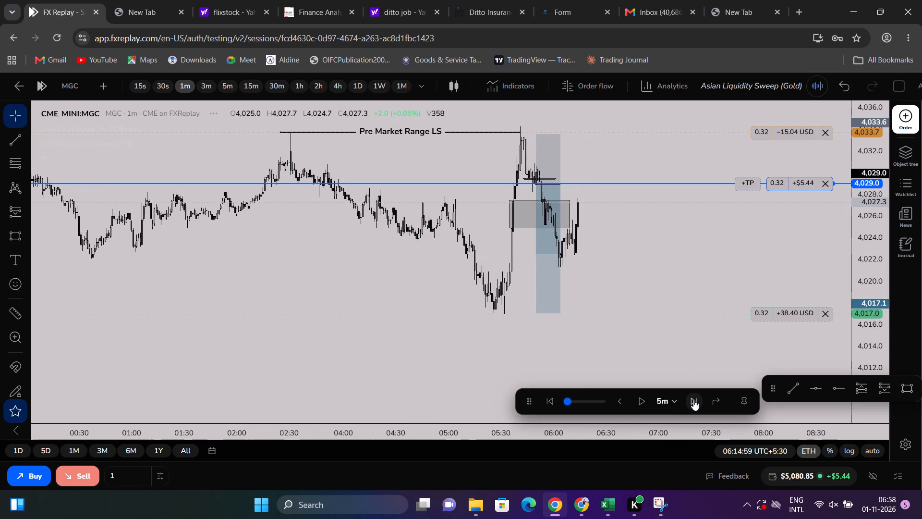
pyautogui.click(693, 400)
pyautogui.click(693, 400)
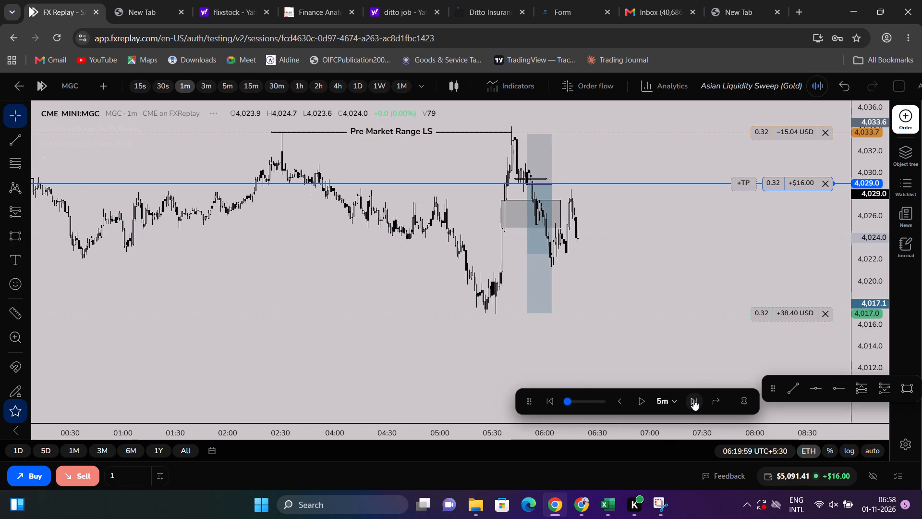
pyautogui.click(693, 400)
pyautogui.click(693, 400)
pyautogui.click(693, 400)
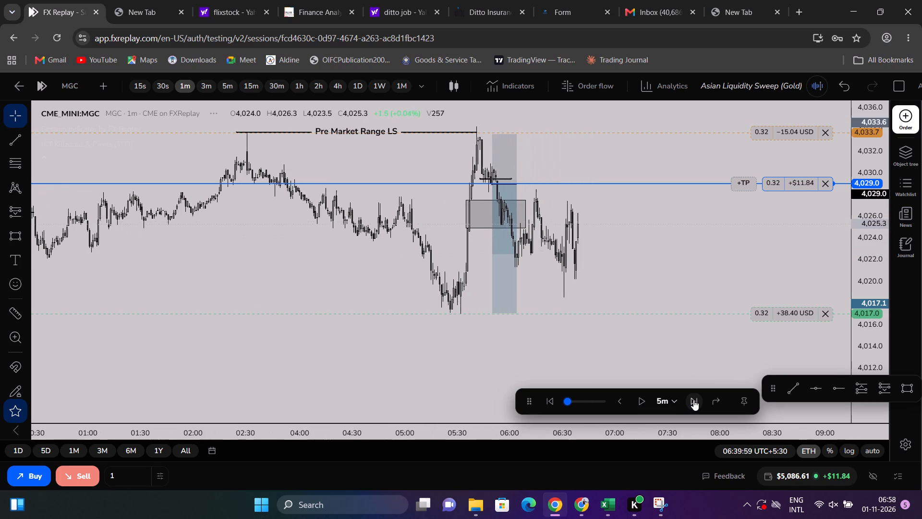
pyautogui.click(693, 400)
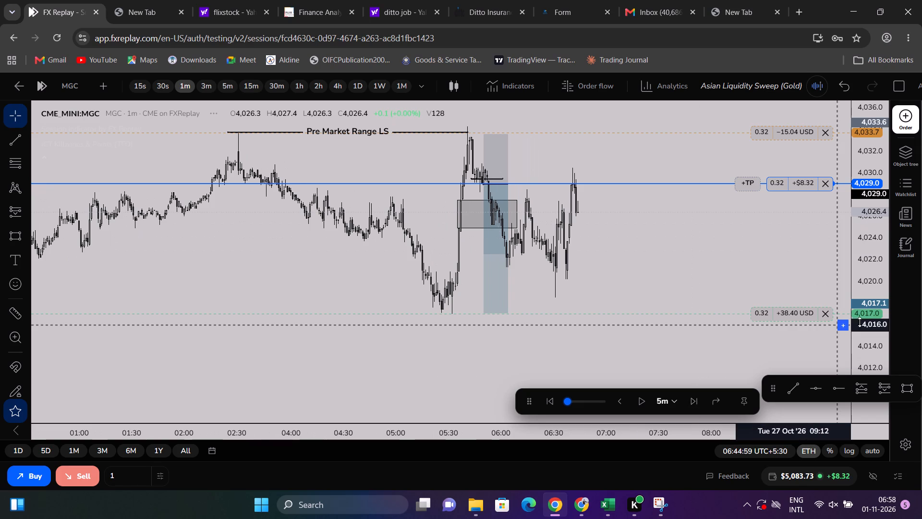
# Step the replay back by one 5-minute increment to 06:39:59.
pyautogui.moveTo(872, 319); pyautogui.dragTo(857, 241)
pyautogui.moveTo(752, 248); pyautogui.dragTo(748, 296)
pyautogui.moveTo(880, 277); pyautogui.dragTo(864, 217)
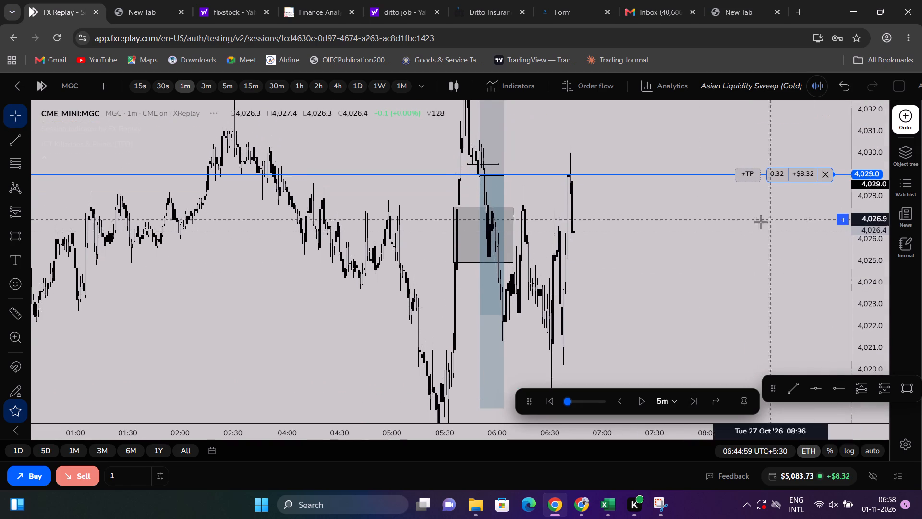
pyautogui.scroll(3, 761, 222)
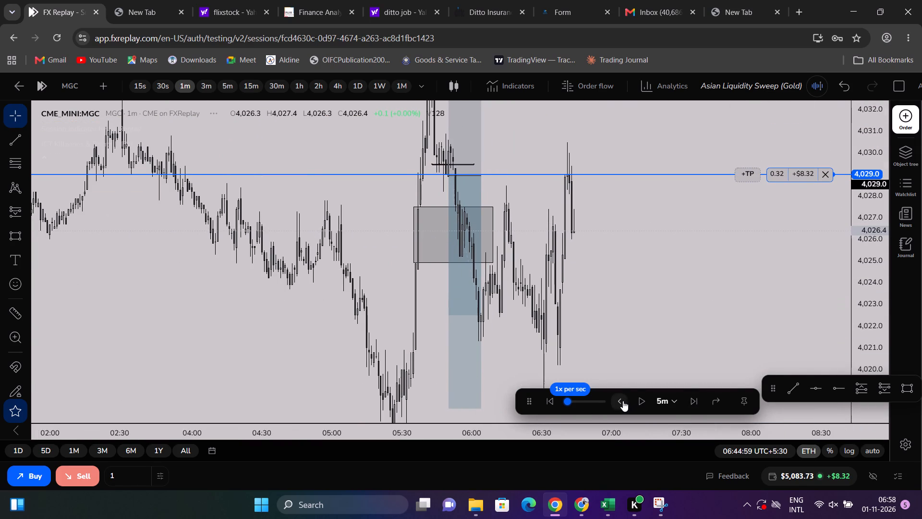
pyautogui.click(623, 401)
# Extend the grey rectangle zone between 4,027.5 and 4,024.9 forward in time to past 07:30.
pyautogui.scroll(2, 638, 285)
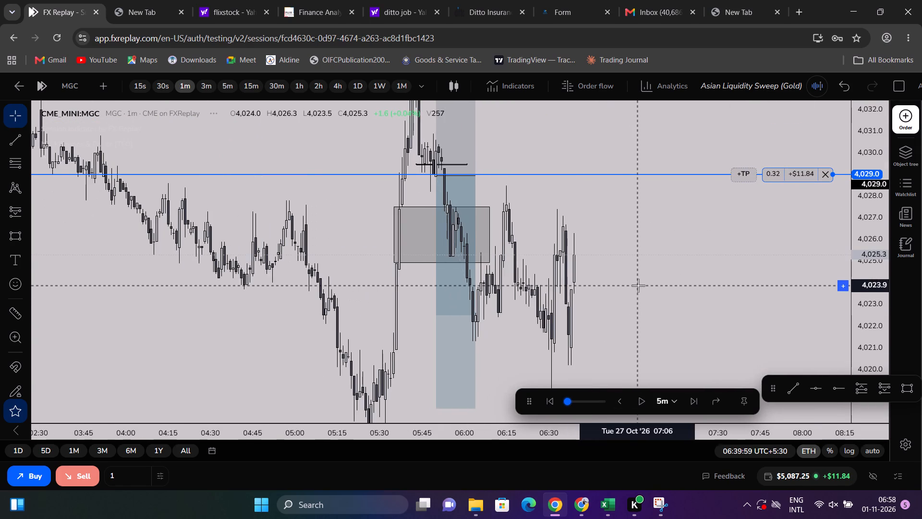
pyautogui.moveTo(522, 248); pyautogui.dragTo(518, 232)
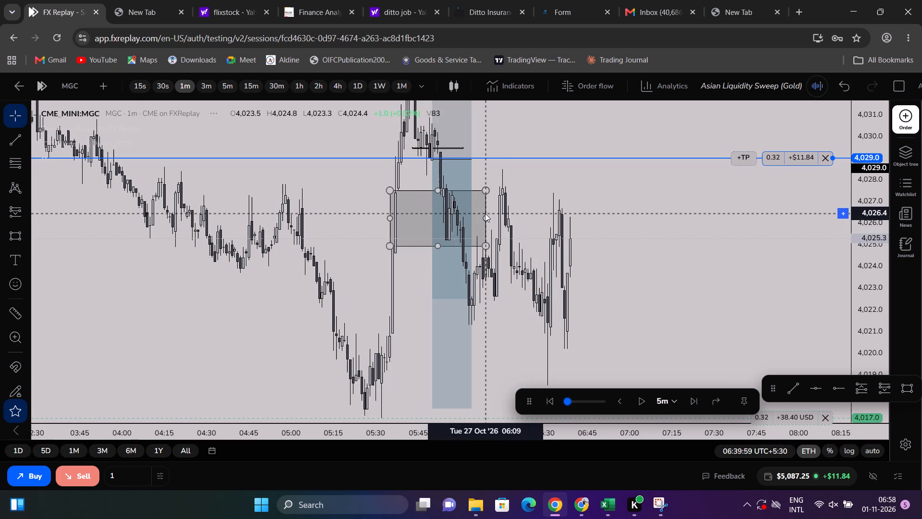
pyautogui.click(485, 213)
pyautogui.moveTo(487, 217); pyautogui.dragTo(733, 223)
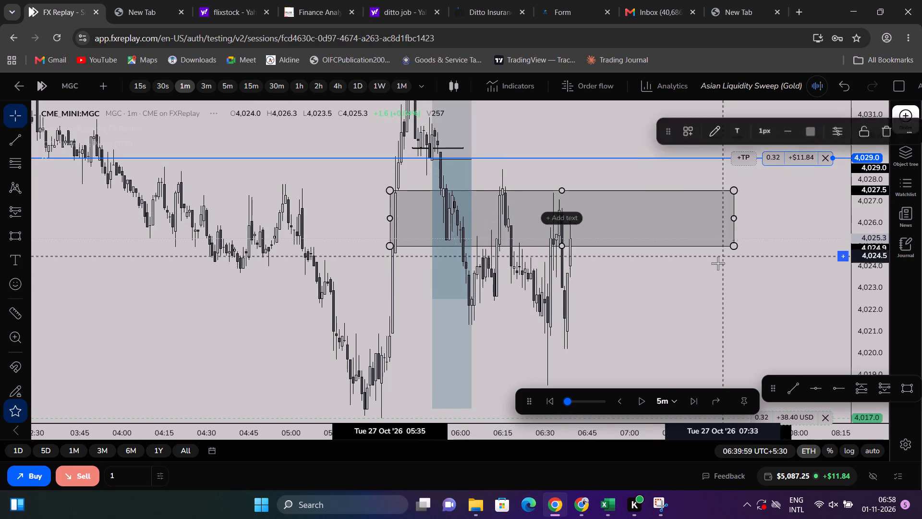
pyautogui.click(718, 263)
# Extend the short position drawing's end time to about 07:24.
pyautogui.moveTo(709, 283); pyautogui.dragTo(722, 197)
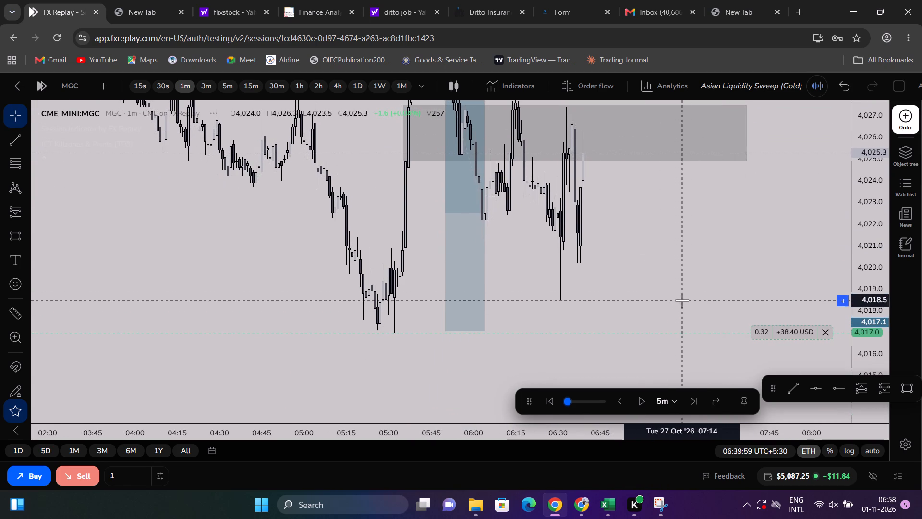
pyautogui.moveTo(499, 279); pyautogui.dragTo(483, 405)
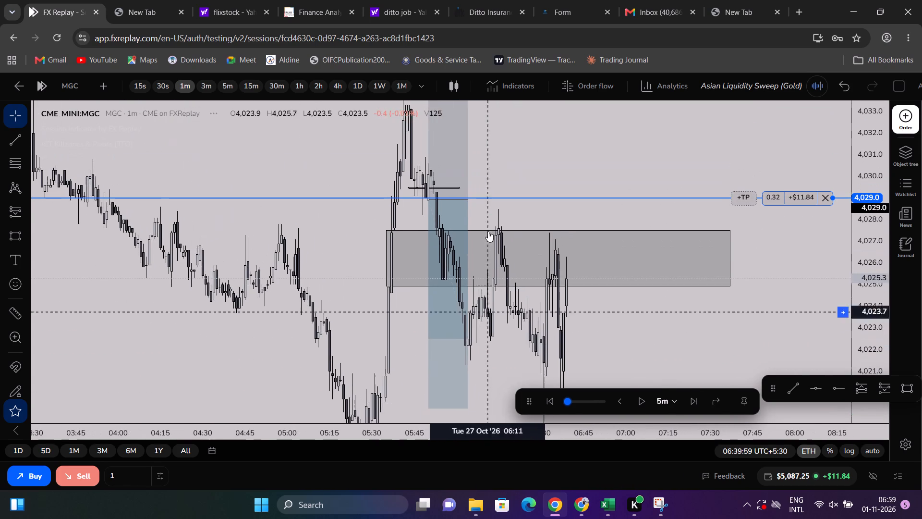
pyautogui.moveTo(467, 197); pyautogui.dragTo(690, 206)
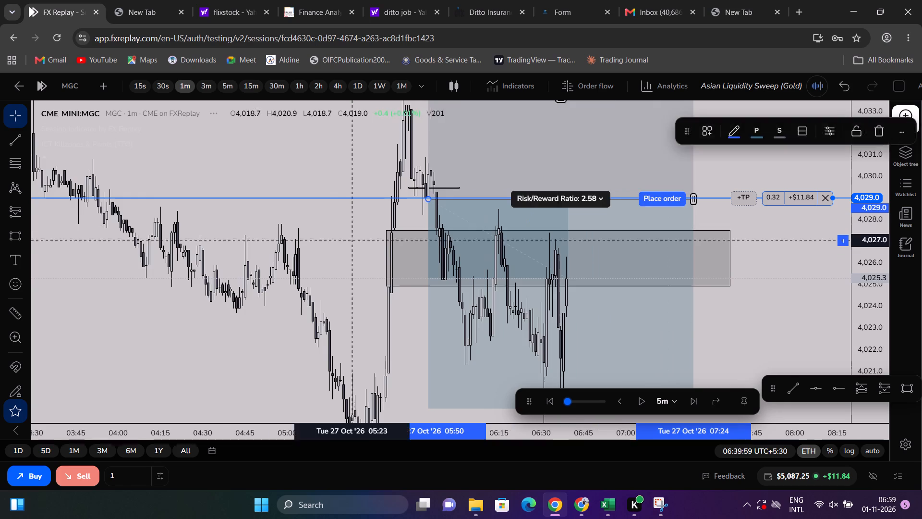
pyautogui.click(326, 247)
# Switch the chart to the 5-minute timeframe.
pyautogui.scroll(-3, 323, 246)
pyautogui.moveTo(333, 245); pyautogui.dragTo(312, 177)
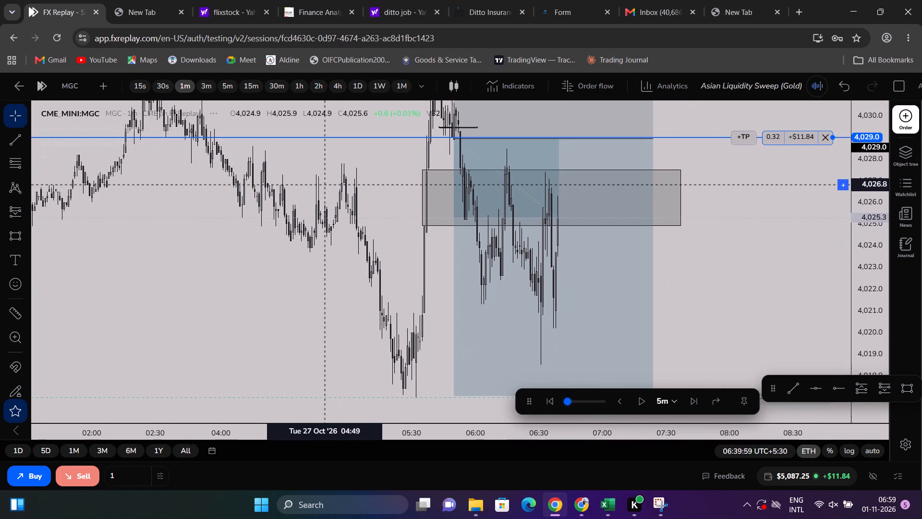
pyautogui.moveTo(312, 177); pyautogui.dragTo(311, 173)
pyautogui.scroll(3, 529, 192)
pyautogui.click(749, 256)
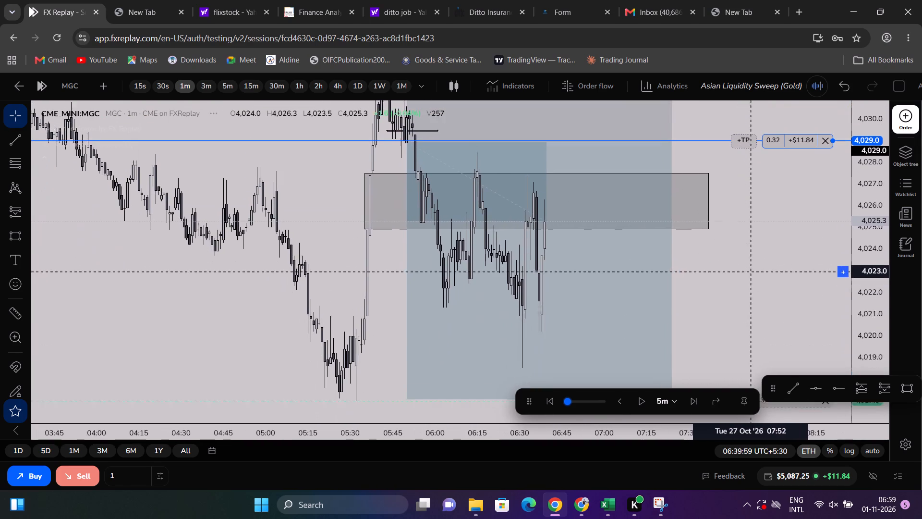
pyautogui.scroll(-3, 421, 237)
pyautogui.click(232, 87)
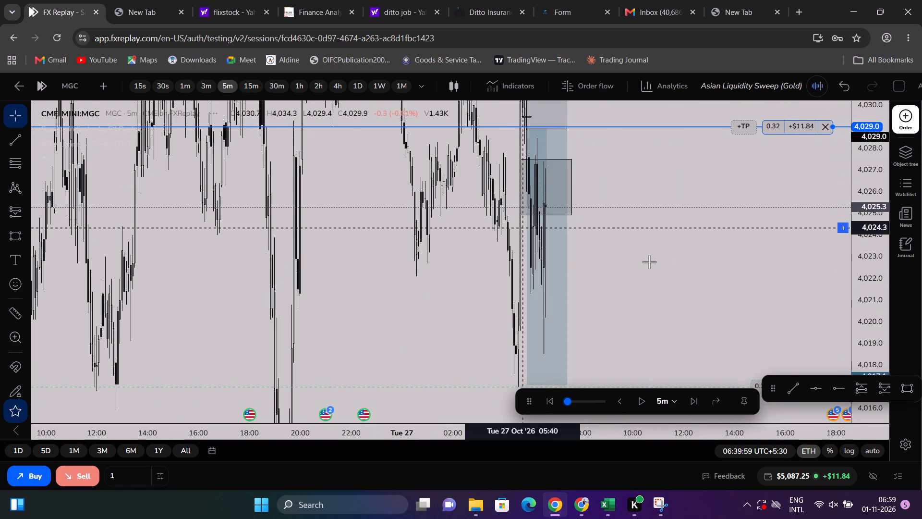
# Adjust the short position drawing's target to 4,017.0, level with the open trade's take profit.
pyautogui.scroll(13, 666, 264)
pyautogui.moveTo(667, 275); pyautogui.dragTo(652, 280)
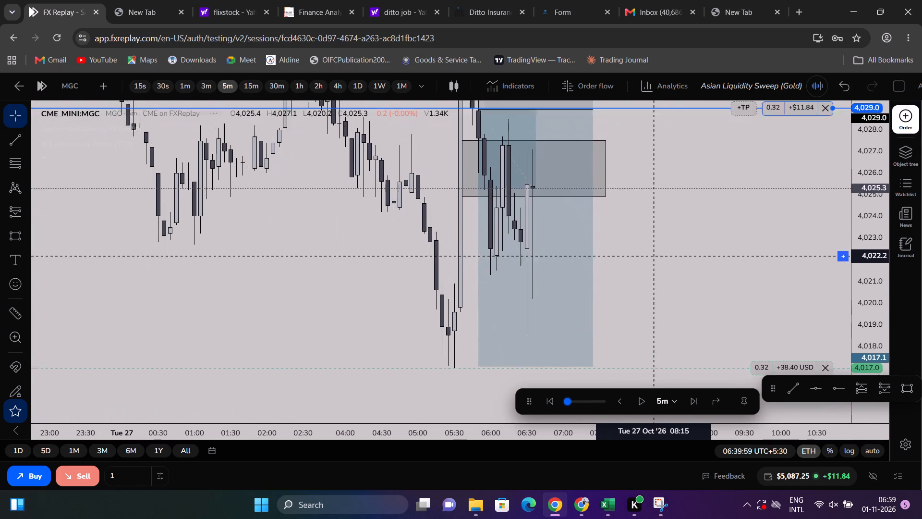
pyautogui.moveTo(652, 280); pyautogui.dragTo(659, 275)
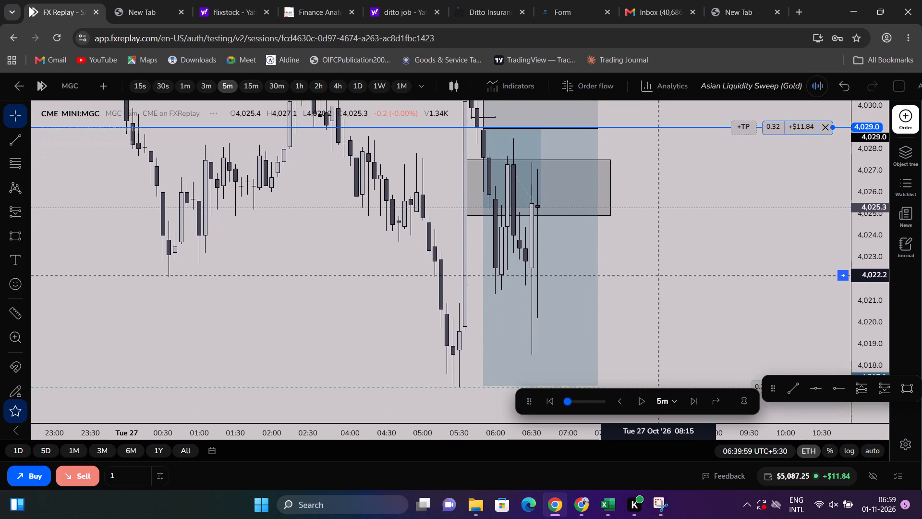
pyautogui.moveTo(659, 275); pyautogui.dragTo(654, 253)
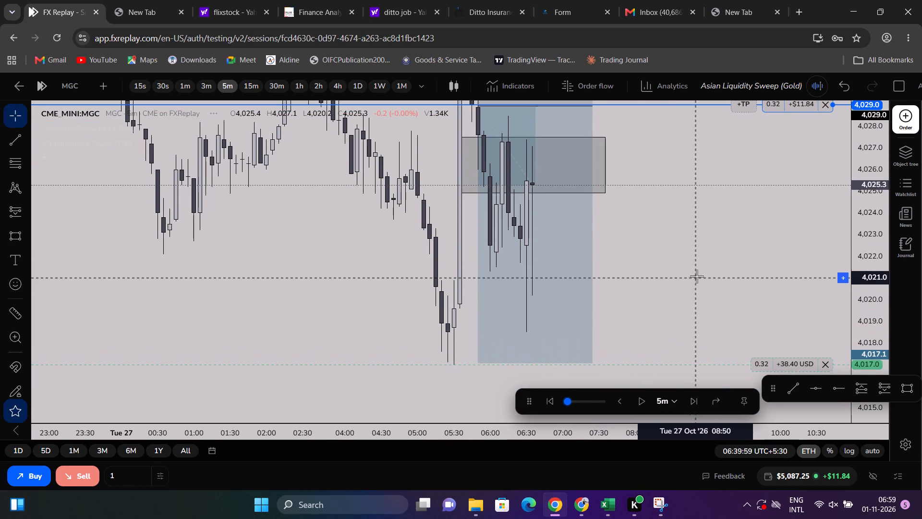
pyautogui.moveTo(699, 271); pyautogui.dragTo(678, 262)
pyautogui.moveTo(453, 351); pyautogui.dragTo(461, 319)
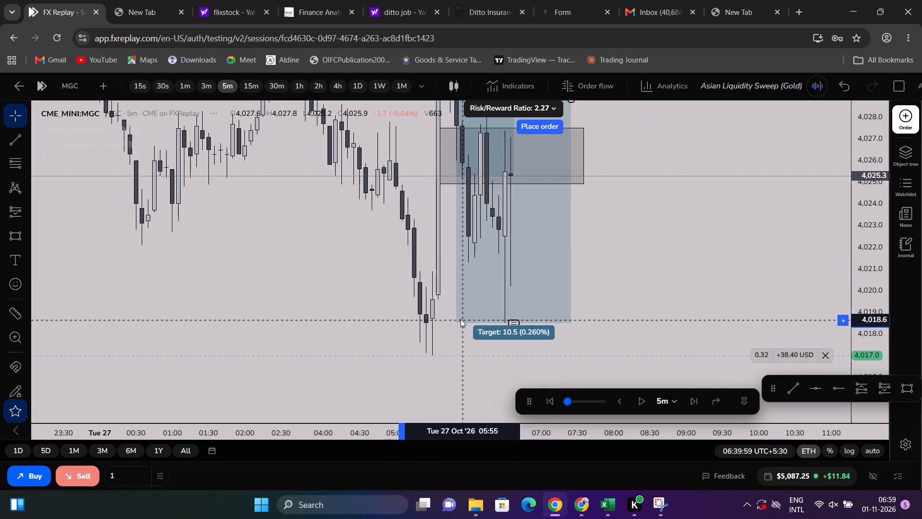
pyautogui.moveTo(461, 319); pyautogui.dragTo(477, 356)
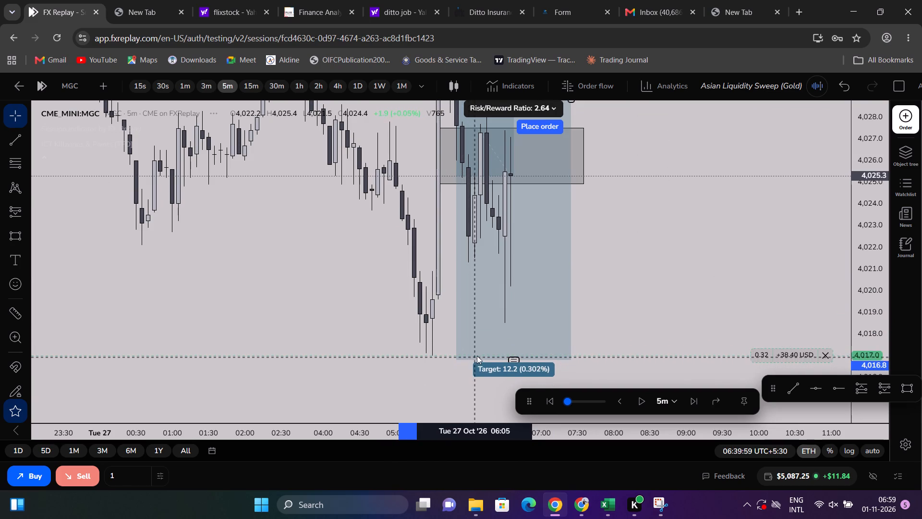
pyautogui.moveTo(477, 356); pyautogui.dragTo(480, 352)
pyautogui.click(694, 292)
# Move the open short trade's stop loss to breakeven at the 4,029.0 entry.
pyautogui.moveTo(695, 294); pyautogui.dragTo(710, 414)
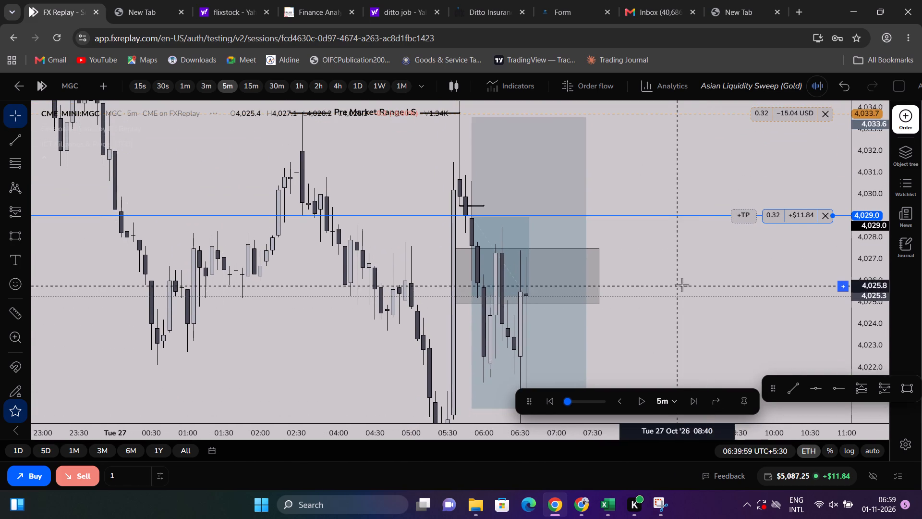
pyautogui.moveTo(696, 301); pyautogui.dragTo(691, 333)
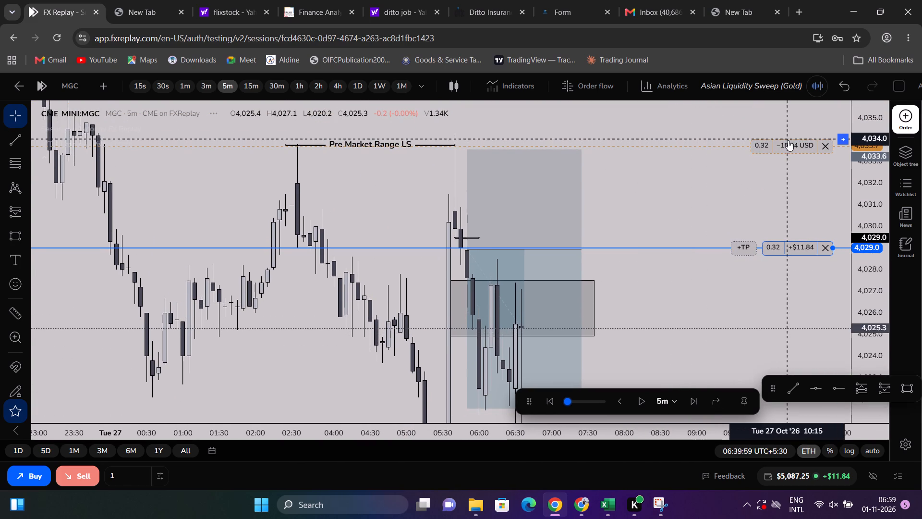
pyautogui.moveTo(788, 140); pyautogui.dragTo(793, 249)
# Advance the replay by two 5-minute increments to 06:49:59 with the stop at breakeven.
pyautogui.moveTo(751, 311); pyautogui.dragTo(755, 174)
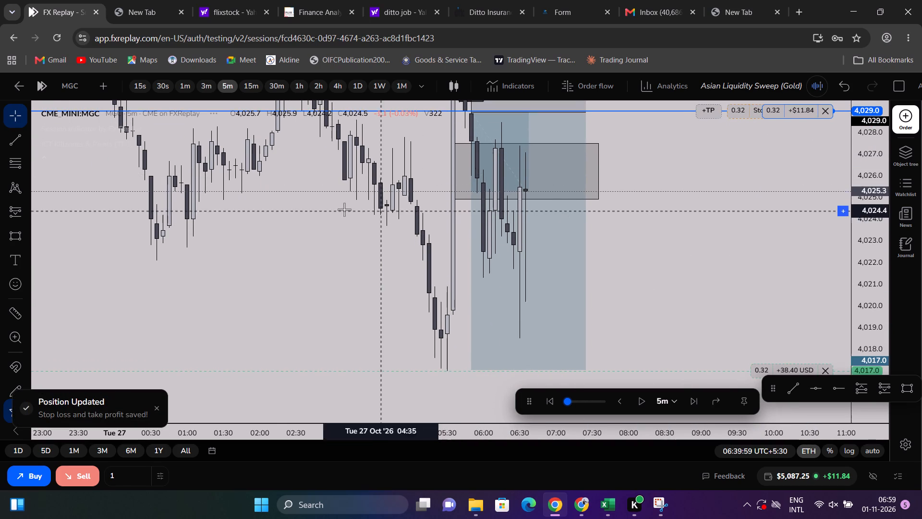
pyautogui.moveTo(708, 301); pyautogui.dragTo(698, 353)
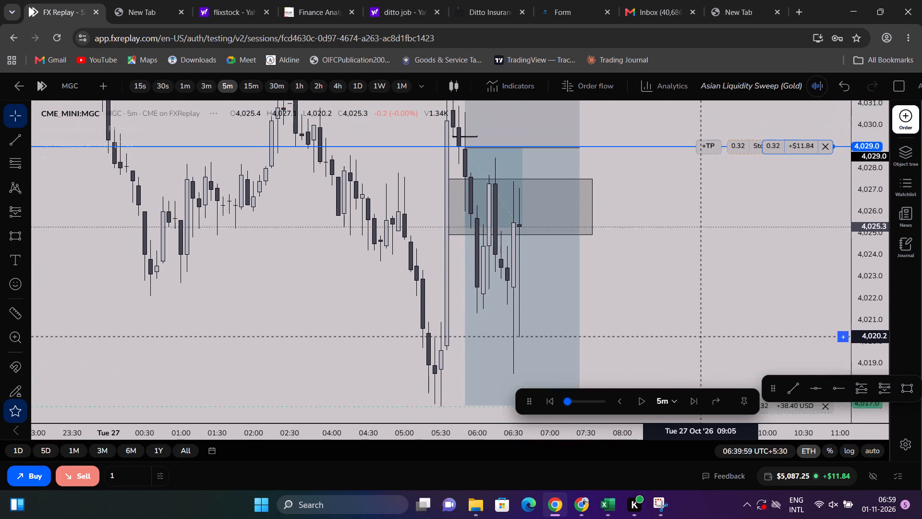
pyautogui.moveTo(698, 353); pyautogui.dragTo(696, 375)
pyautogui.click(693, 401)
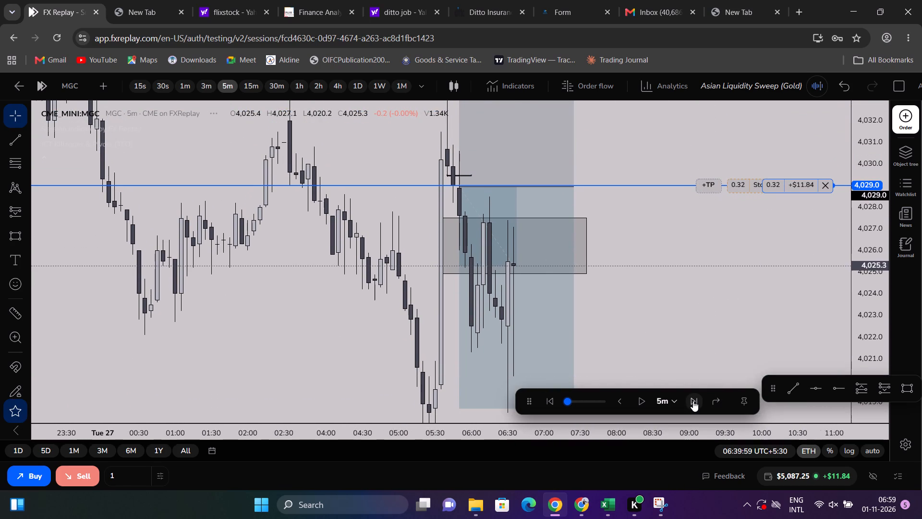
pyautogui.click(693, 399)
pyautogui.moveTo(667, 286); pyautogui.dragTo(663, 195)
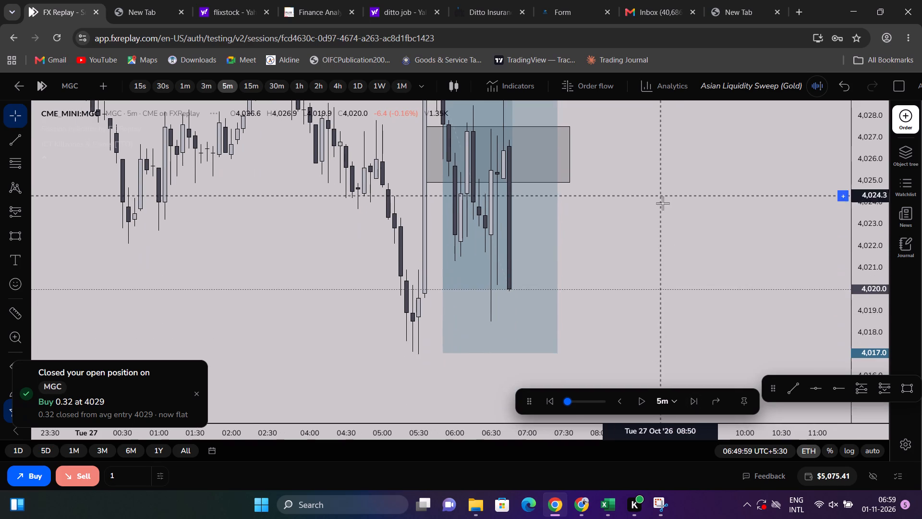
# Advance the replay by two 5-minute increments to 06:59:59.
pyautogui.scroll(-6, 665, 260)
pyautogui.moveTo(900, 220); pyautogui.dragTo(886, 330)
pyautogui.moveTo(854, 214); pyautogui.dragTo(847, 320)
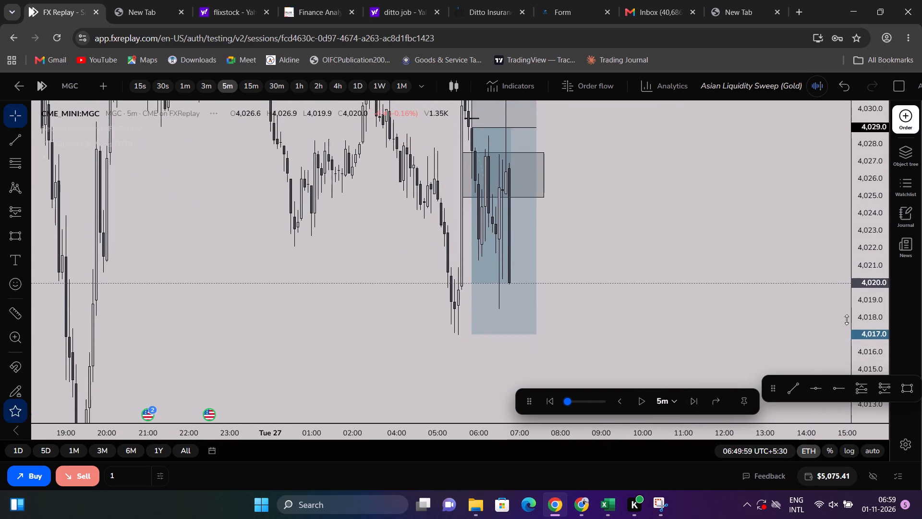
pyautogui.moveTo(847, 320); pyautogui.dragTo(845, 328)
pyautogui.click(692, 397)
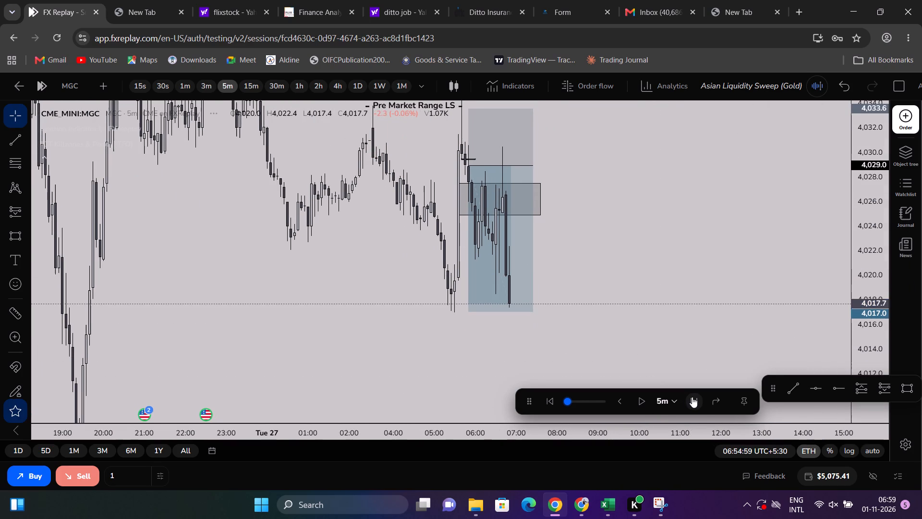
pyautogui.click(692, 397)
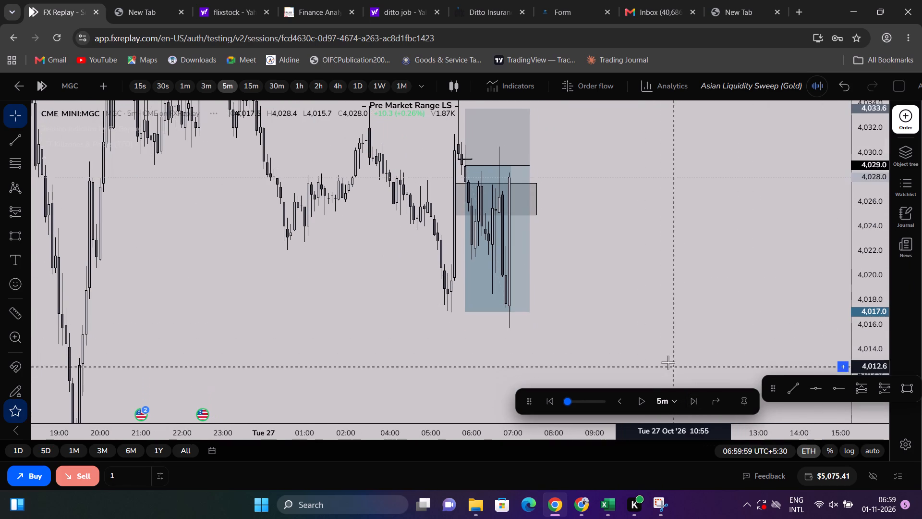
# Switch to the 1-minute timeframe and examine price action around the short's 4,029.0 entry and 4,017.0 target.
pyautogui.click(174, 88)
pyautogui.click(185, 88)
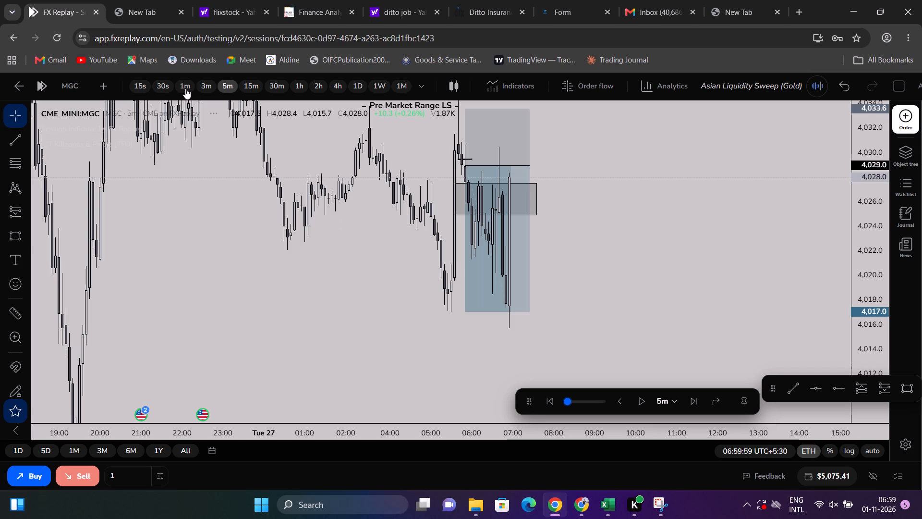
pyautogui.click(185, 88)
pyautogui.click(185, 88)
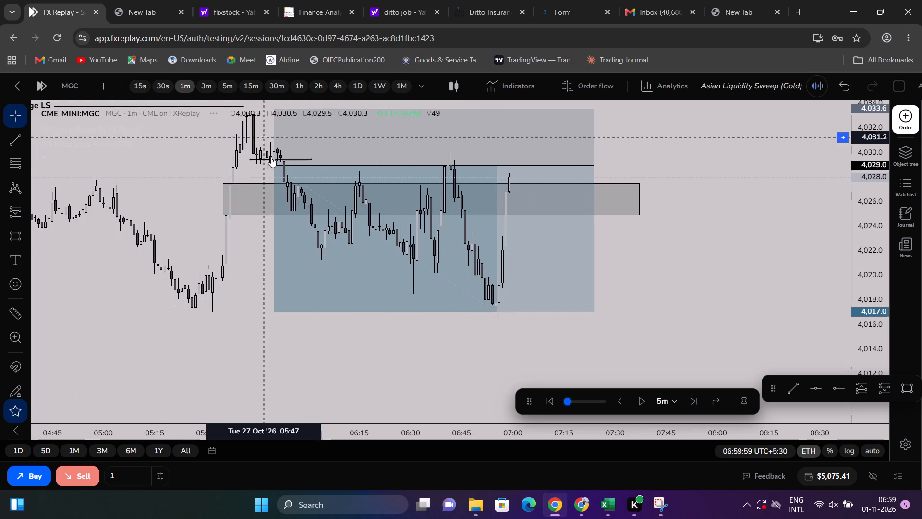
pyautogui.scroll(-5, 271, 159)
pyautogui.moveTo(254, 218); pyautogui.dragTo(229, 287)
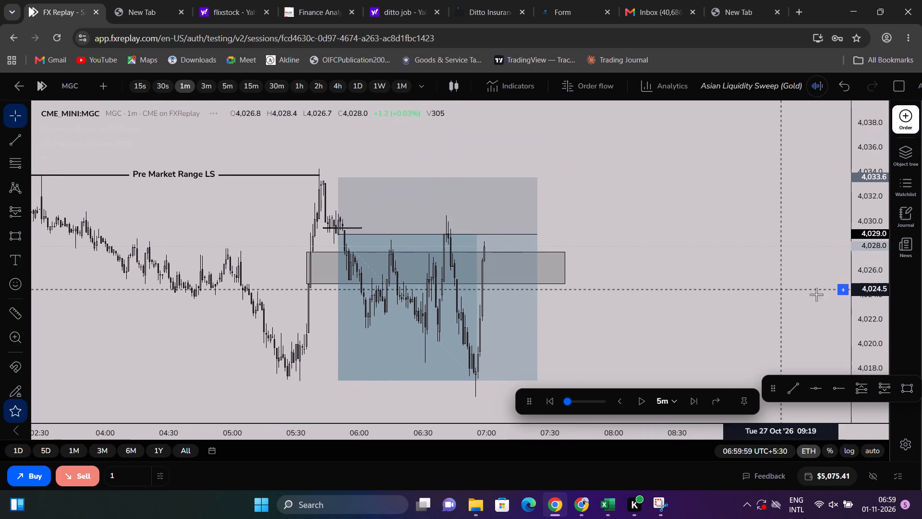
pyautogui.moveTo(862, 308); pyautogui.dragTo(856, 192)
pyautogui.scroll(4, 730, 213)
pyautogui.moveTo(730, 213); pyautogui.dragTo(735, 190)
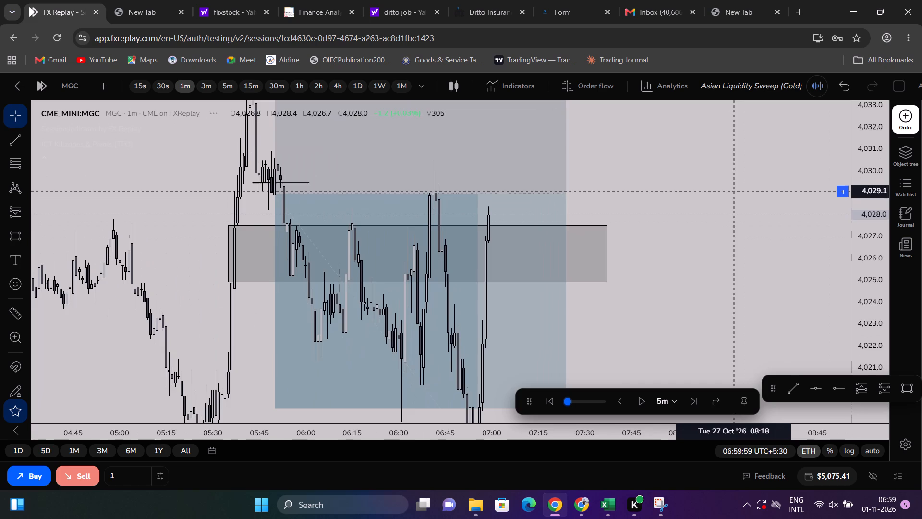
pyautogui.moveTo(735, 190); pyautogui.dragTo(742, 121)
# Return to the 5-minute timeframe and examine the short setup from the Pre Market Range LS level down to the target.
pyautogui.click(227, 83)
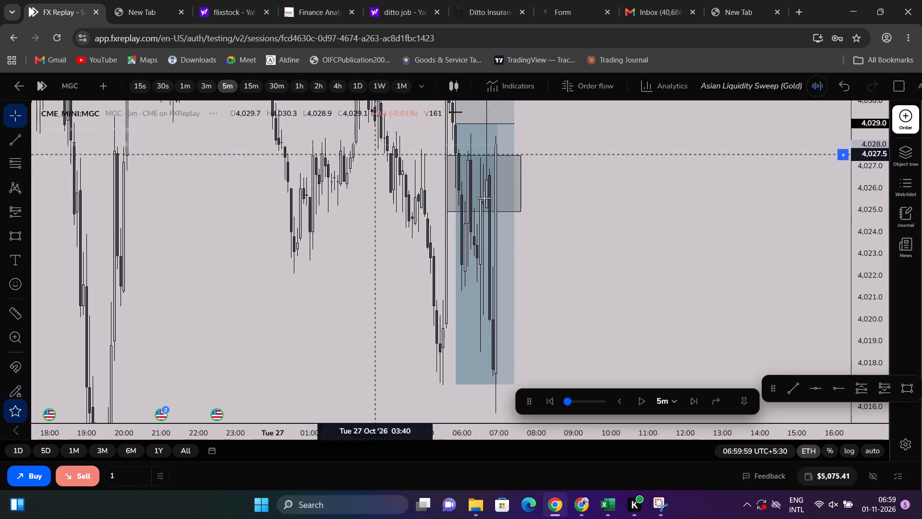
pyautogui.scroll(7, 591, 246)
pyautogui.moveTo(591, 215); pyautogui.dragTo(583, 229)
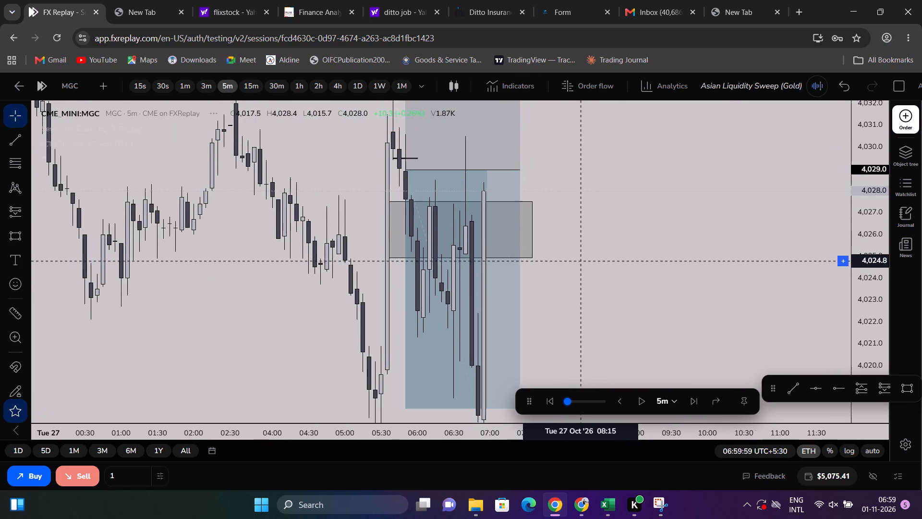
pyautogui.moveTo(583, 229); pyautogui.dragTo(587, 182)
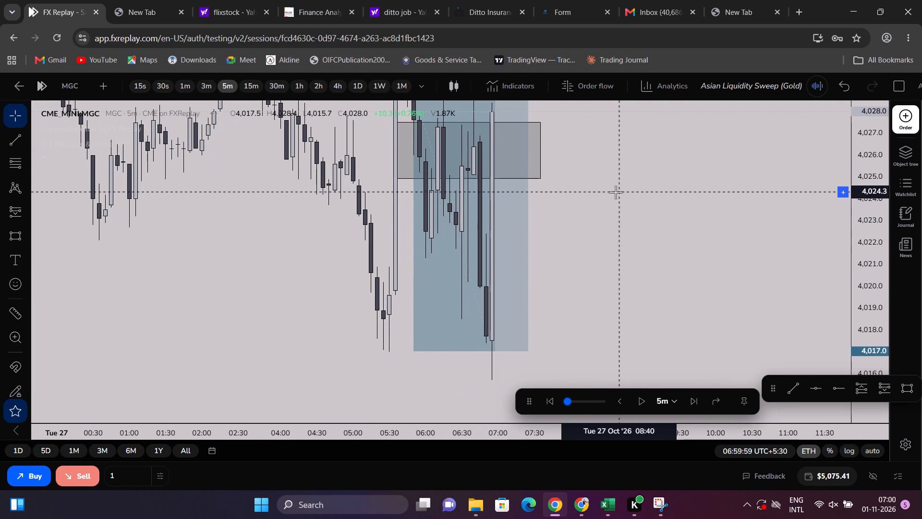
pyautogui.moveTo(639, 183); pyautogui.dragTo(633, 244)
pyautogui.moveTo(635, 217); pyautogui.dragTo(627, 266)
pyautogui.scroll(-4, 793, 179)
pyautogui.moveTo(851, 186); pyautogui.dragTo(824, 298)
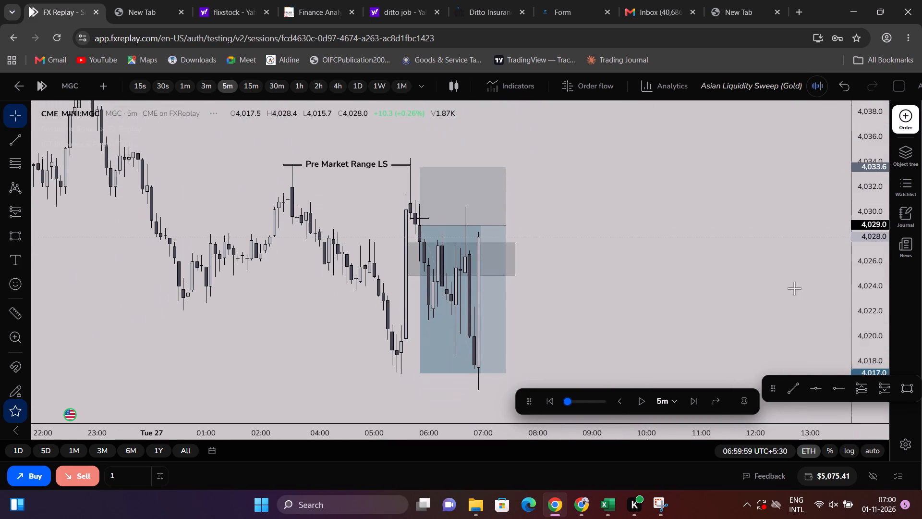
pyautogui.moveTo(774, 266); pyautogui.dragTo(777, 247)
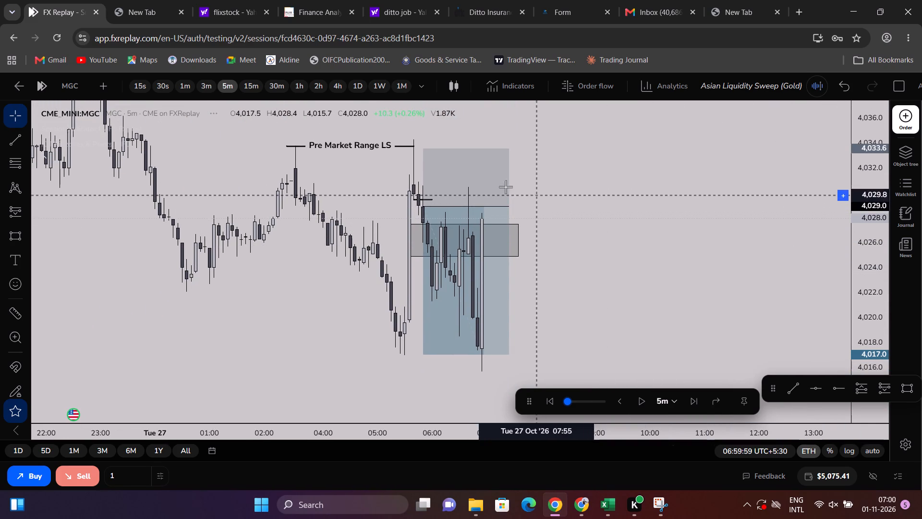
# Step the replay back by three 5-minute increments to 06:44:59.
pyautogui.click(622, 402)
pyautogui.click(621, 402)
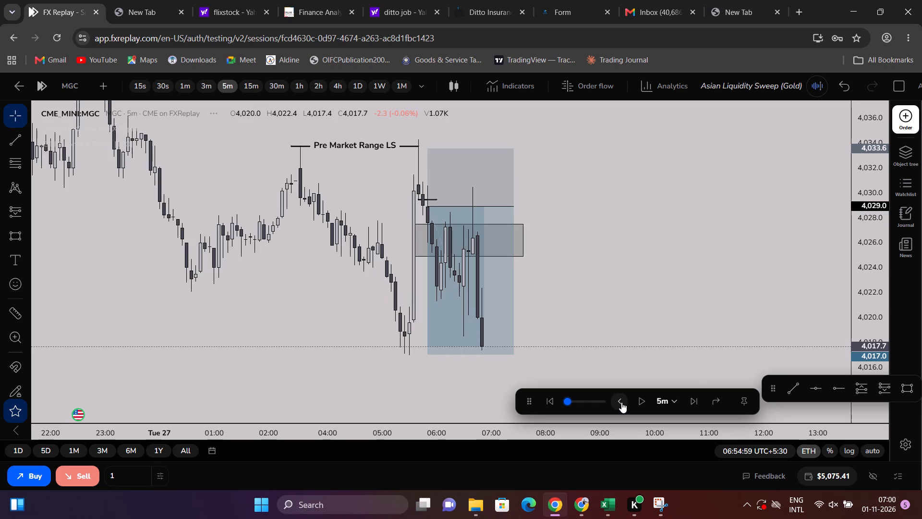
pyautogui.click(621, 402)
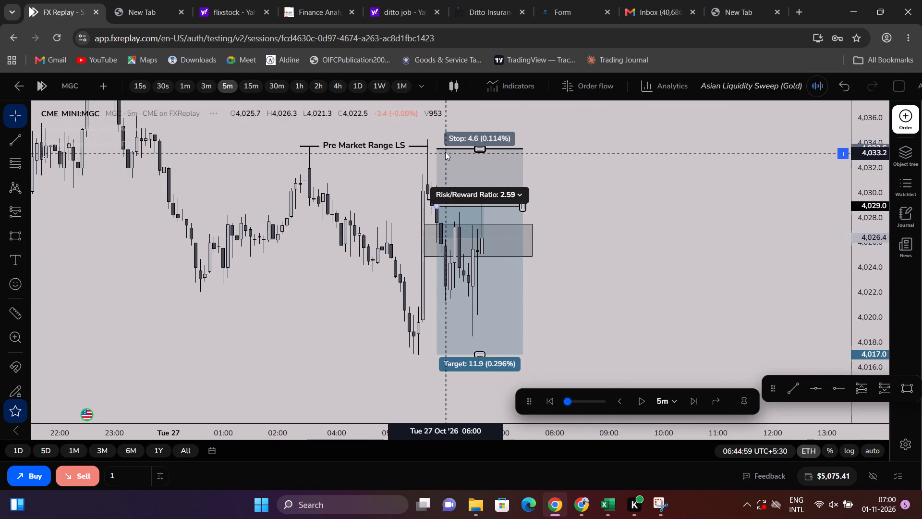
# Raise the short position drawing's stop level to 4,034.8, above the Pre Market Range LS sweep high.
pyautogui.moveTo(445, 150); pyautogui.dragTo(449, 159)
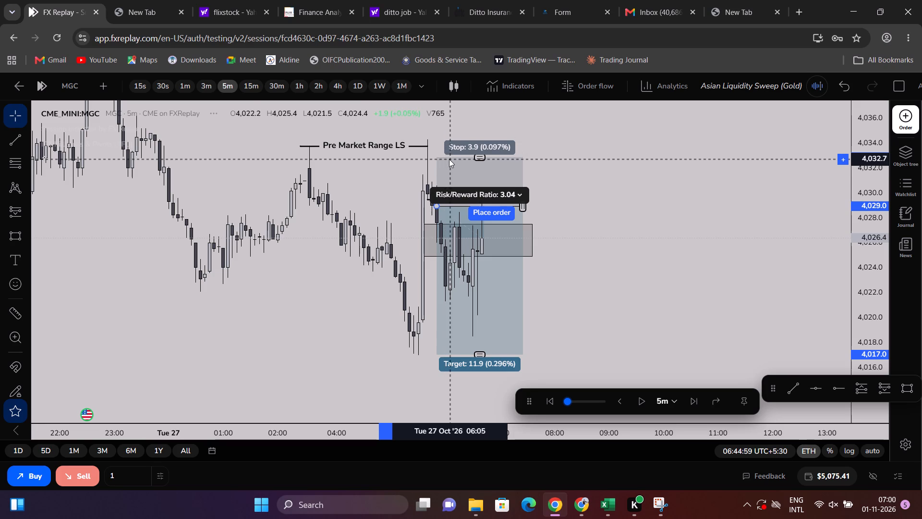
pyautogui.moveTo(449, 159); pyautogui.dragTo(454, 136)
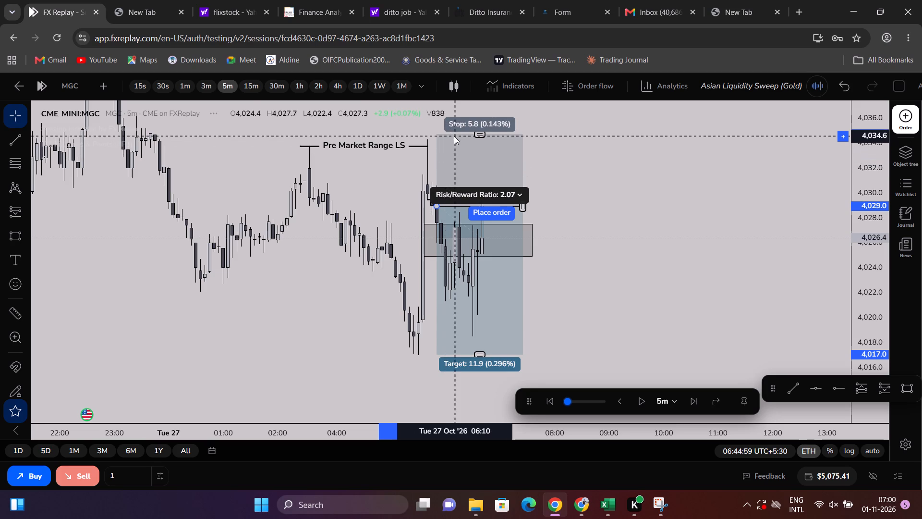
pyautogui.moveTo(454, 136); pyautogui.dragTo(455, 135)
pyautogui.click(585, 187)
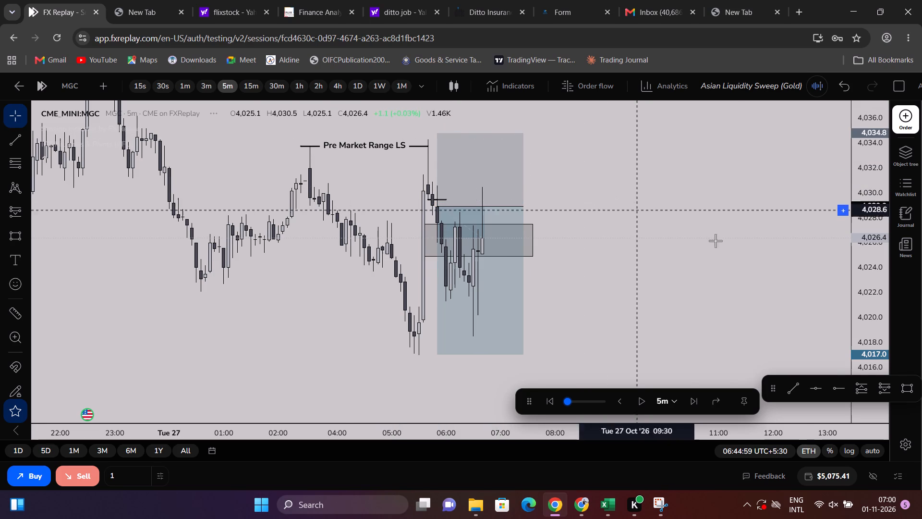
# In Notion's October 27 entry, set direction to short, model to Asian Liquidity Sweep (Gold) and win / loss / be to Be.
pyautogui.hotkey('alt', 'Tab')
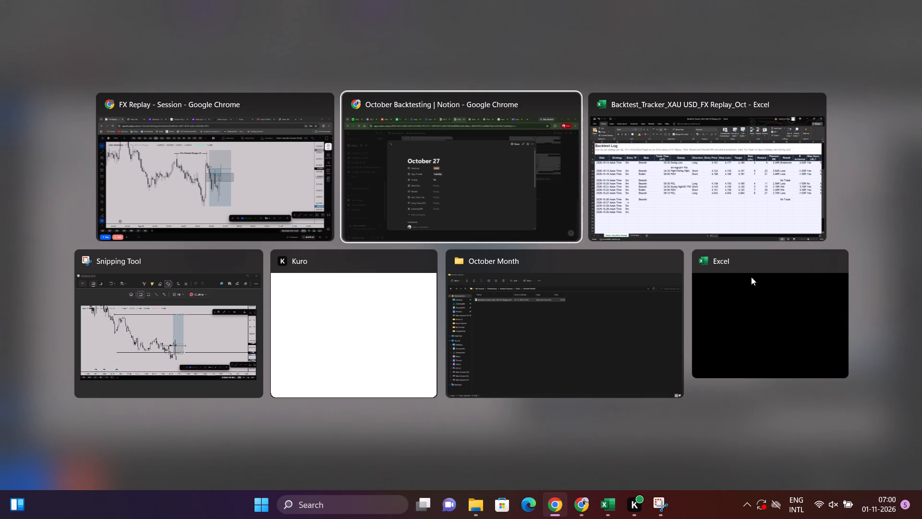
pyautogui.click(371, 274)
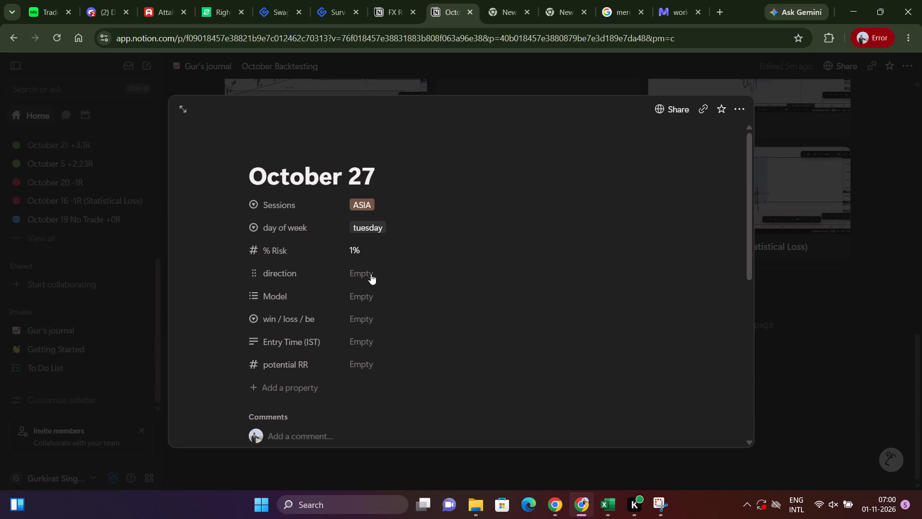
pyautogui.click(391, 312)
pyautogui.click(367, 292)
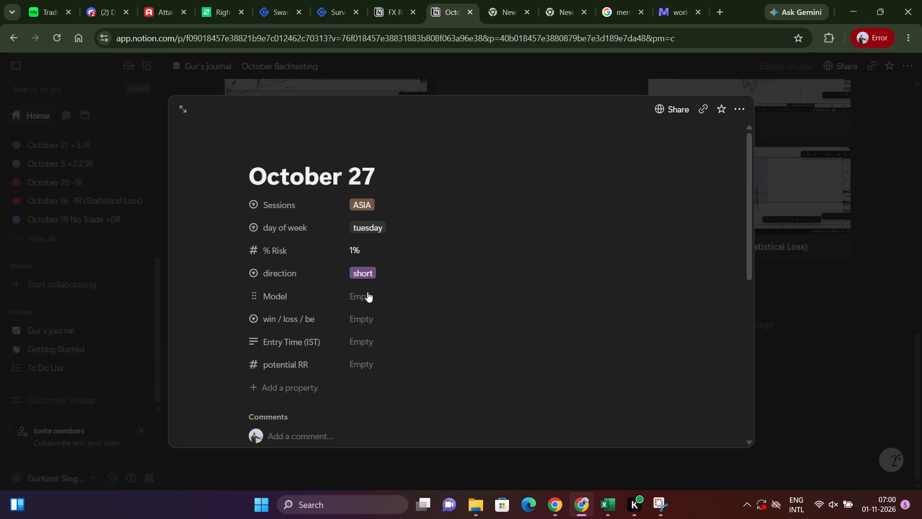
pyautogui.click(408, 371)
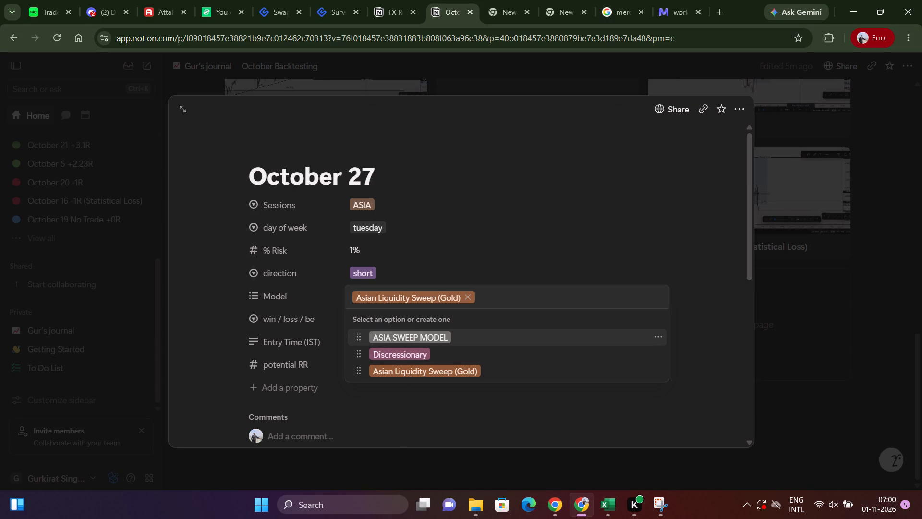
pyautogui.click(455, 257)
pyautogui.click(391, 322)
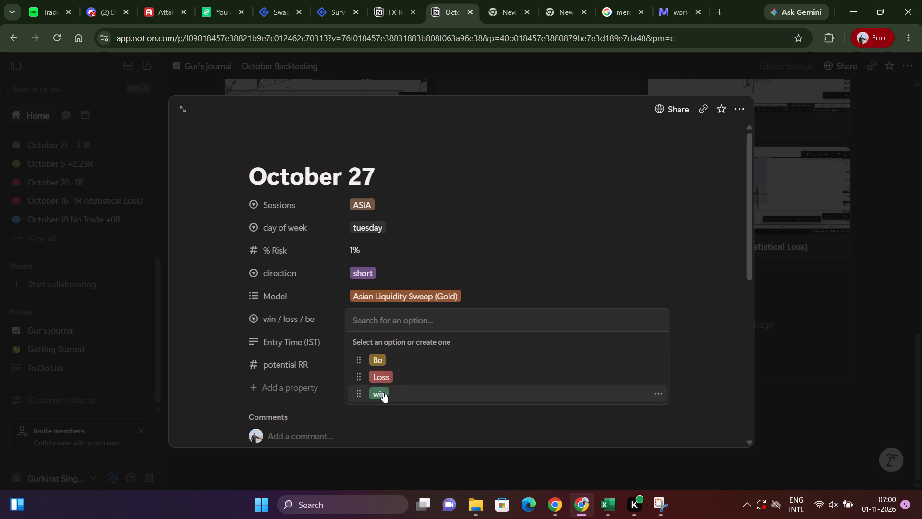
pyautogui.click(388, 359)
pyautogui.click(432, 158)
# Try to open the October 27 entry's title for editing, and switch to an adjacent browser tab.
pyautogui.click(428, 177)
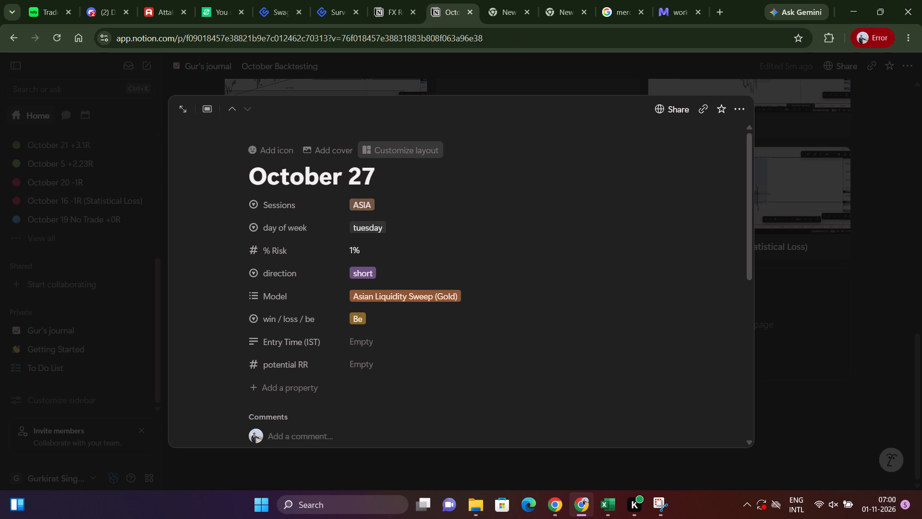
pyautogui.click(429, 179)
pyautogui.click(423, 179)
pyautogui.click(398, 180)
pyautogui.click(378, 173)
pyautogui.click(500, 7)
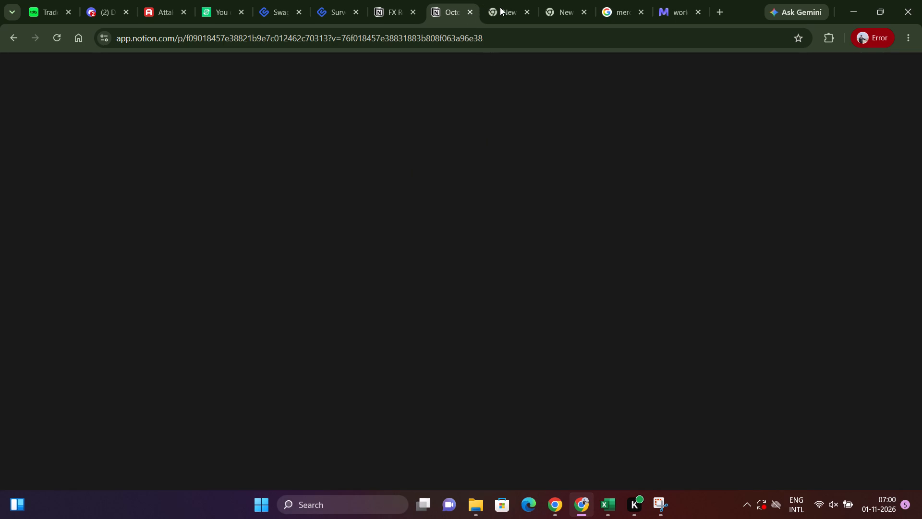